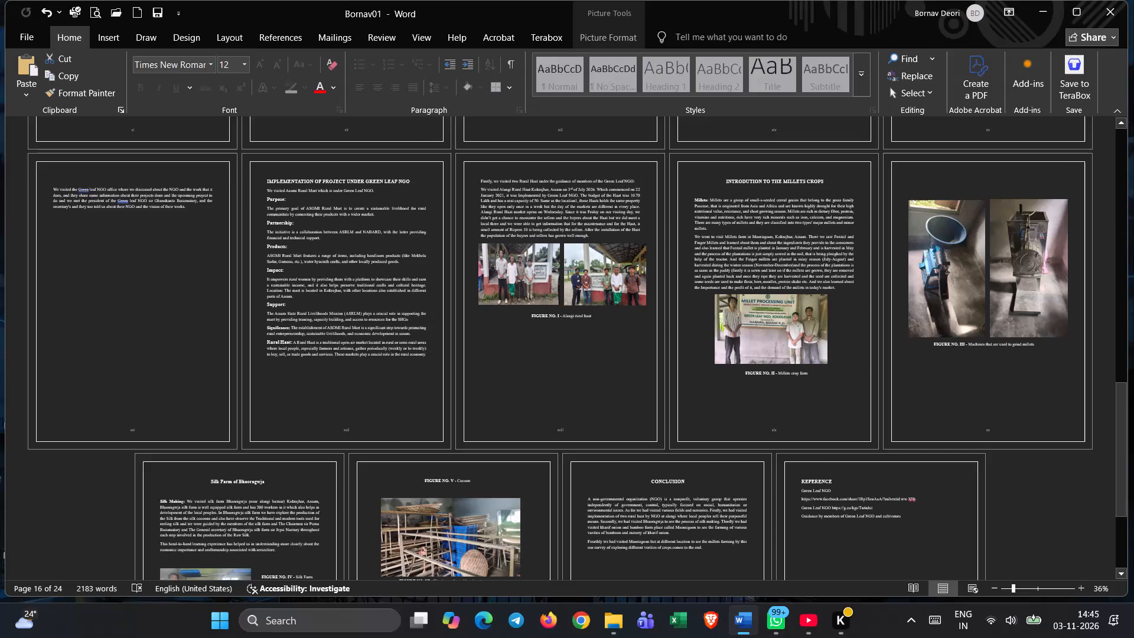
# Review the report's pages from the rural haat and millets sections back to the cover page.
pyautogui.click(545, 354)
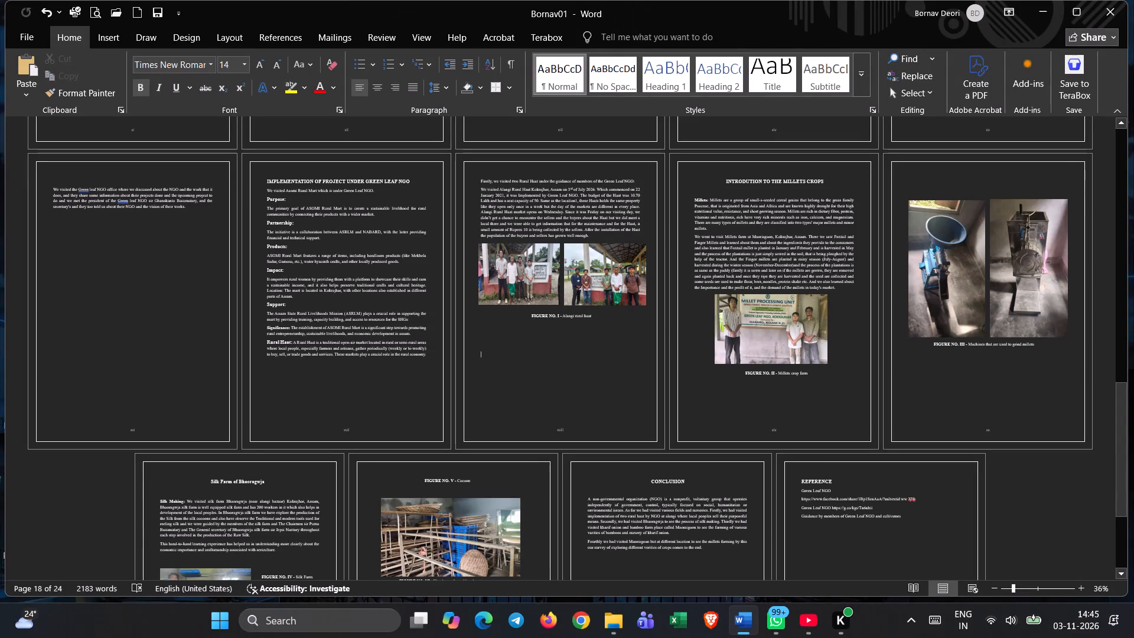
pyautogui.scroll(8, 474, 355)
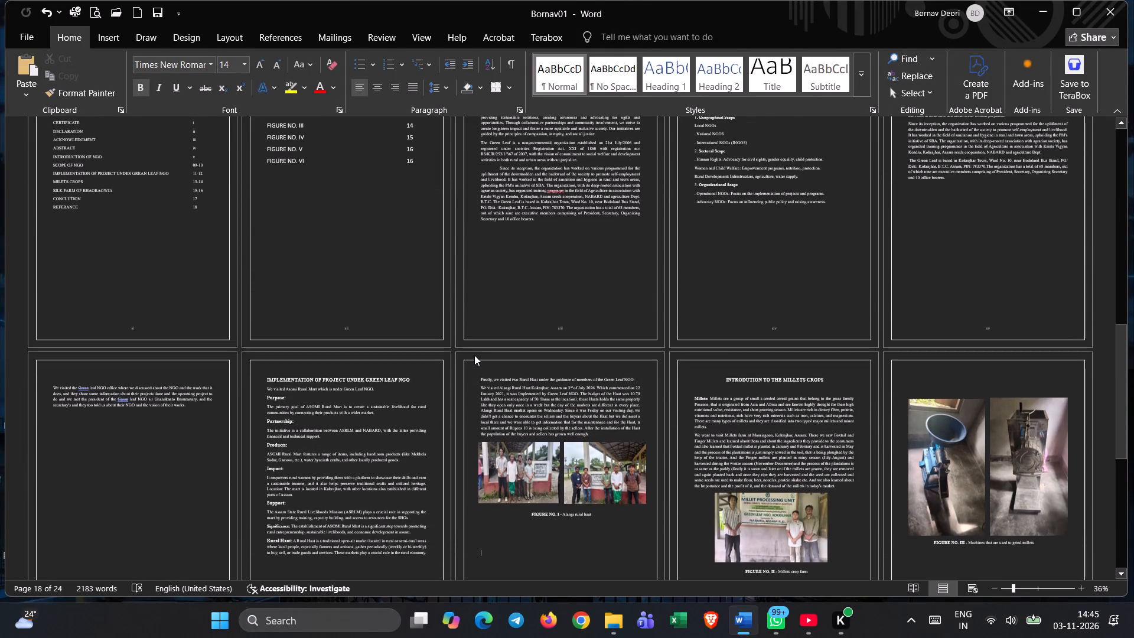
pyautogui.scroll(4, 478, 355)
pyautogui.scroll(-6, 475, 364)
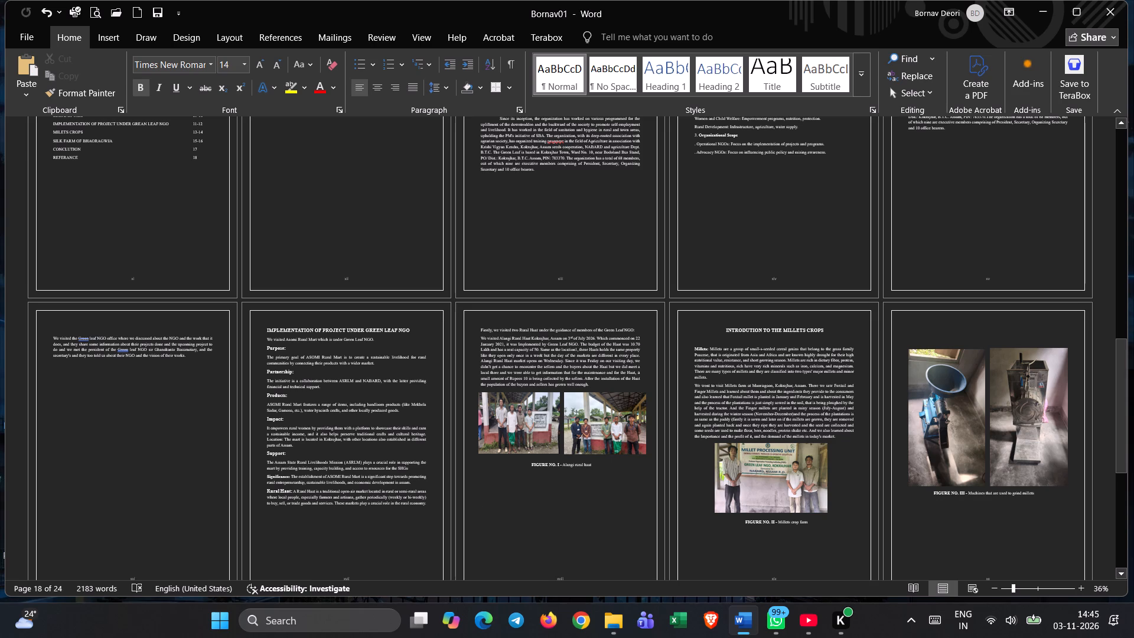
pyautogui.scroll(4, 447, 377)
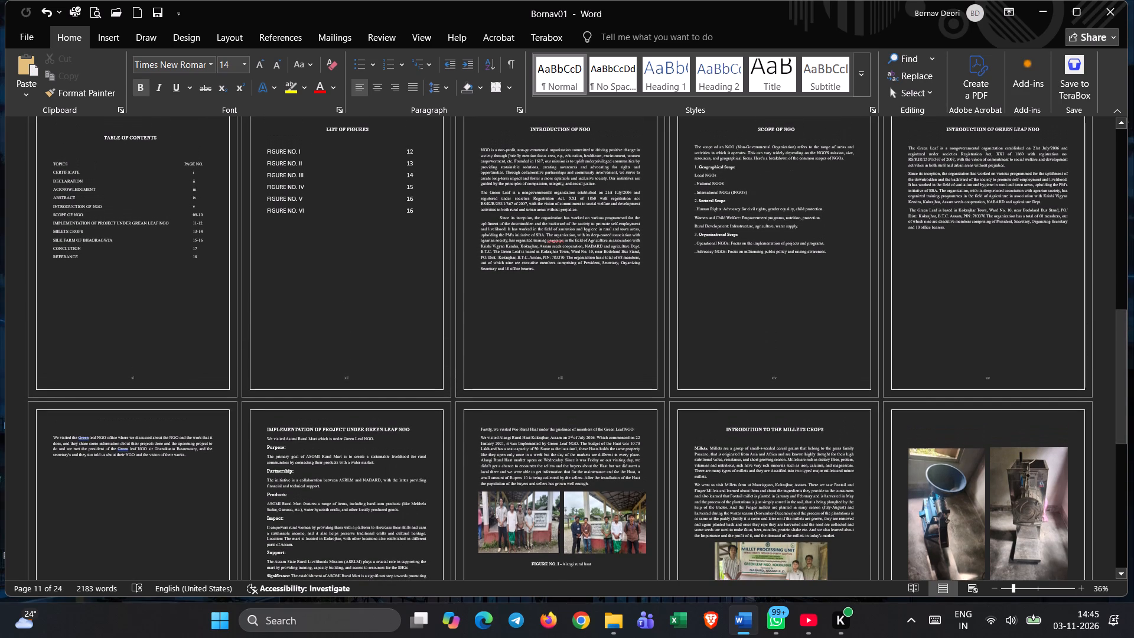
pyautogui.scroll(4, 452, 373)
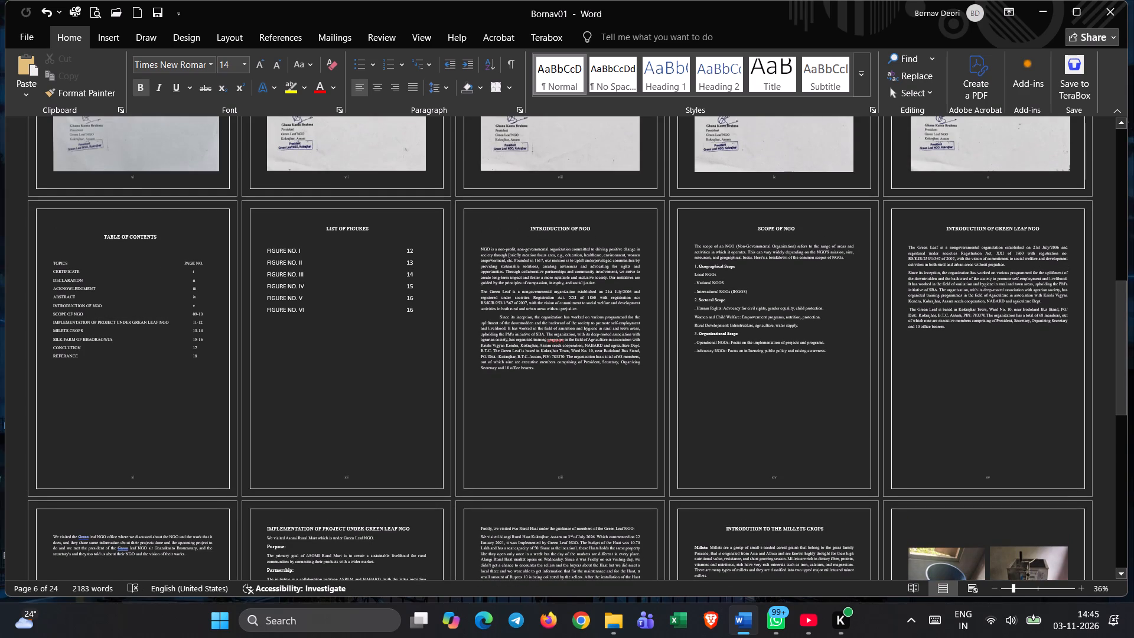
pyautogui.scroll(4, 463, 369)
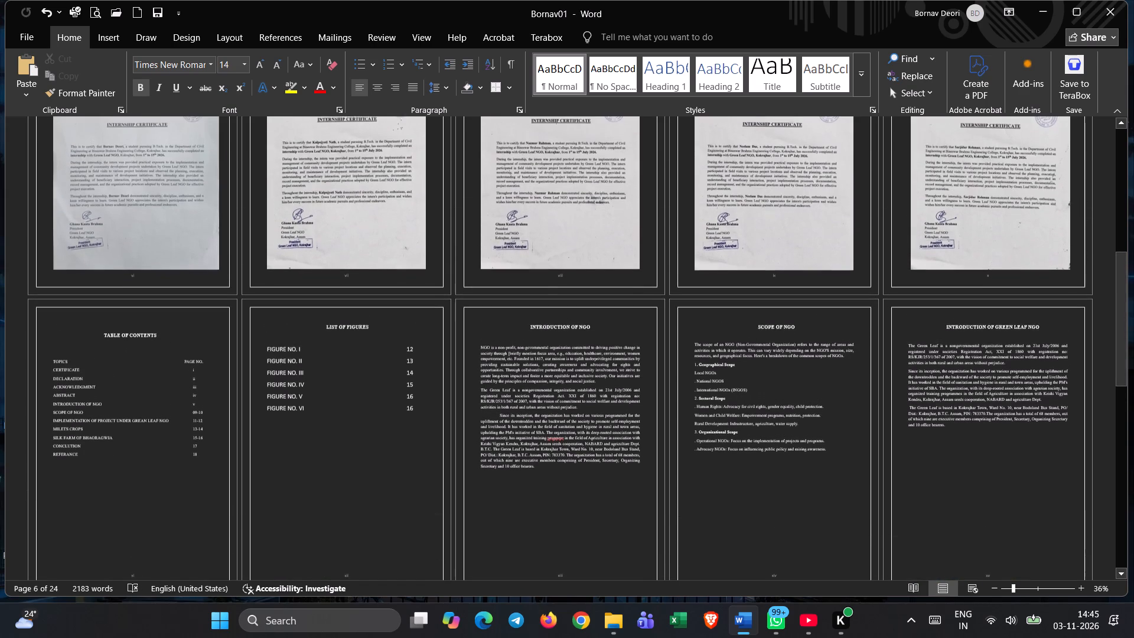
pyautogui.scroll(5, 465, 367)
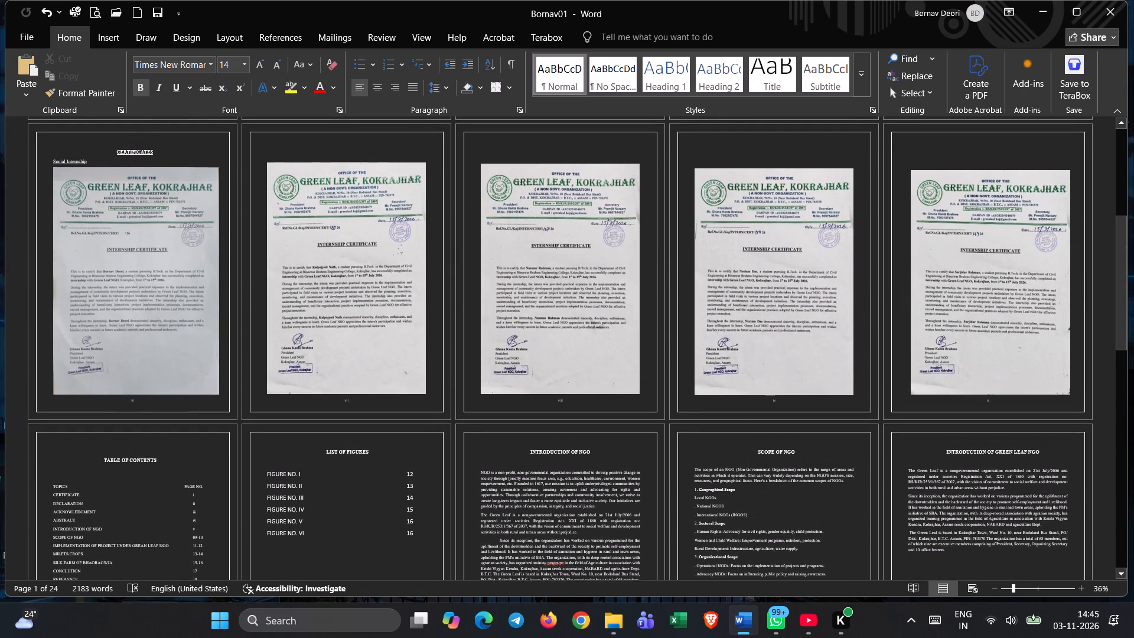
pyautogui.scroll(4, 465, 368)
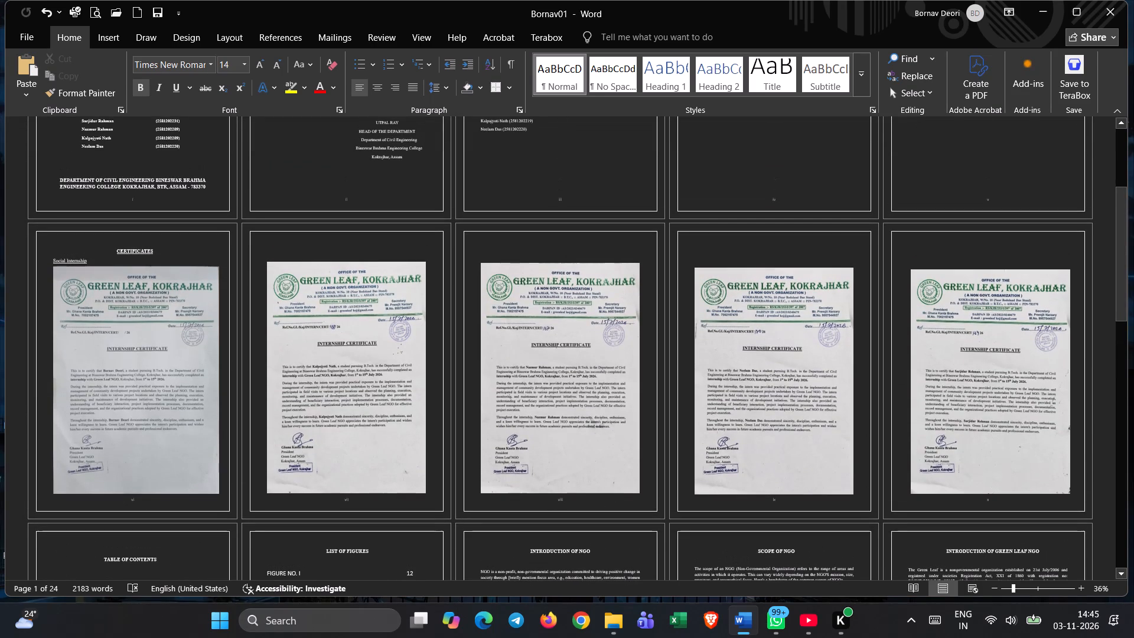
pyautogui.scroll(5, 462, 369)
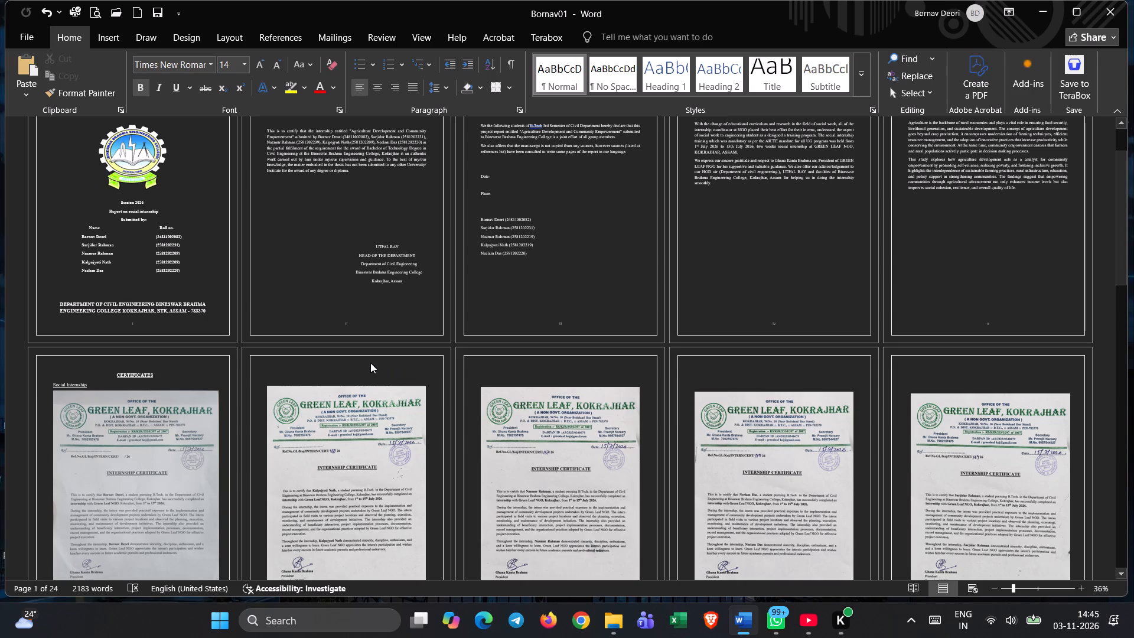
pyautogui.scroll(8, 391, 366)
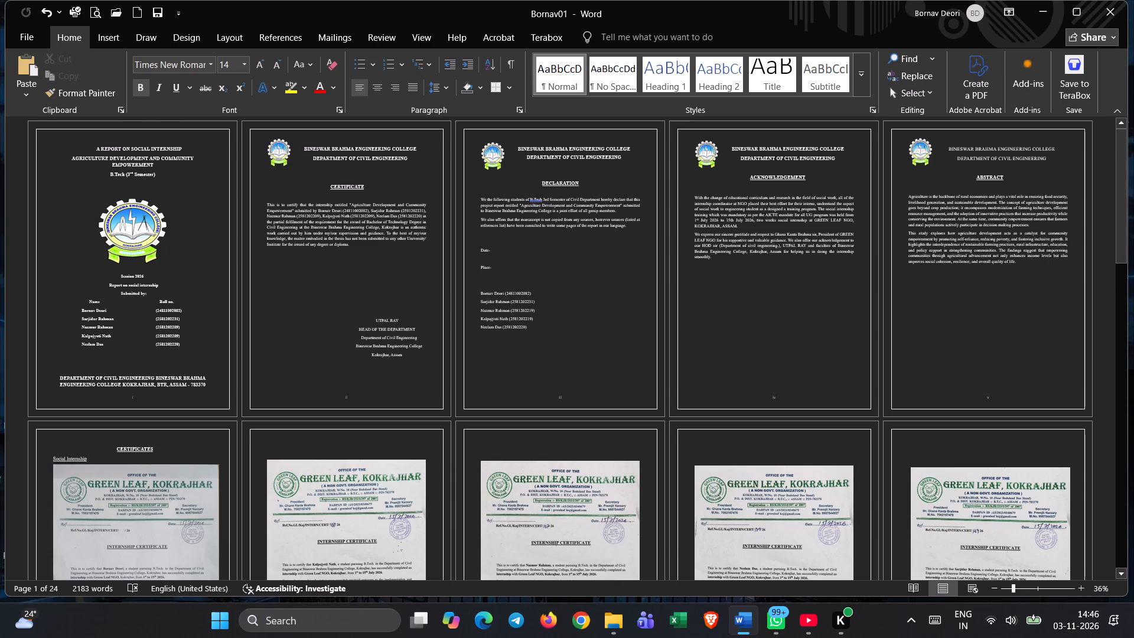
# Slightly reduce the height of the second internship certificate picture, on page 7, from its top edge.
pyautogui.scroll(-9, 790, 316)
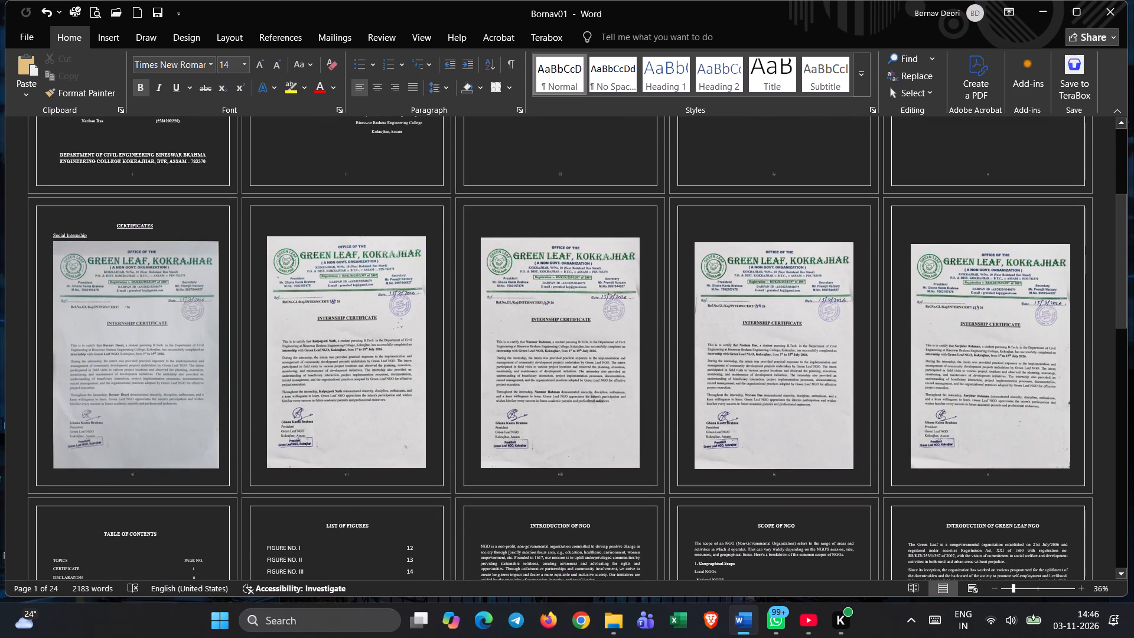
pyautogui.click(306, 249)
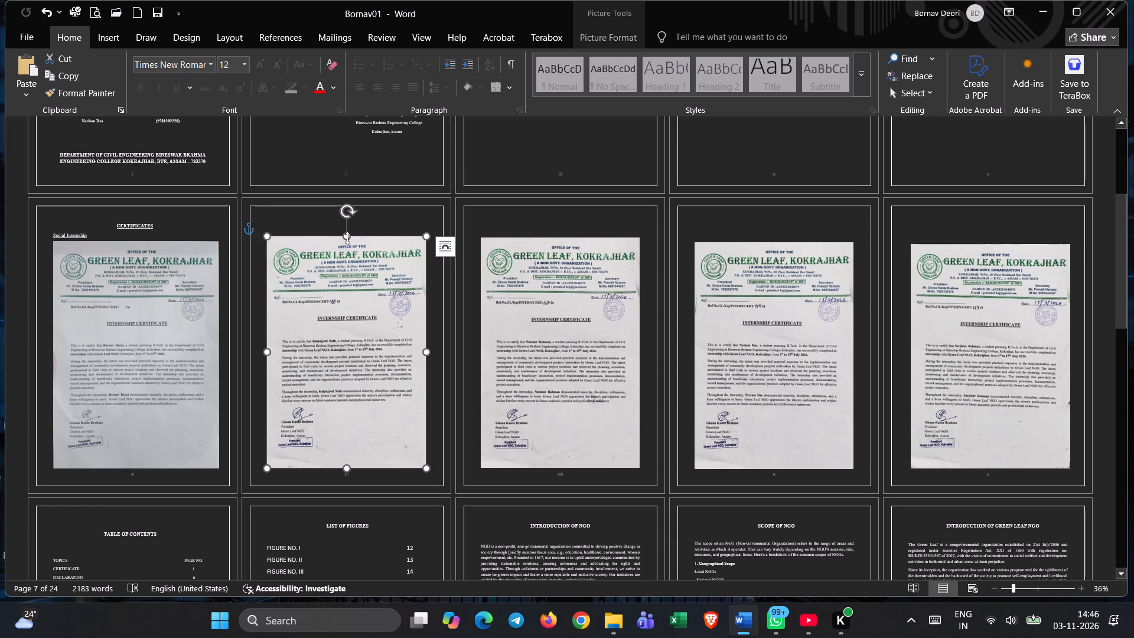
pyautogui.click(347, 238)
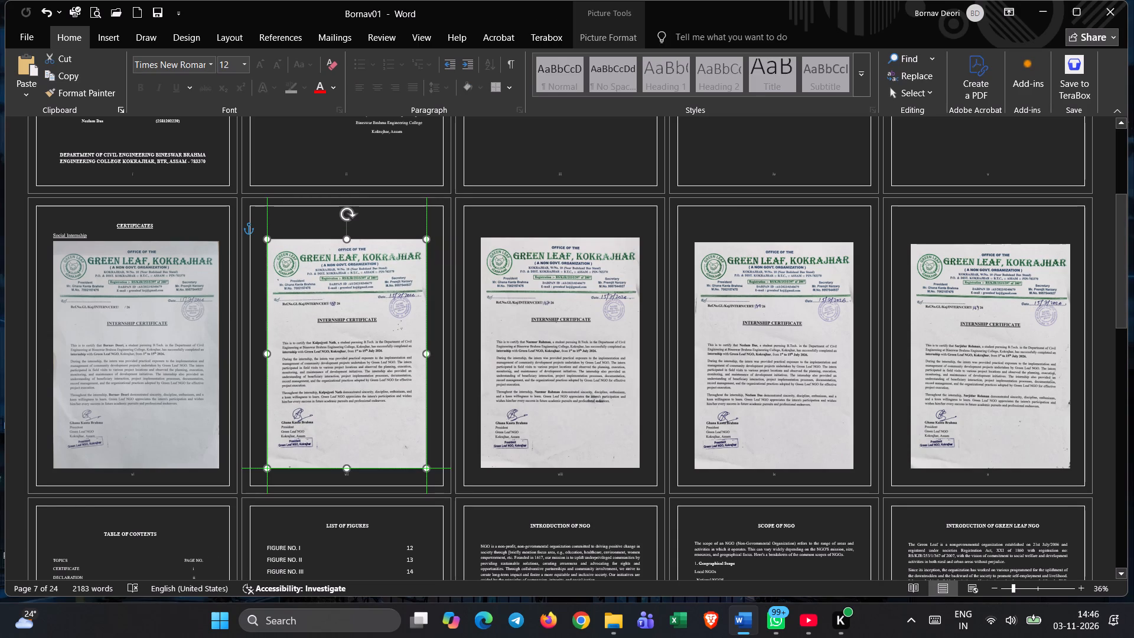
pyautogui.click(514, 263)
pyautogui.click(754, 289)
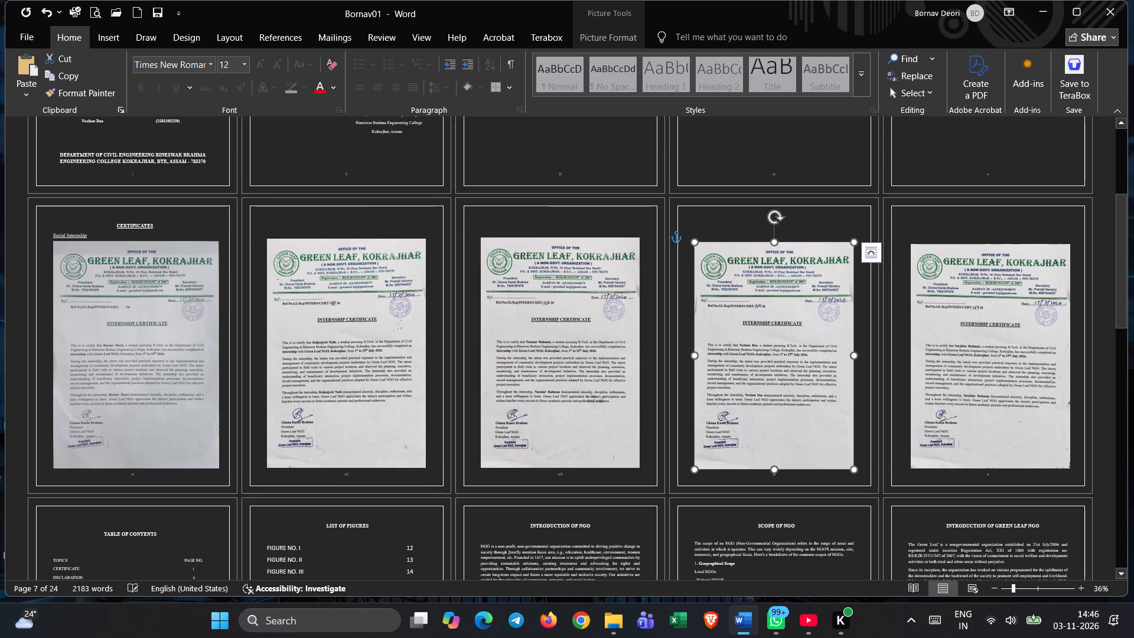
pyautogui.click(415, 431)
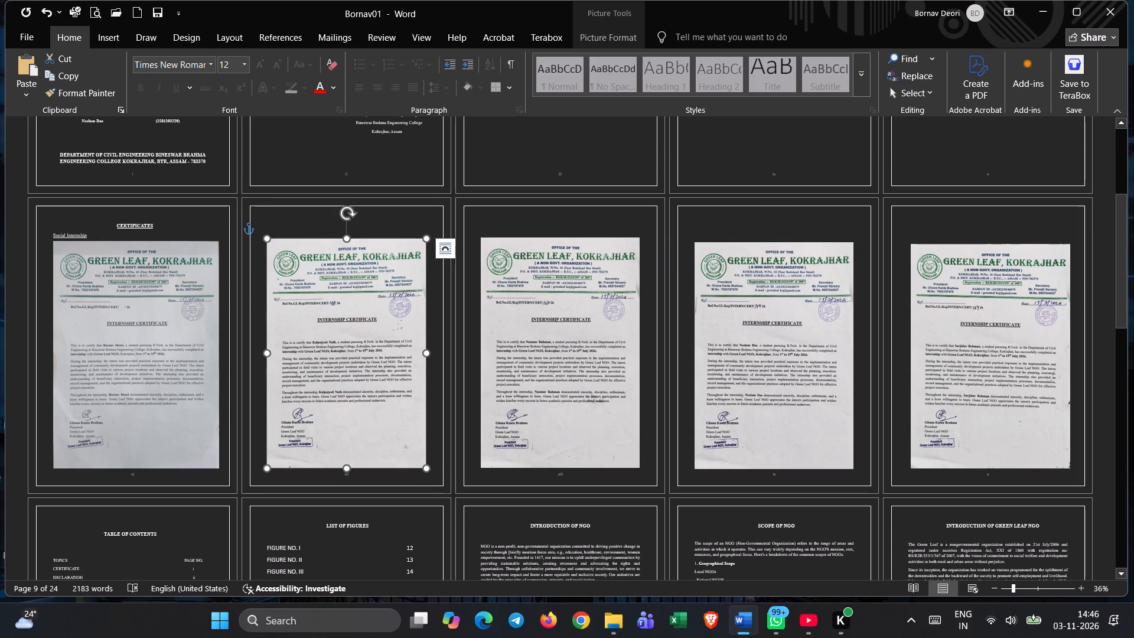
# Open the page-number footer of the Introduction of NGO page for editing.
pyautogui.scroll(-5, 727, 375)
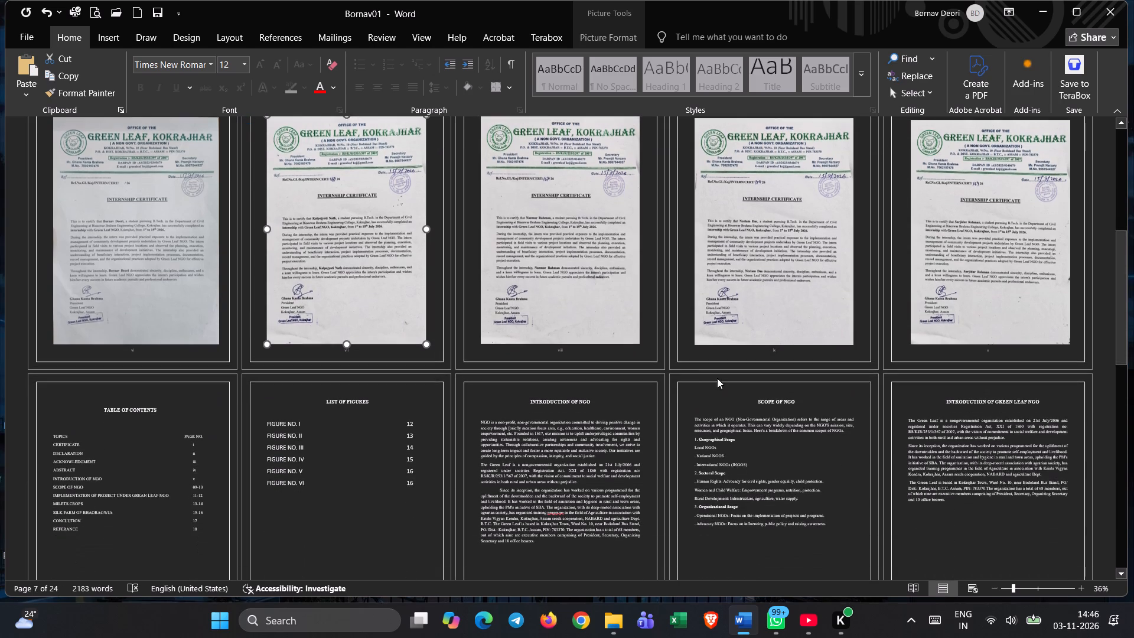
pyautogui.scroll(-5, 696, 377)
pyautogui.scroll(-3, 343, 419)
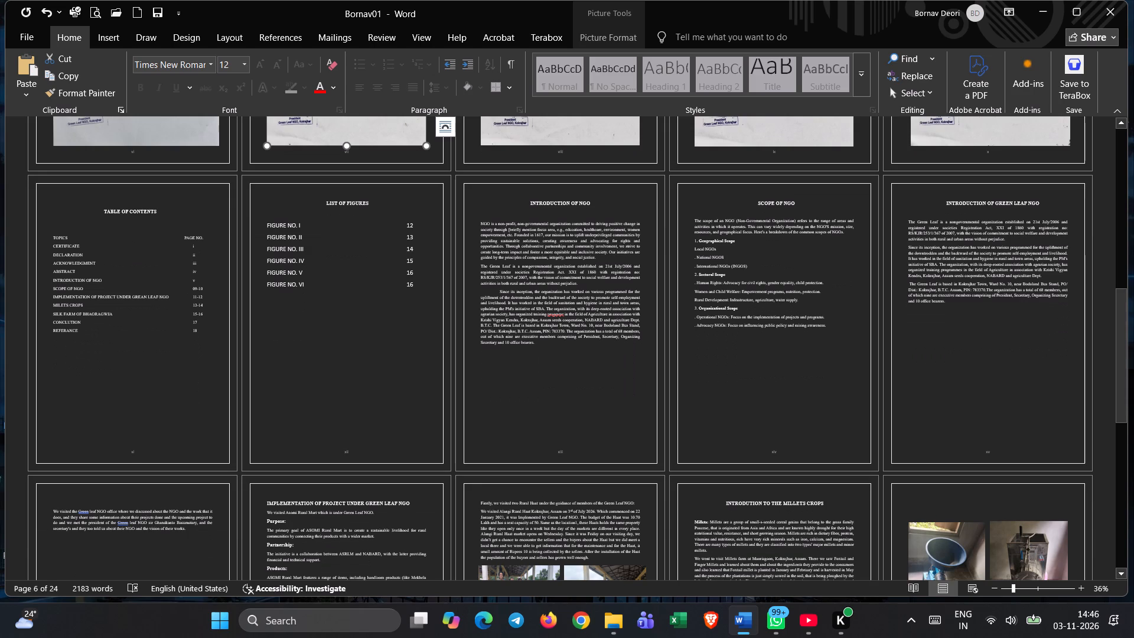
pyautogui.scroll(-3, 338, 389)
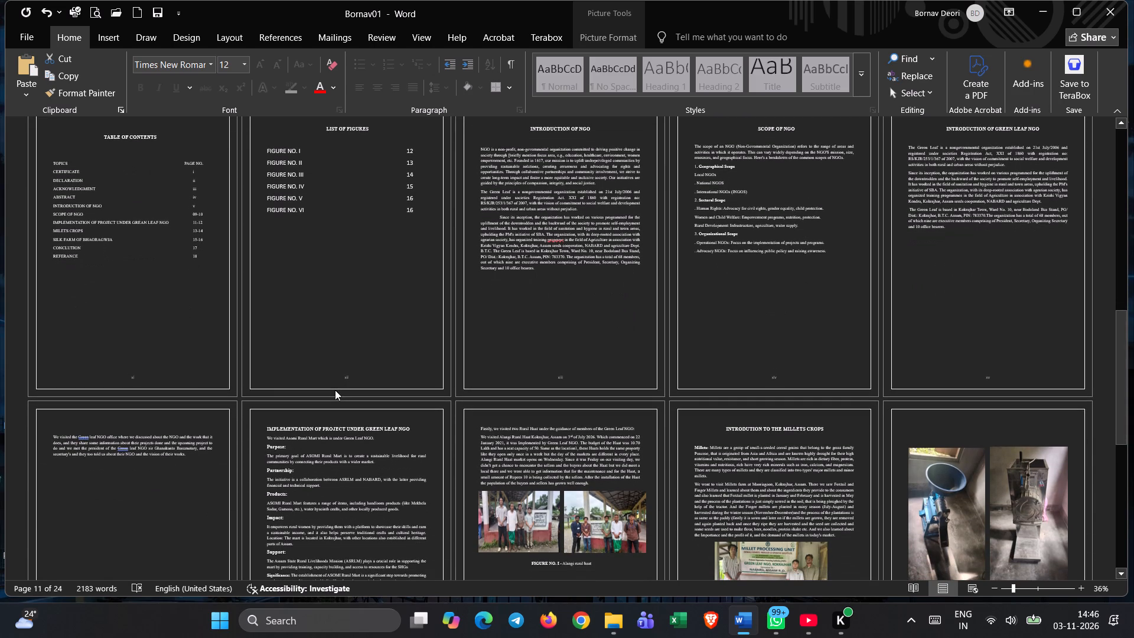
pyautogui.scroll(1, 325, 393)
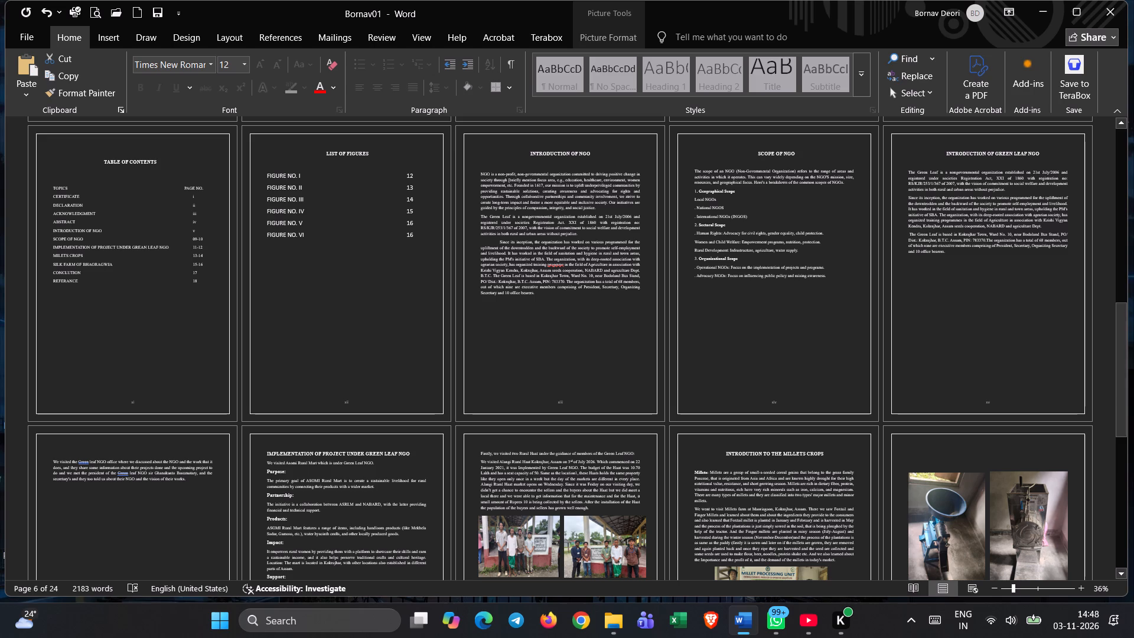
pyautogui.scroll(-4, 360, 316)
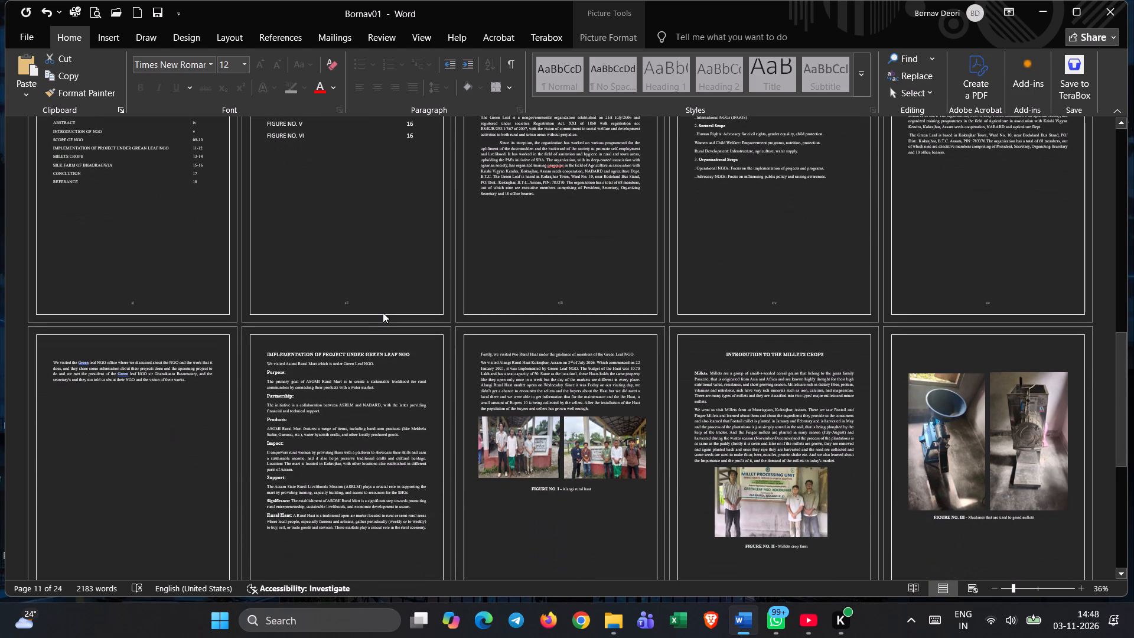
pyautogui.scroll(4, 386, 325)
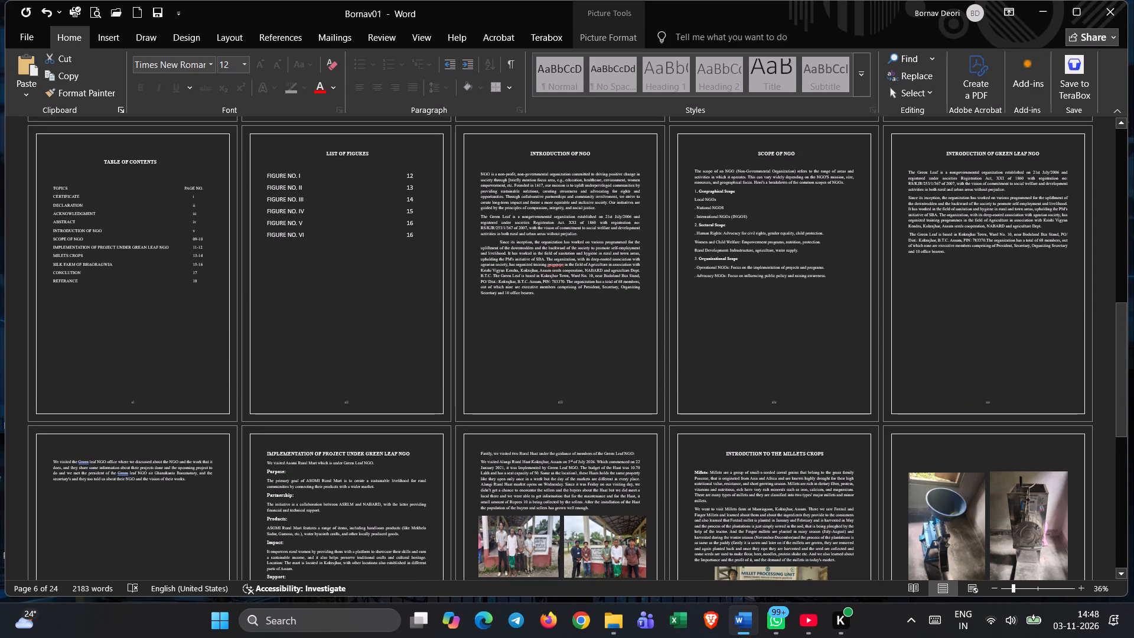
pyautogui.click(556, 402)
pyautogui.doubleClick(564, 401)
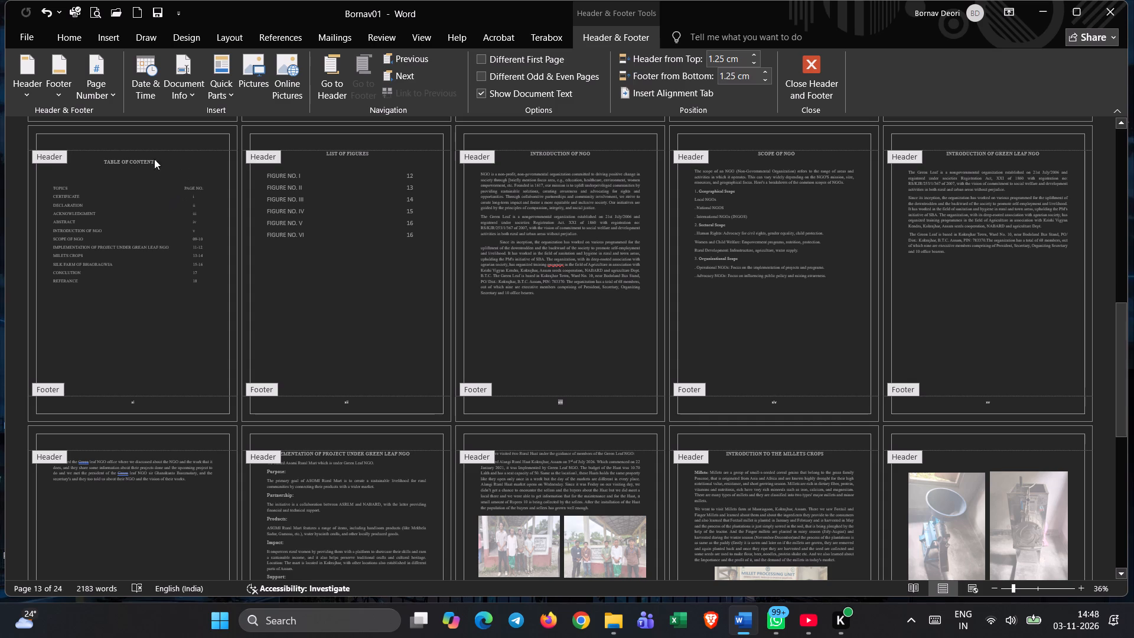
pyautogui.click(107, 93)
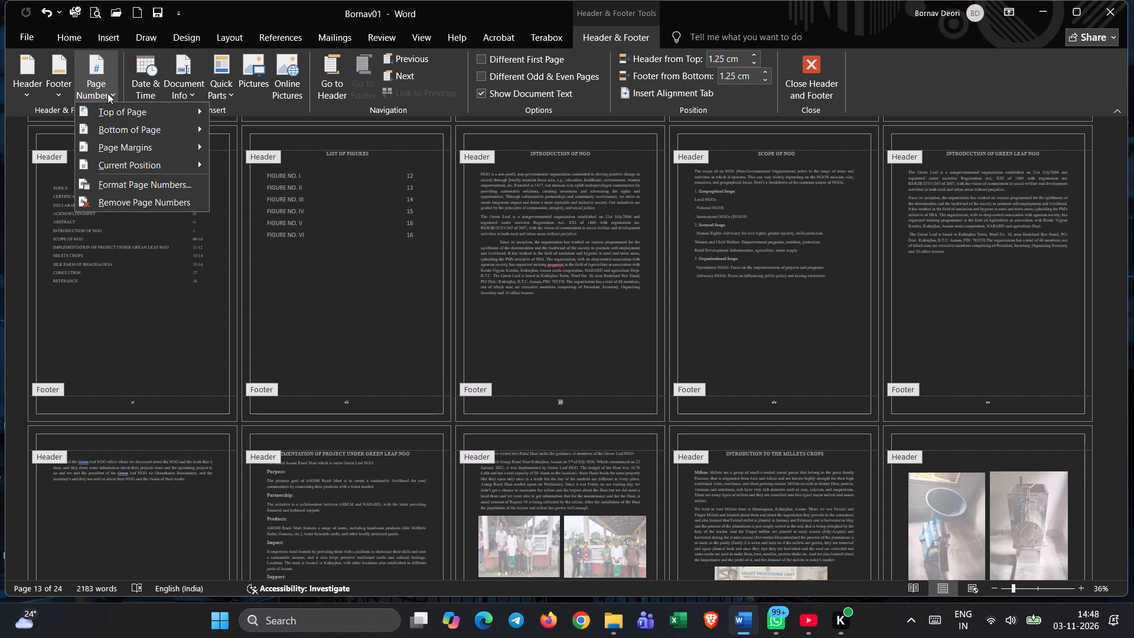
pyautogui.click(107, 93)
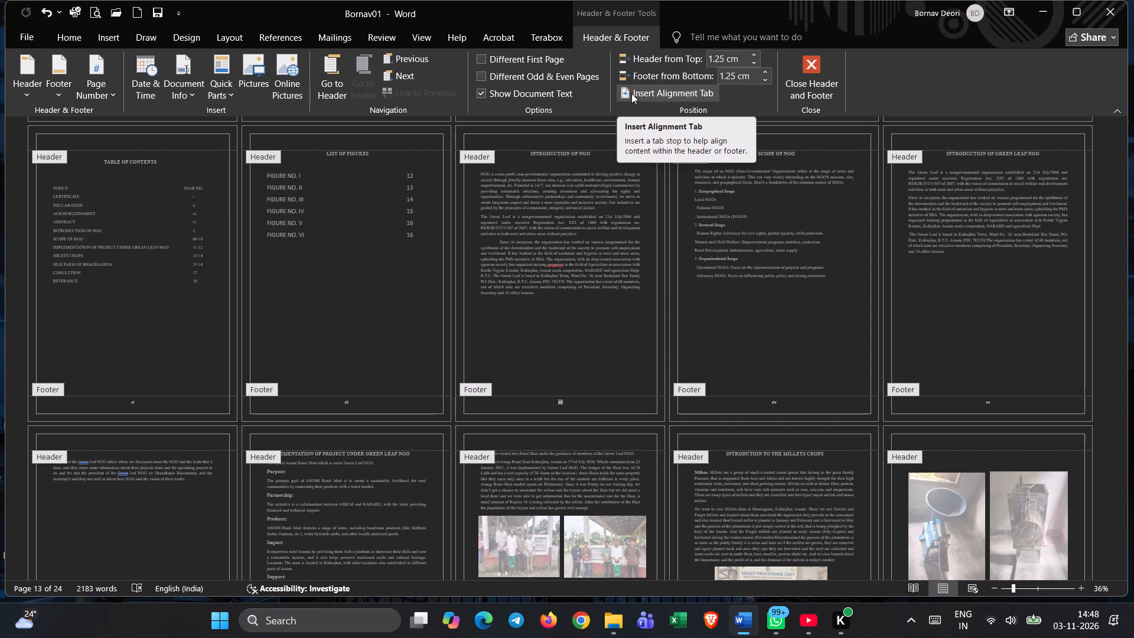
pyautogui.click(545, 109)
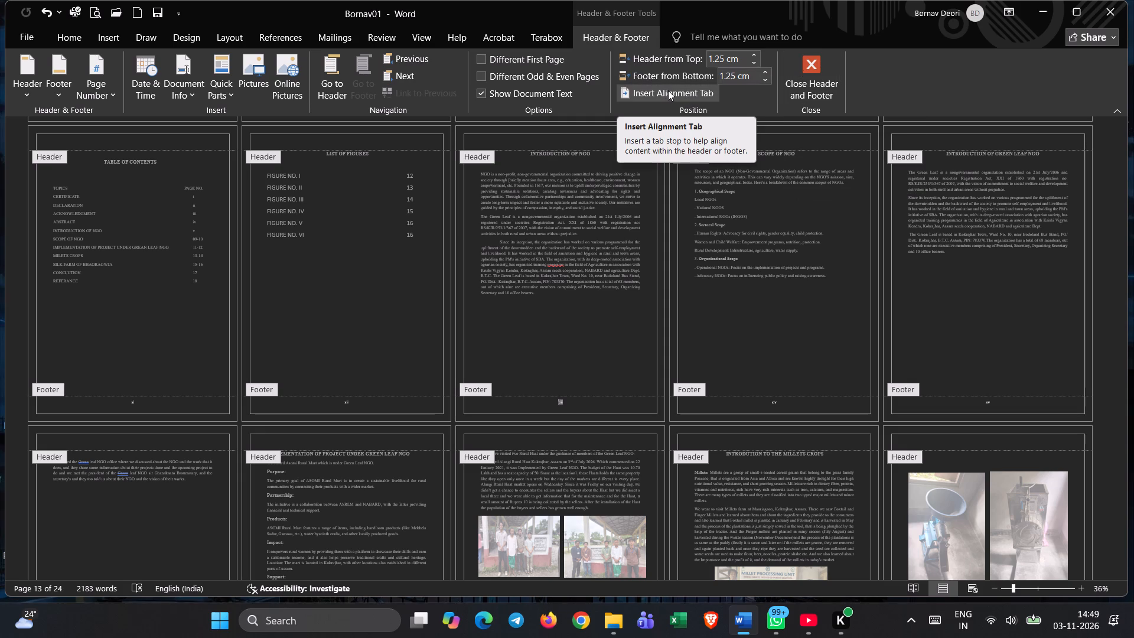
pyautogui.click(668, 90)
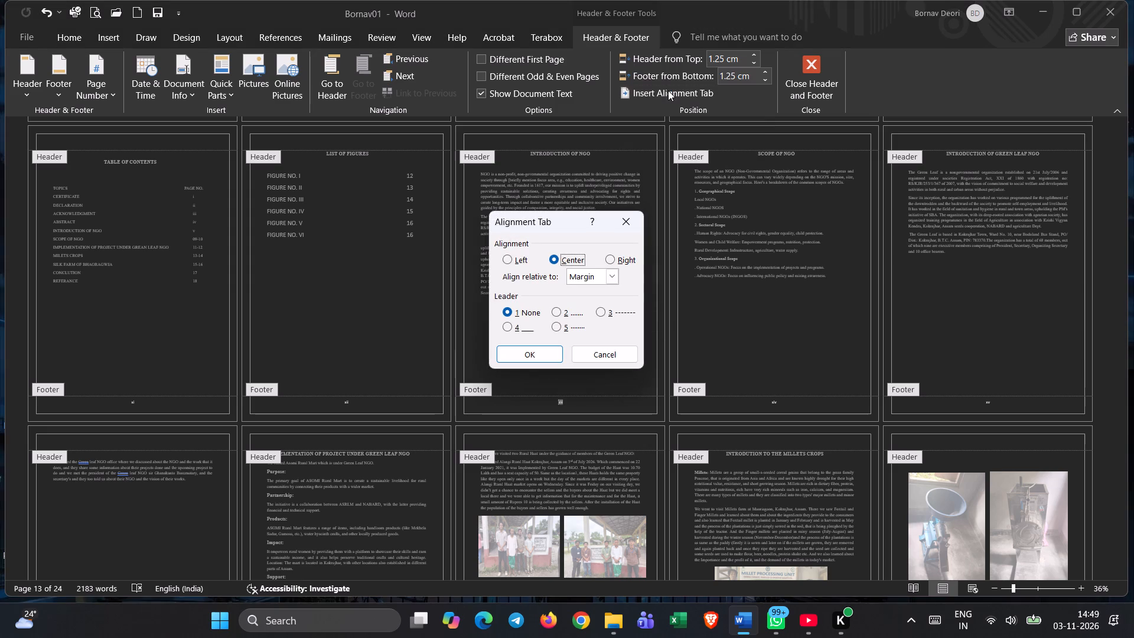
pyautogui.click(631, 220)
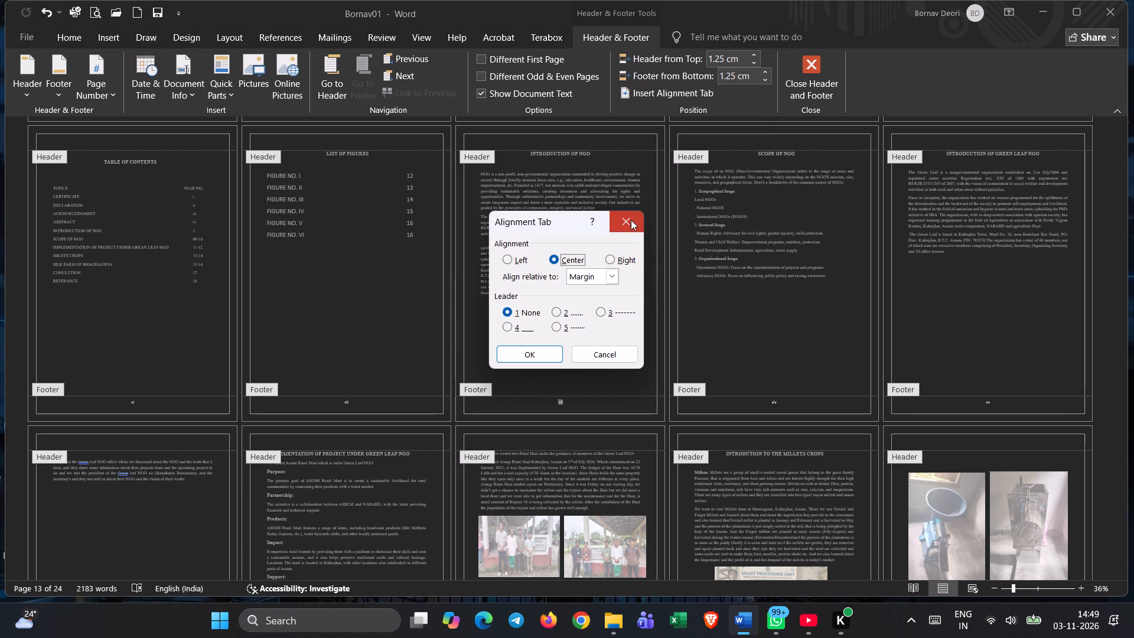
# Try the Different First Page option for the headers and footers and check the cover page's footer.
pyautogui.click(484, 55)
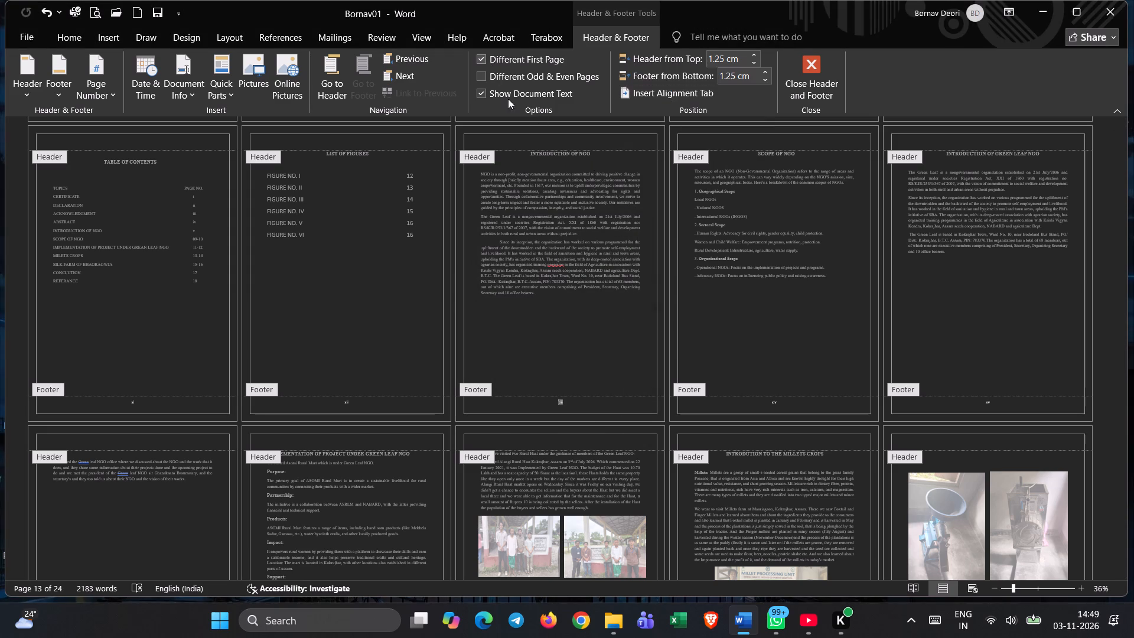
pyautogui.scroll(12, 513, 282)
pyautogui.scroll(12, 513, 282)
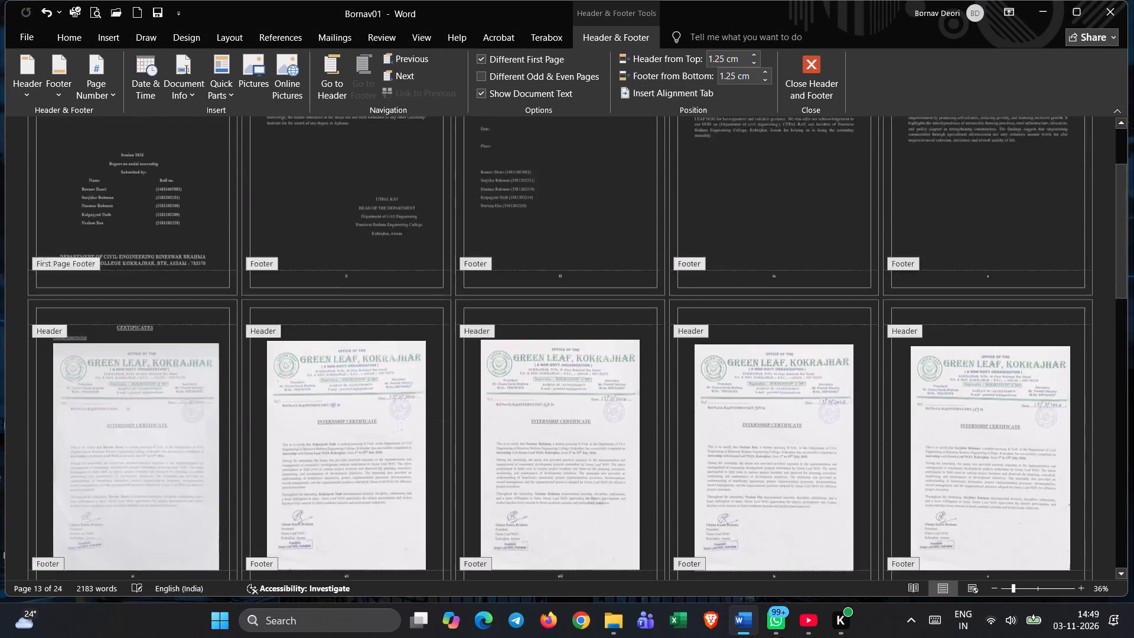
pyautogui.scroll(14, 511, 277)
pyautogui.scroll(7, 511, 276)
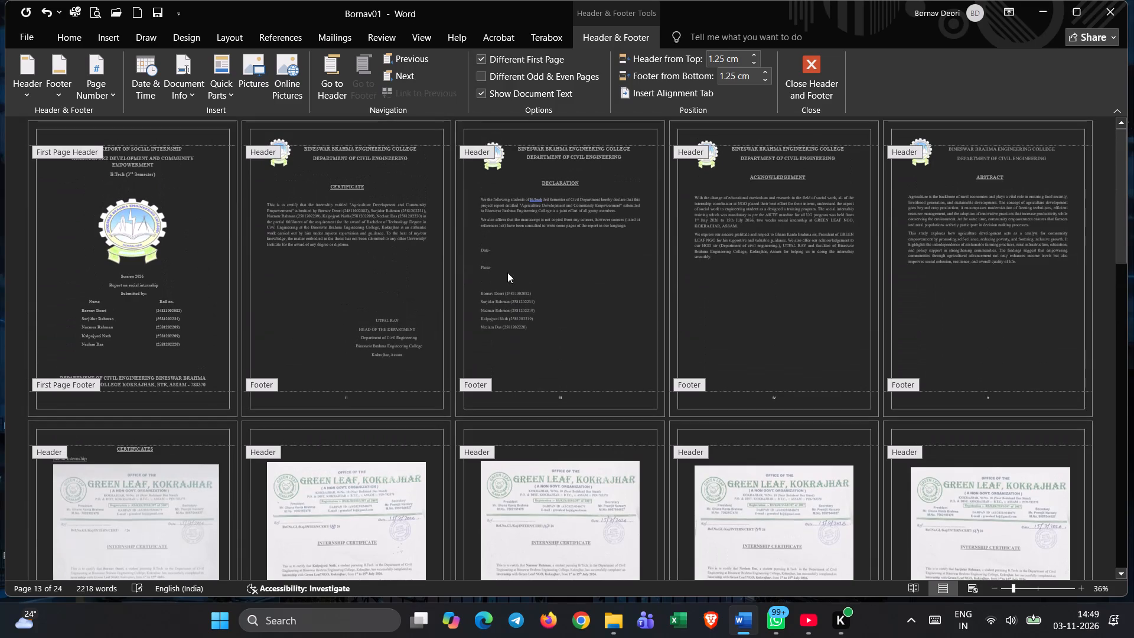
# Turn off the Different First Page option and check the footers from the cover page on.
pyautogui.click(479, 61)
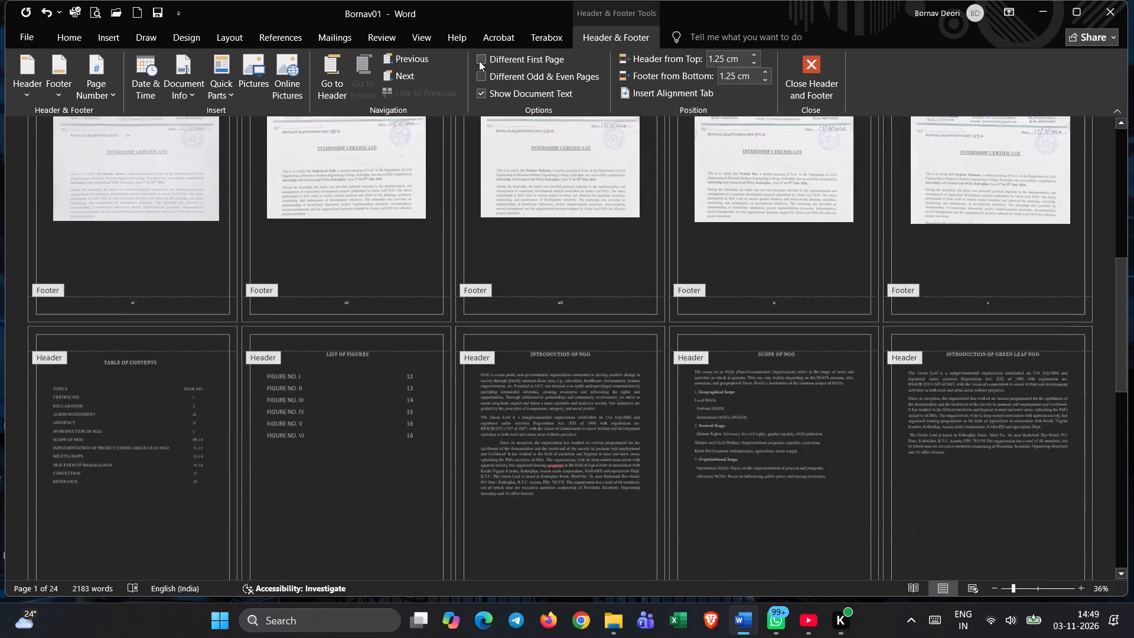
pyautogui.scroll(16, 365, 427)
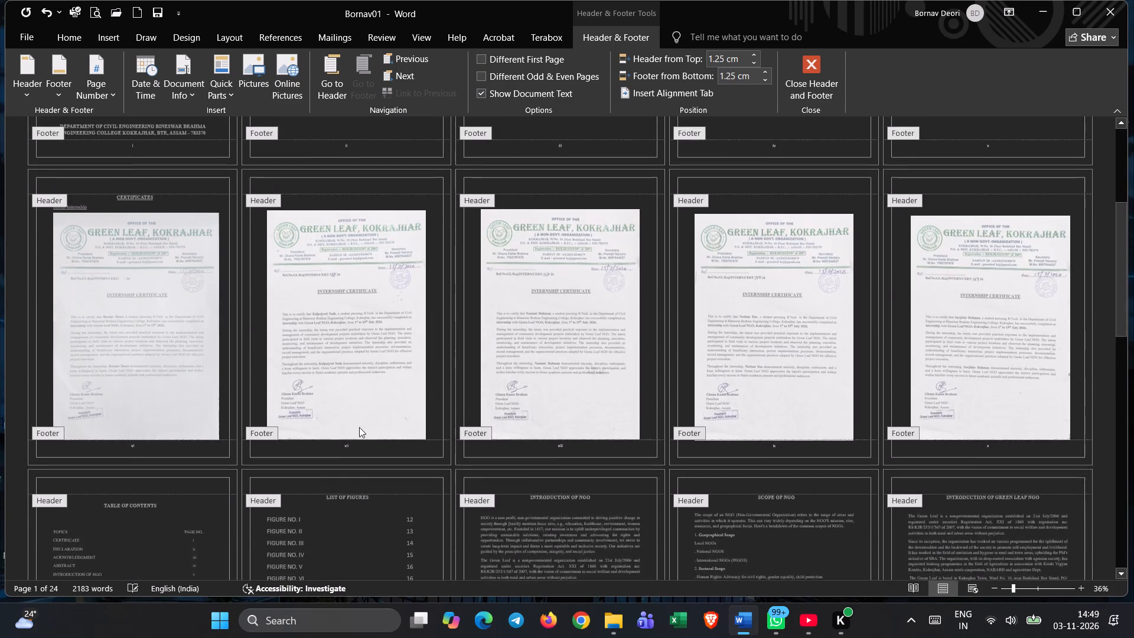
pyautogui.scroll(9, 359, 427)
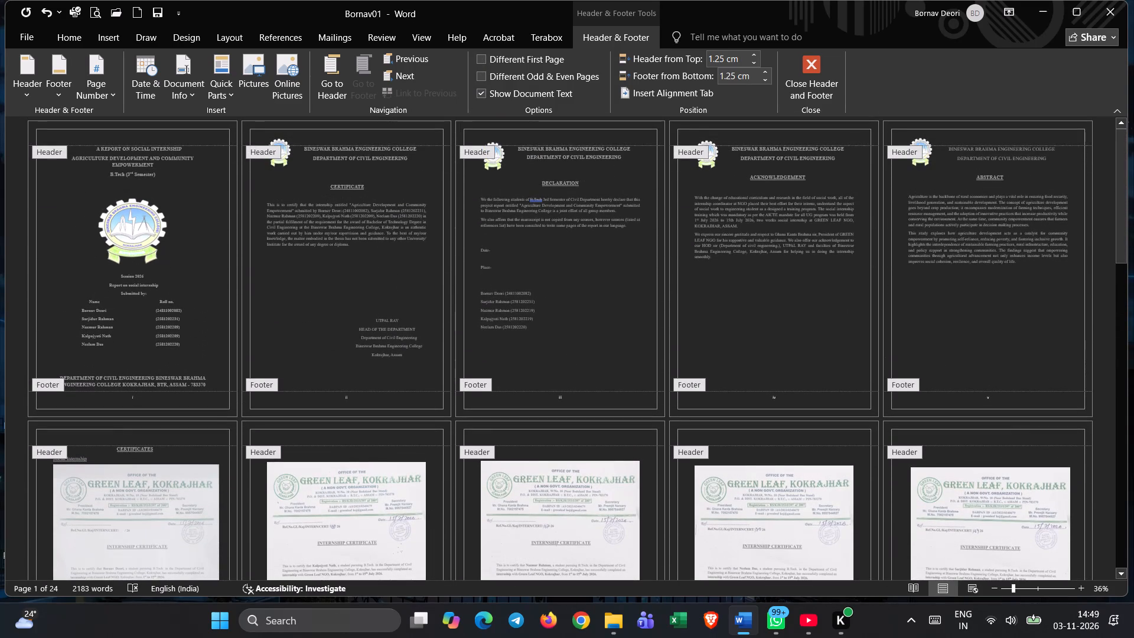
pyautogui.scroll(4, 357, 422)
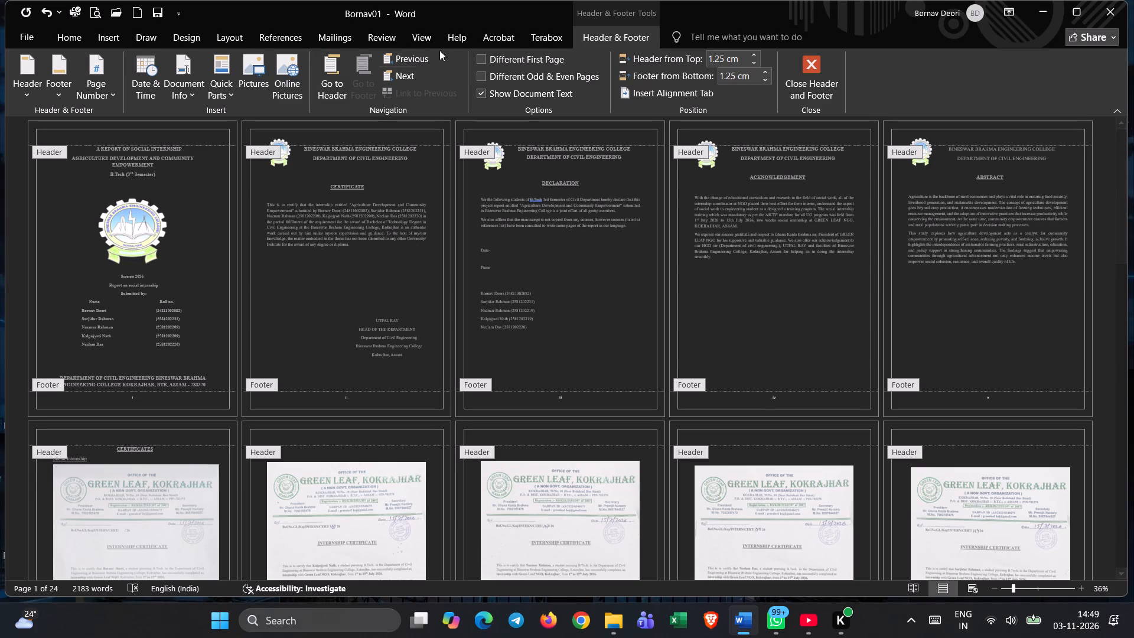
# Turn on the Different First Page option and check the footers from the cover page on.
pyautogui.click(483, 61)
pyautogui.scroll(20, 366, 292)
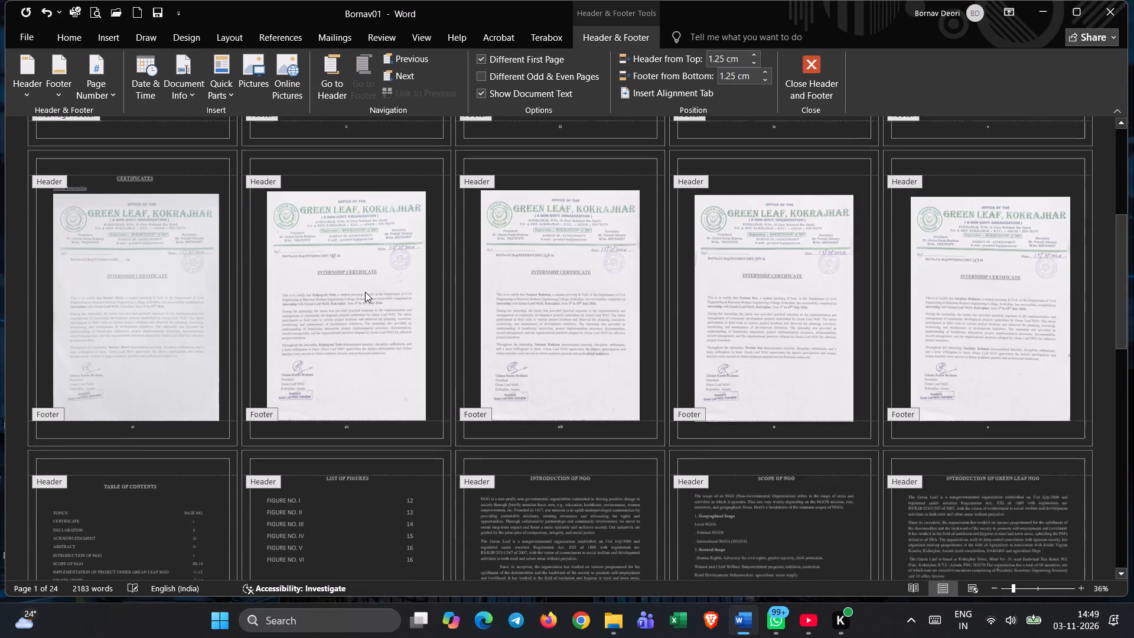
pyautogui.scroll(9, 364, 292)
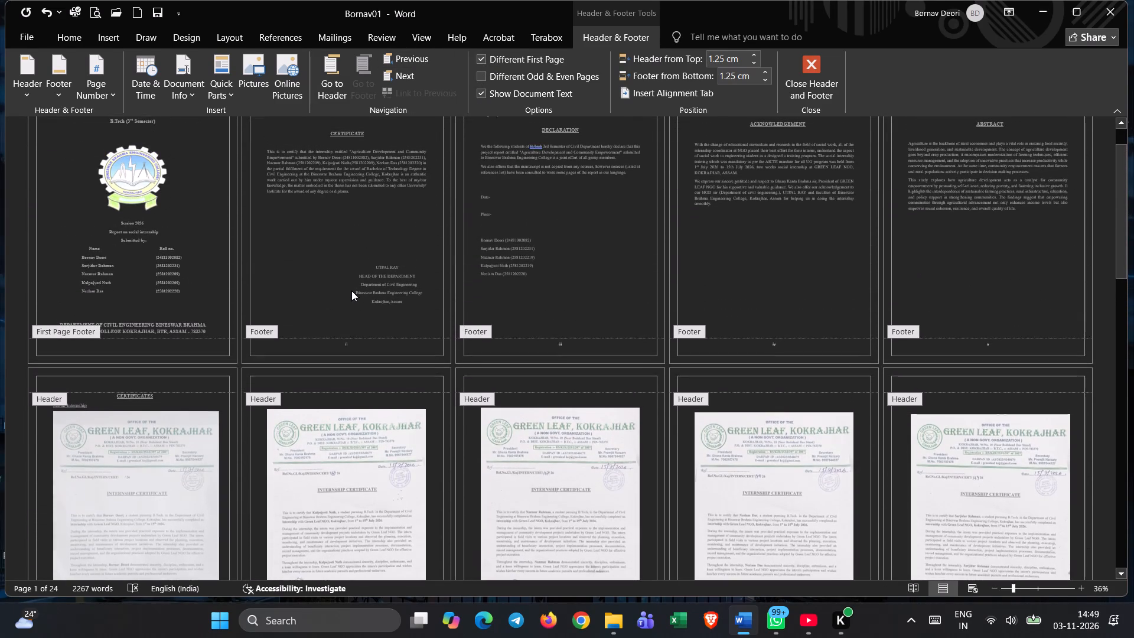
pyautogui.scroll(3, 351, 291)
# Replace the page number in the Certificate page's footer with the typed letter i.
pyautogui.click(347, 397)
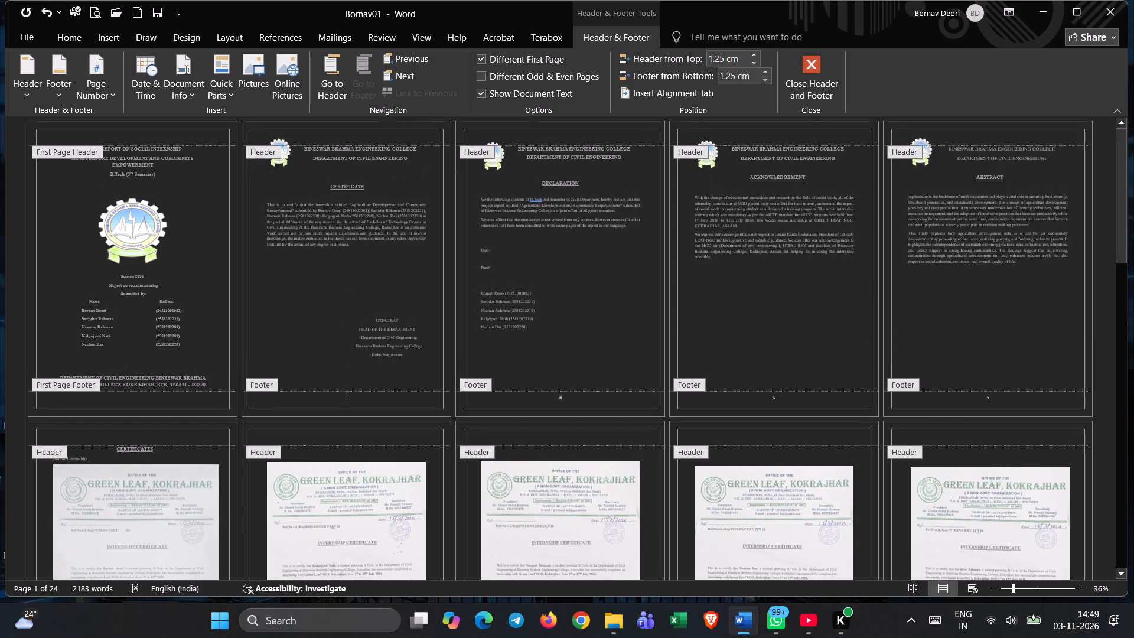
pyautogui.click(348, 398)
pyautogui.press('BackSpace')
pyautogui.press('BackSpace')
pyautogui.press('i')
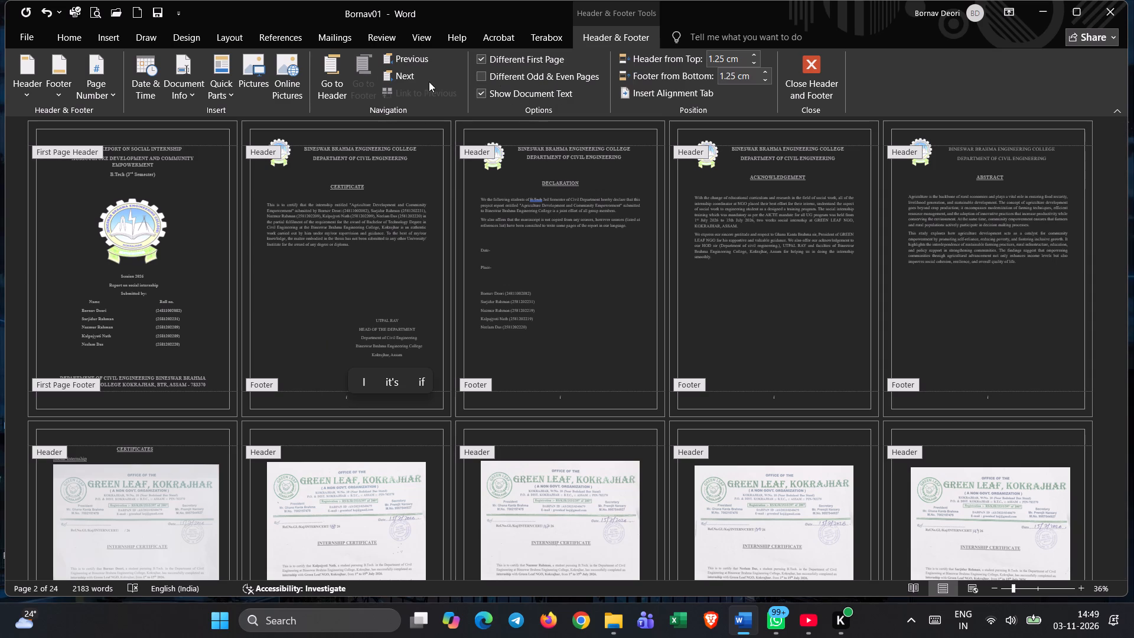
# Apply the i, ii, iii page number format with numbering continued from the previous section.
pyautogui.click(109, 93)
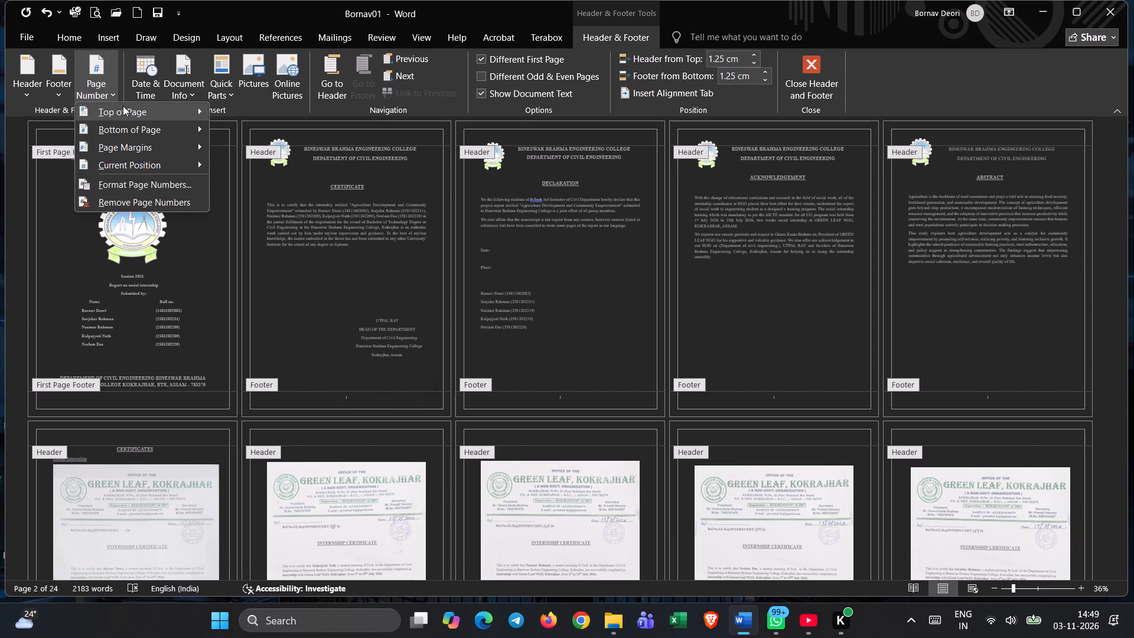
pyautogui.click(146, 184)
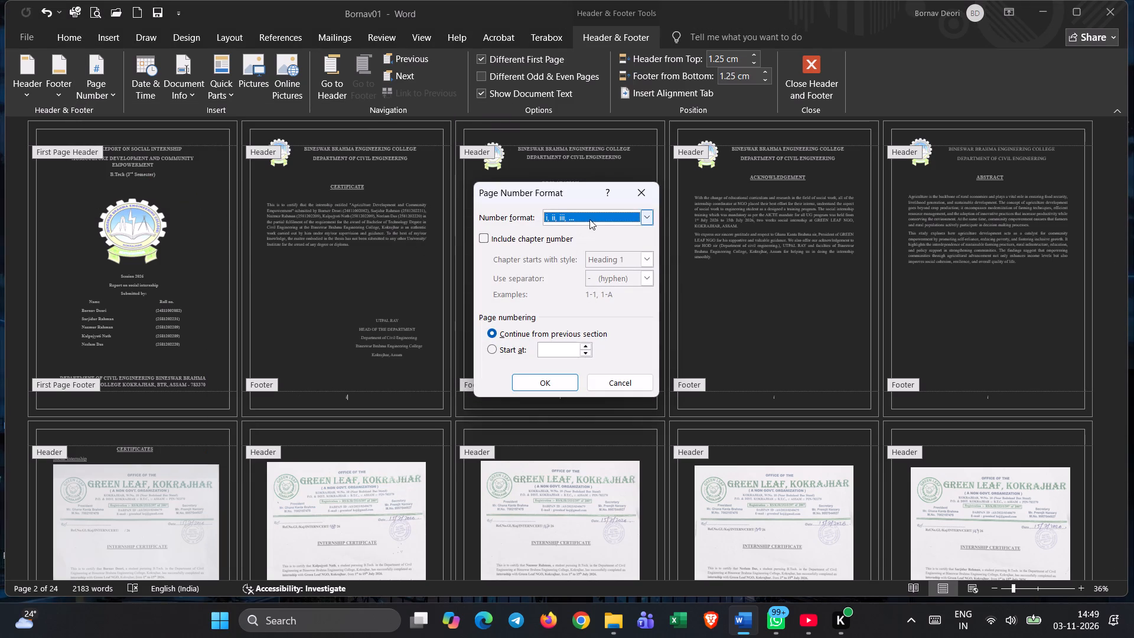
pyautogui.click(562, 386)
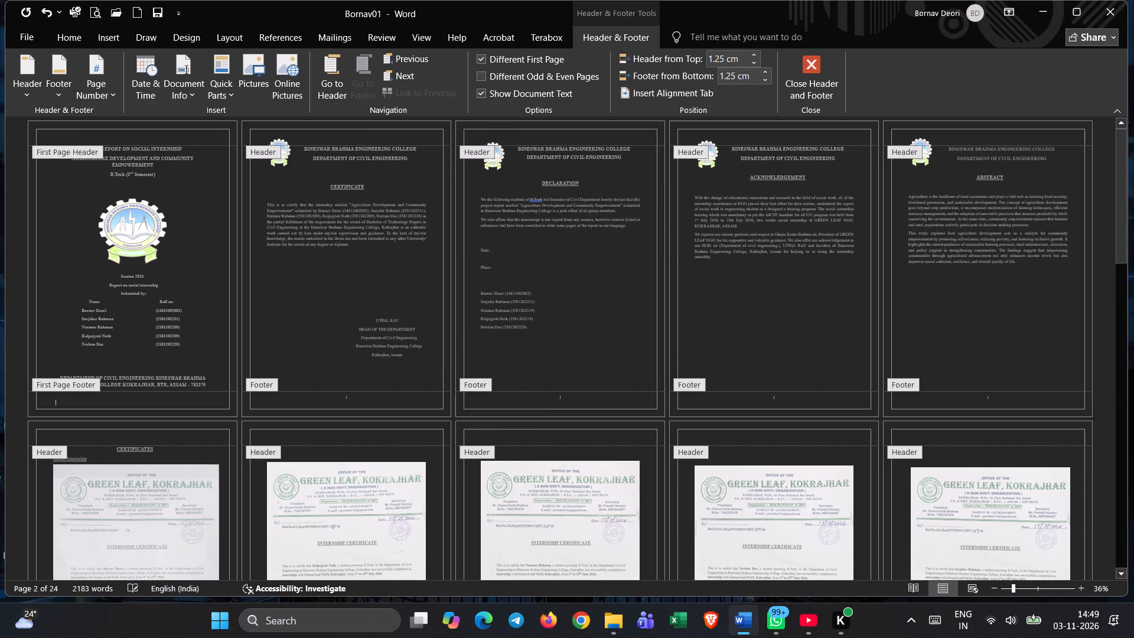
# Delete the typed letter from the Certificate page's footer and insert a Plain Number 2 page number at the bottom of the page.
pyautogui.click(361, 400)
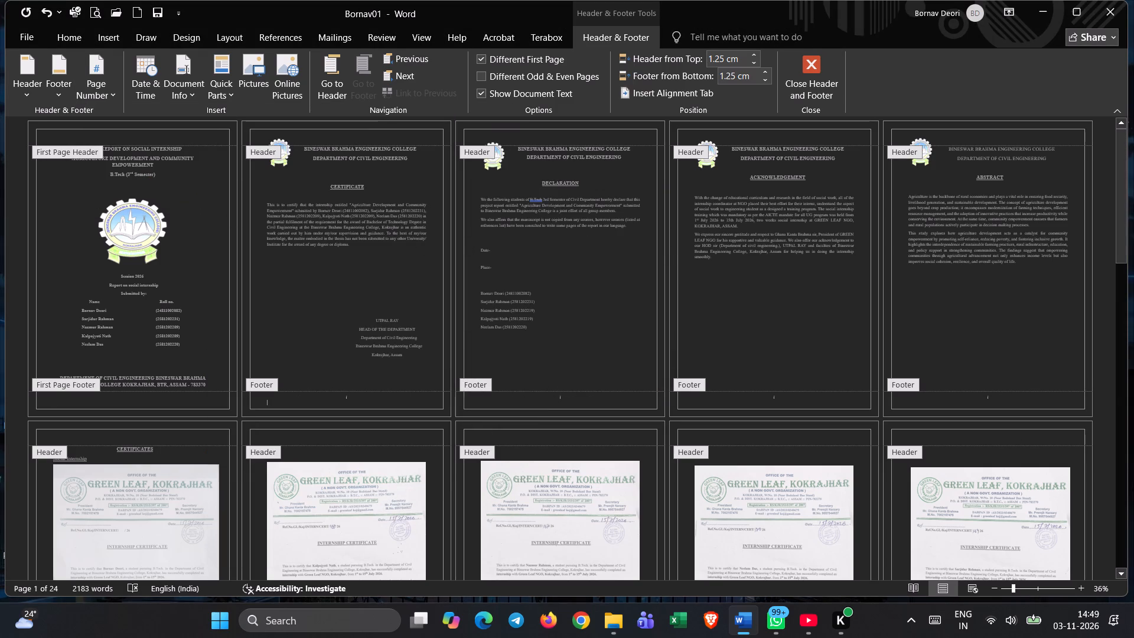
pyautogui.click(354, 399)
pyautogui.press('BackSpace')
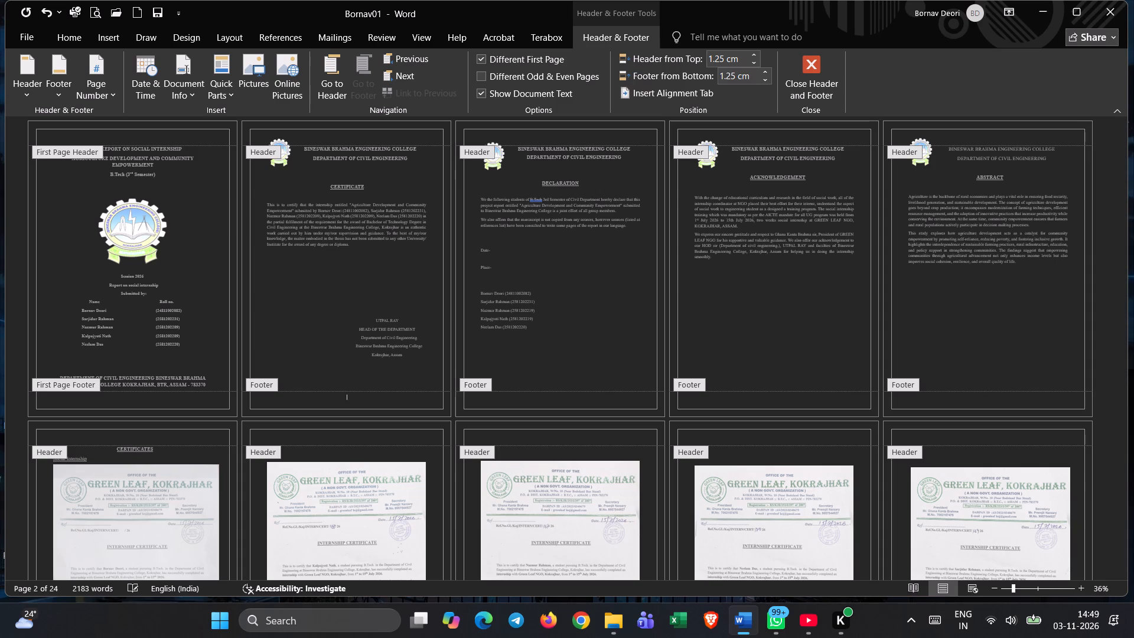
pyautogui.click(84, 69)
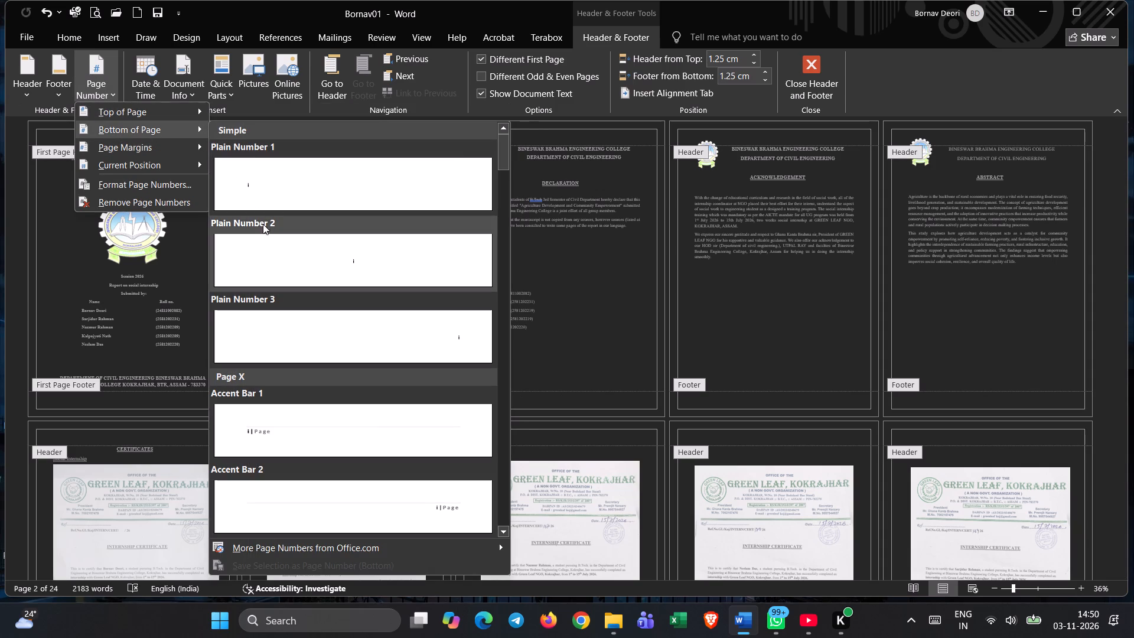
pyautogui.click(272, 261)
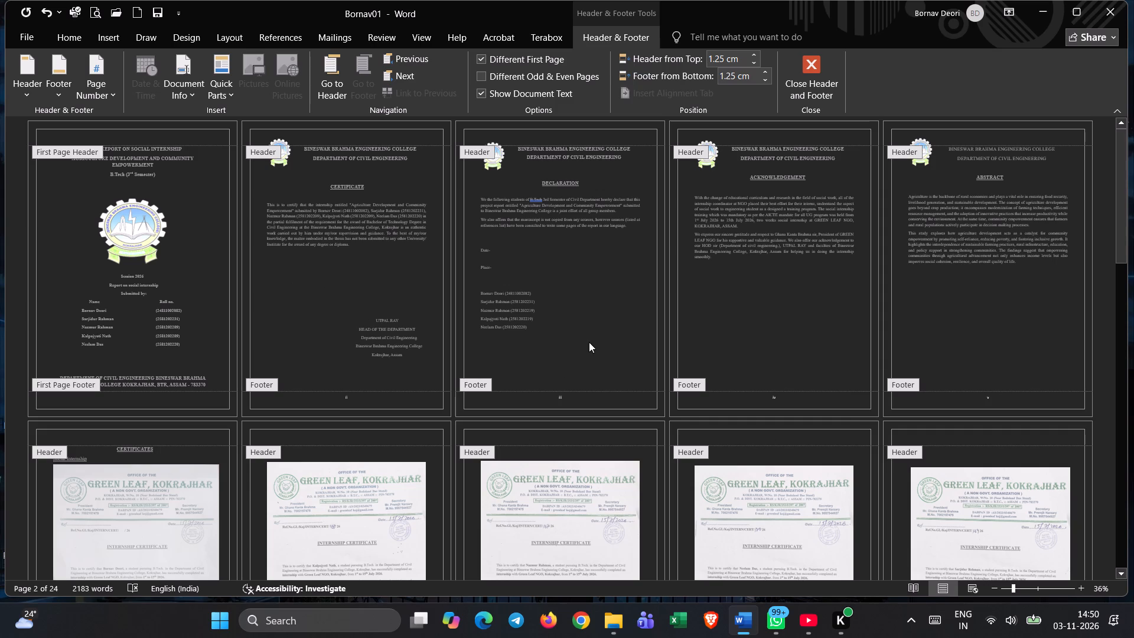
pyautogui.click(382, 393)
# Check the footer page numbers through the certificate pages and return to the cover page's footer.
pyautogui.scroll(-3, 493, 270)
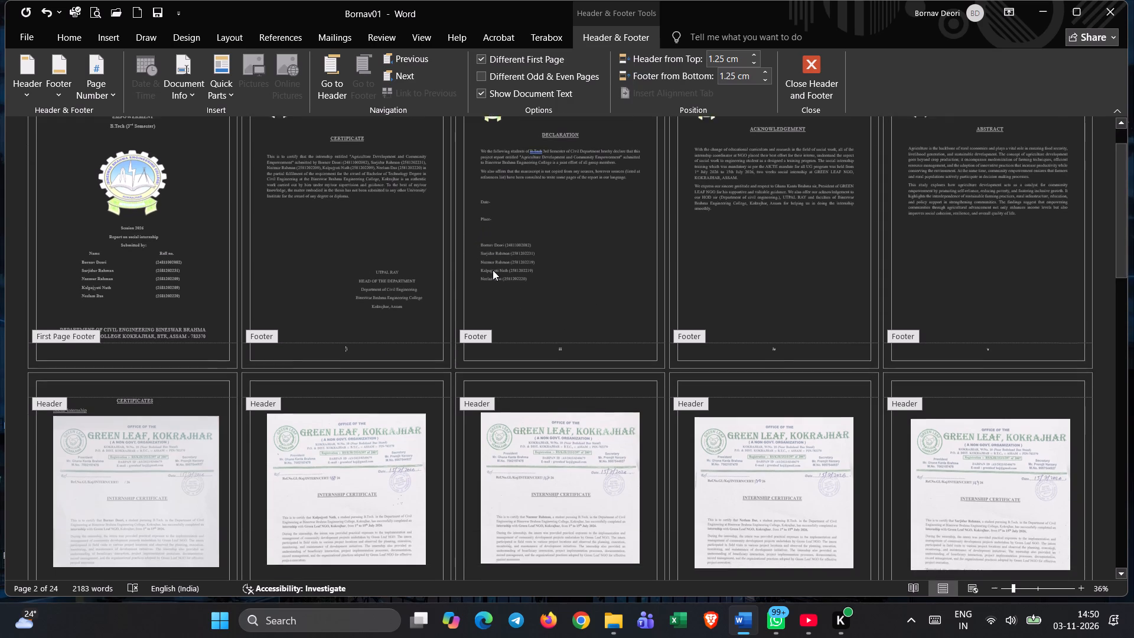
pyautogui.scroll(-2, 493, 271)
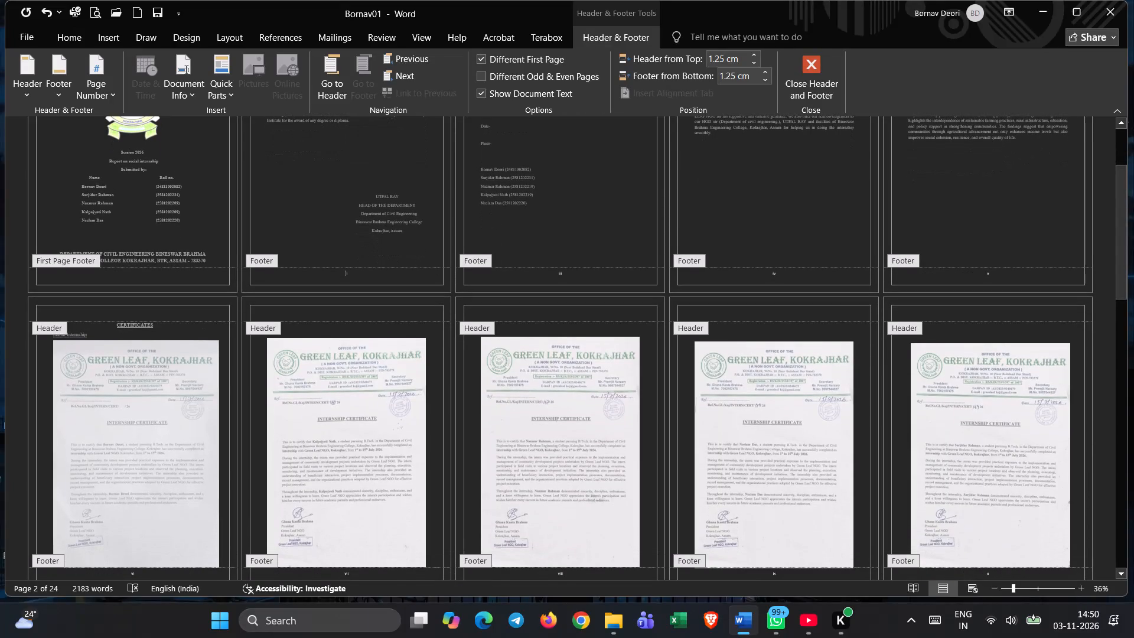
pyautogui.scroll(-6, 494, 271)
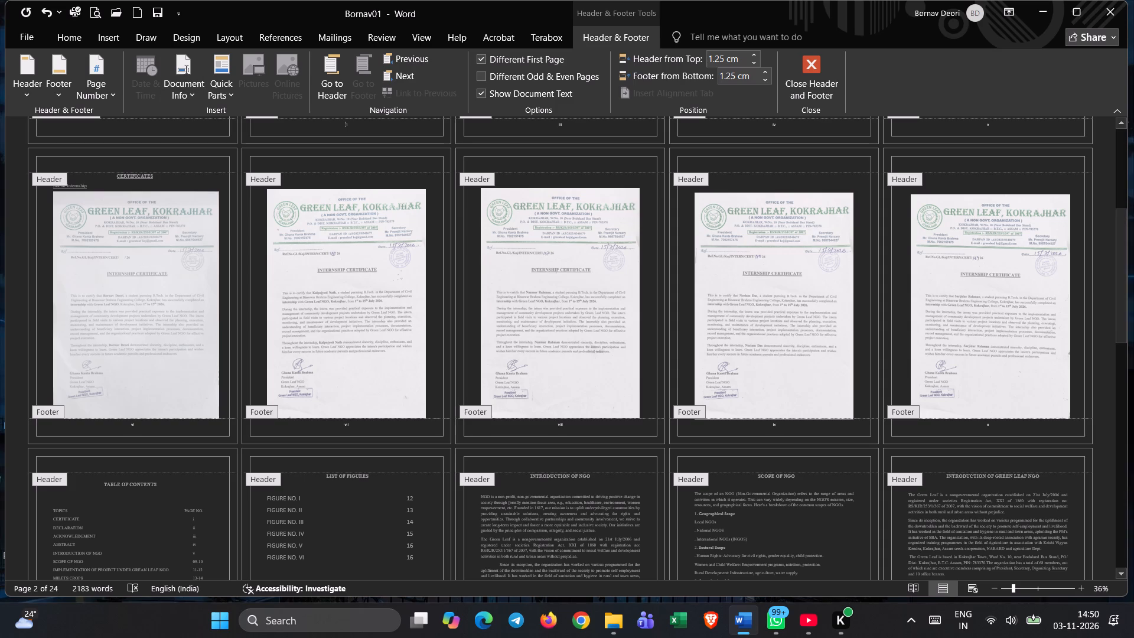
pyautogui.scroll(4, 548, 198)
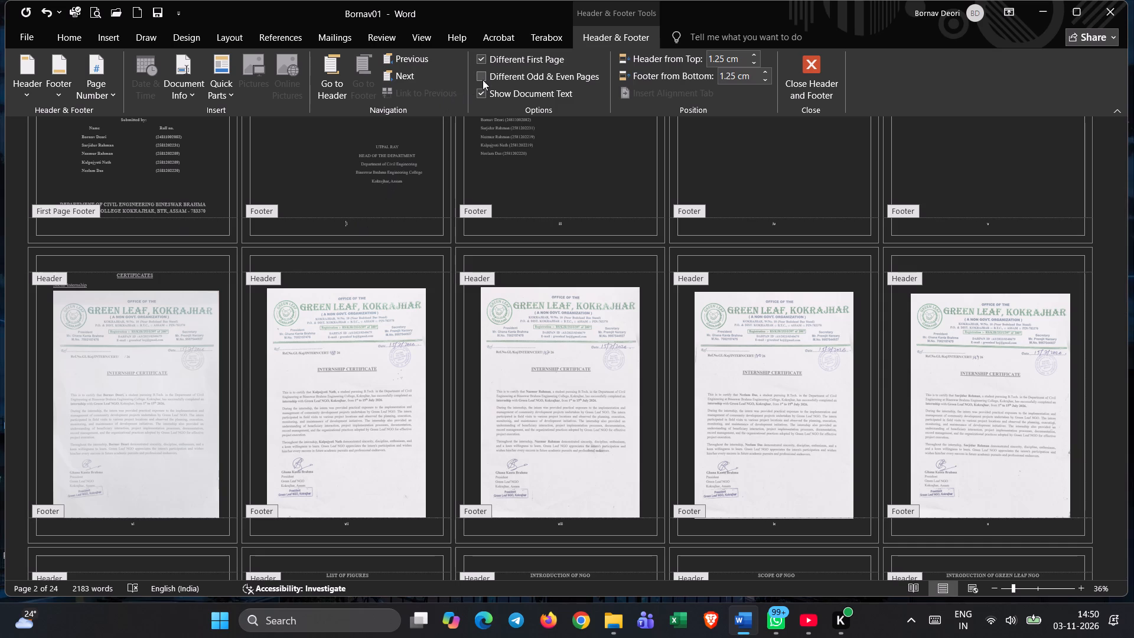
pyautogui.click(397, 58)
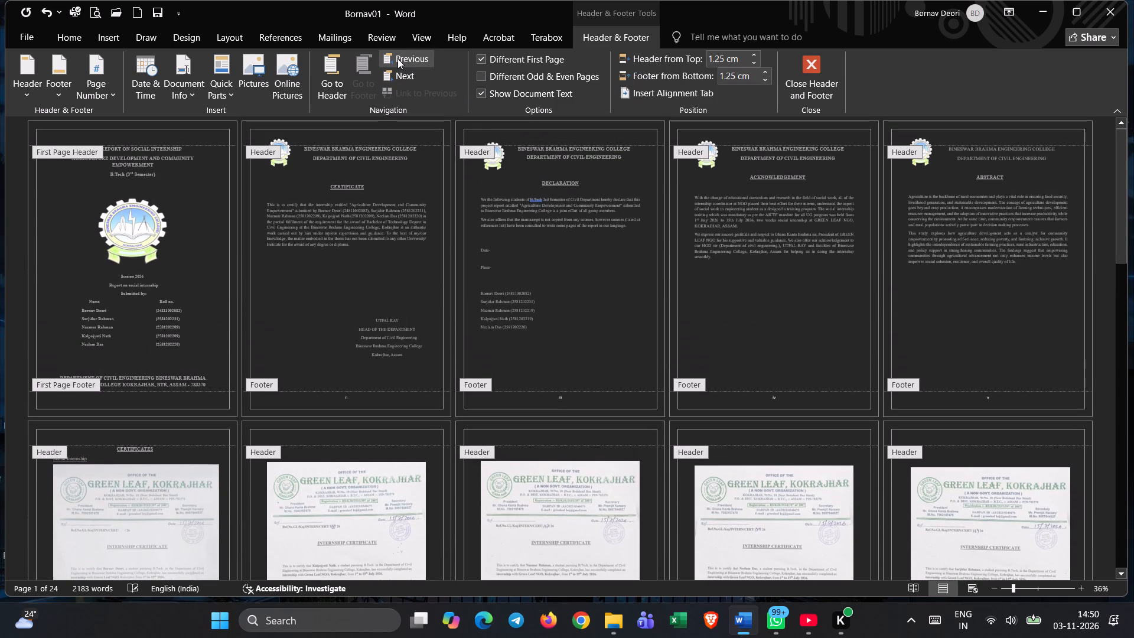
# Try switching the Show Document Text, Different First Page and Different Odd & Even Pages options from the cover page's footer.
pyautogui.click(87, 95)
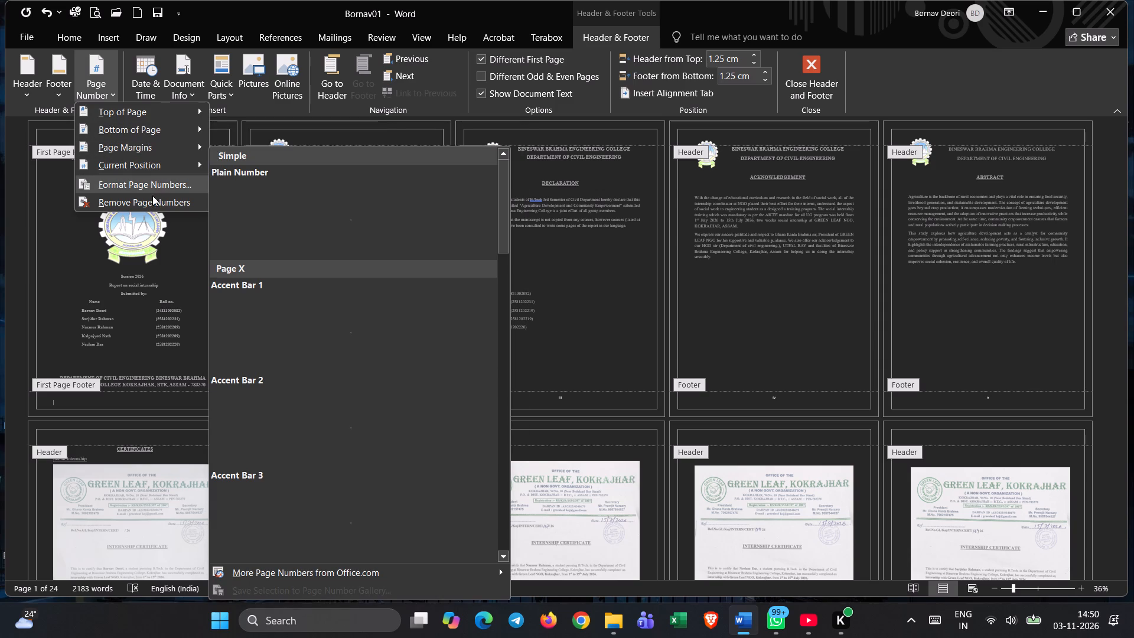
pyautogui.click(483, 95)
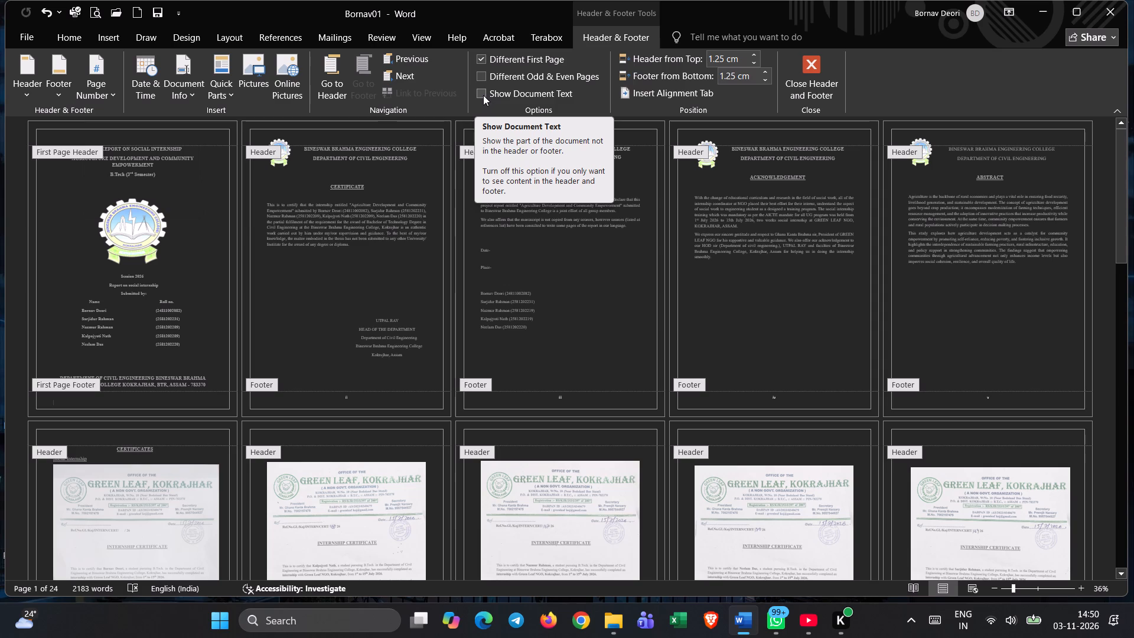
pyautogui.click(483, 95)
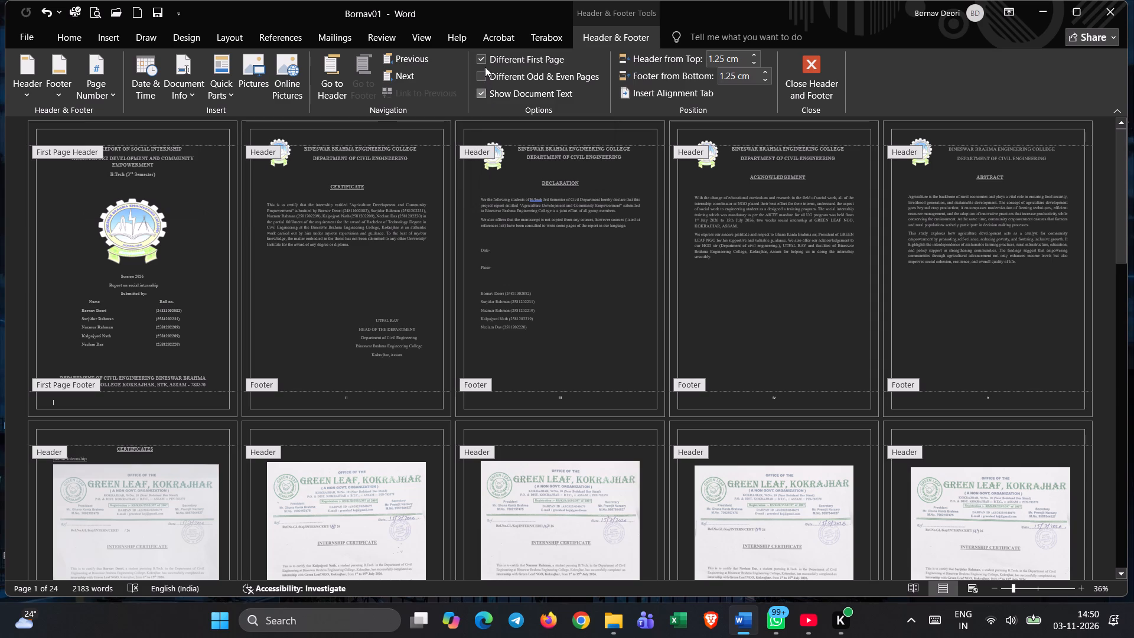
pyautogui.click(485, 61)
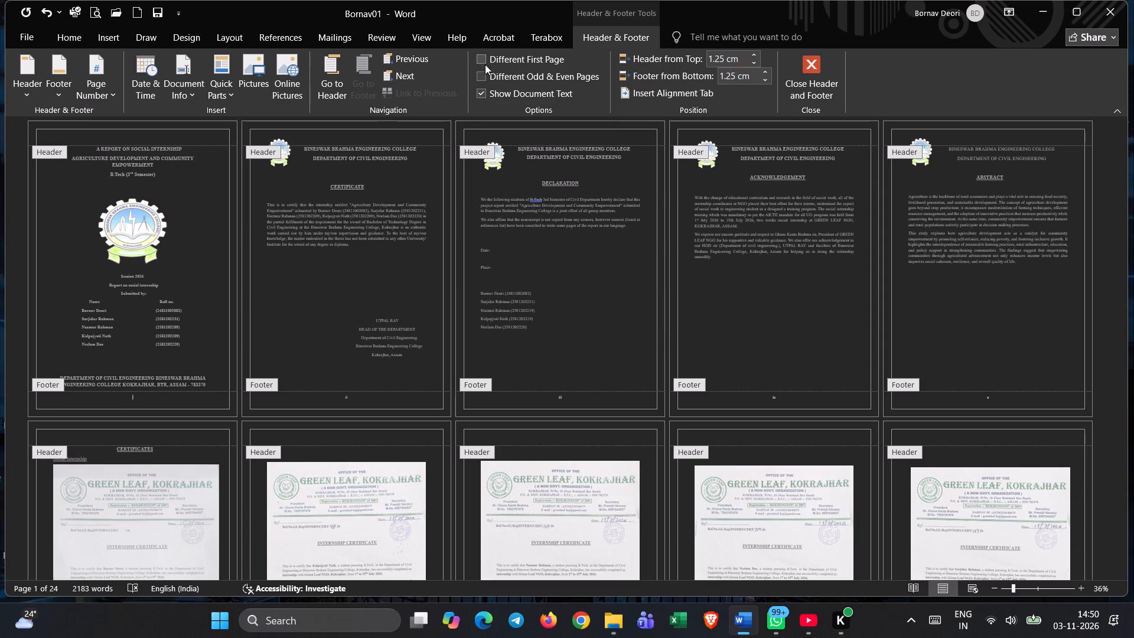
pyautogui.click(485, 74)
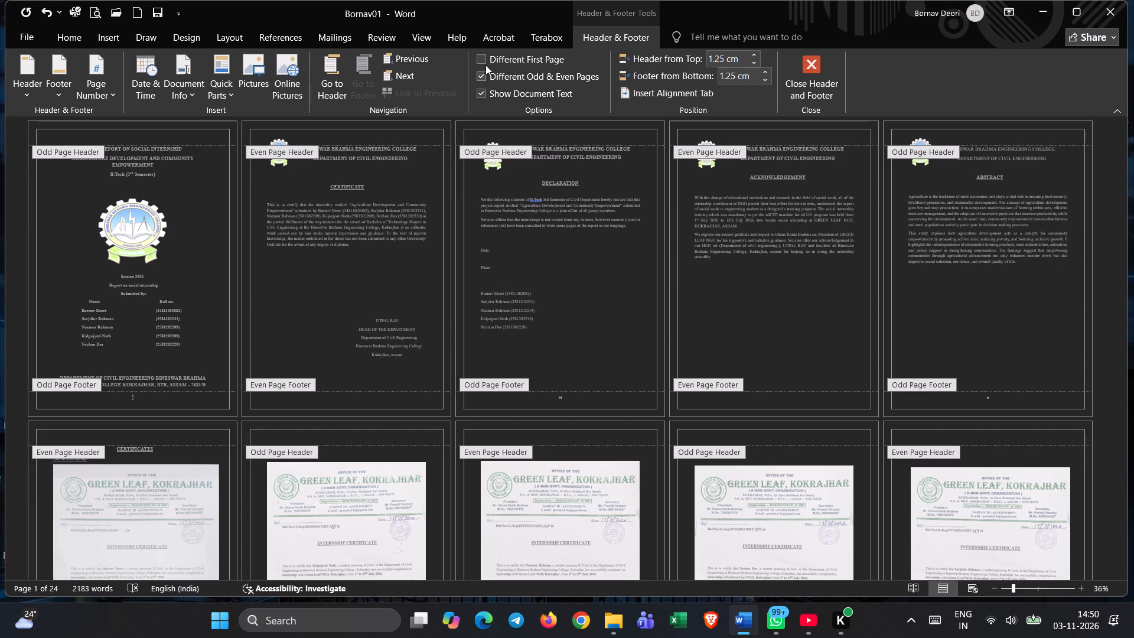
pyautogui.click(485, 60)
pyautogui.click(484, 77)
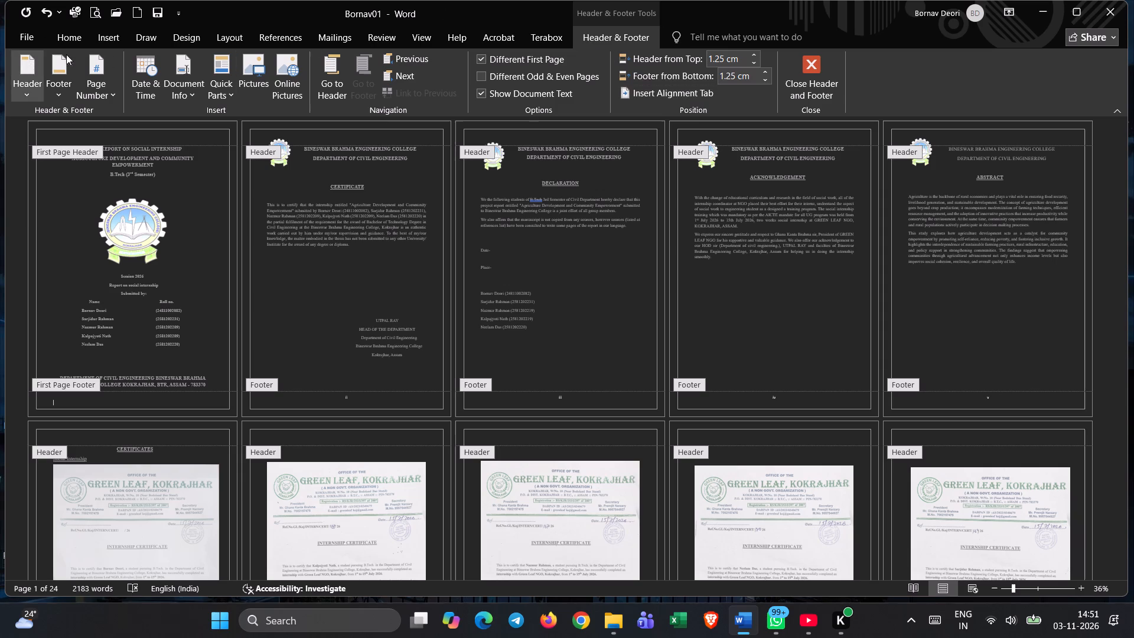
# Browse the built-in footer designs and open the cover page's first-page footer for editing.
pyautogui.click(53, 95)
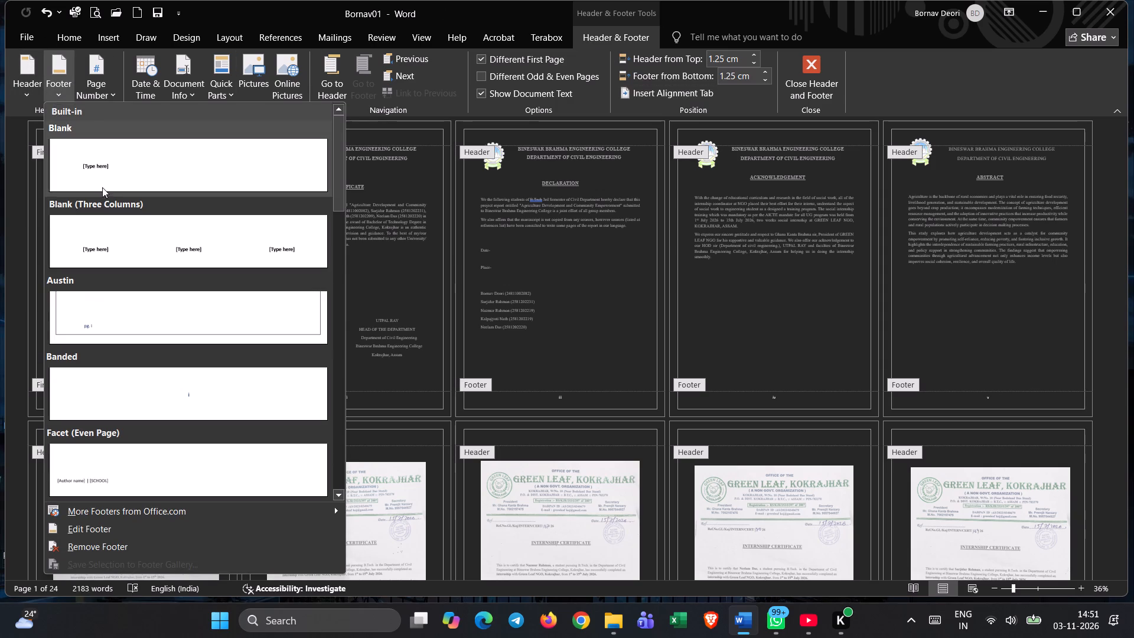
pyautogui.scroll(-11, 120, 200)
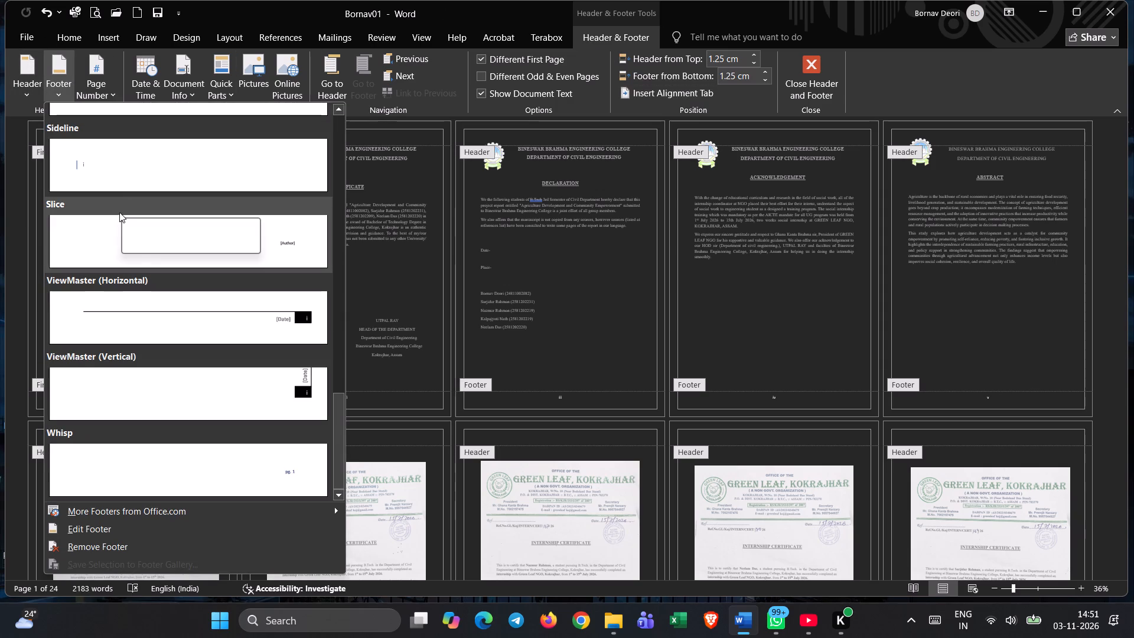
pyautogui.click(96, 530)
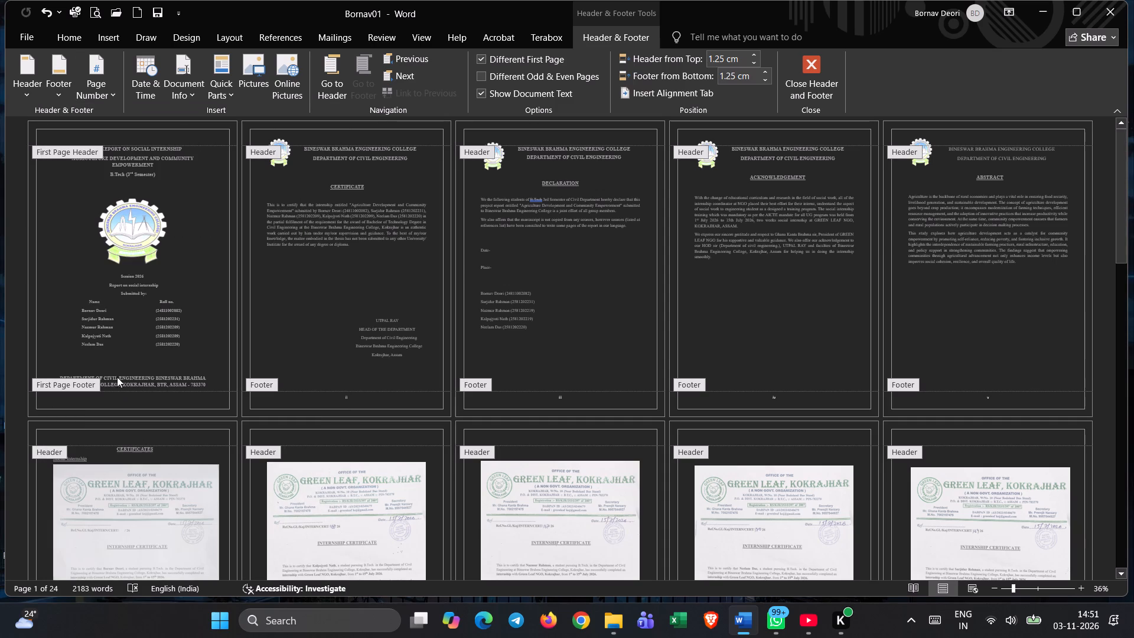
pyautogui.click(65, 84)
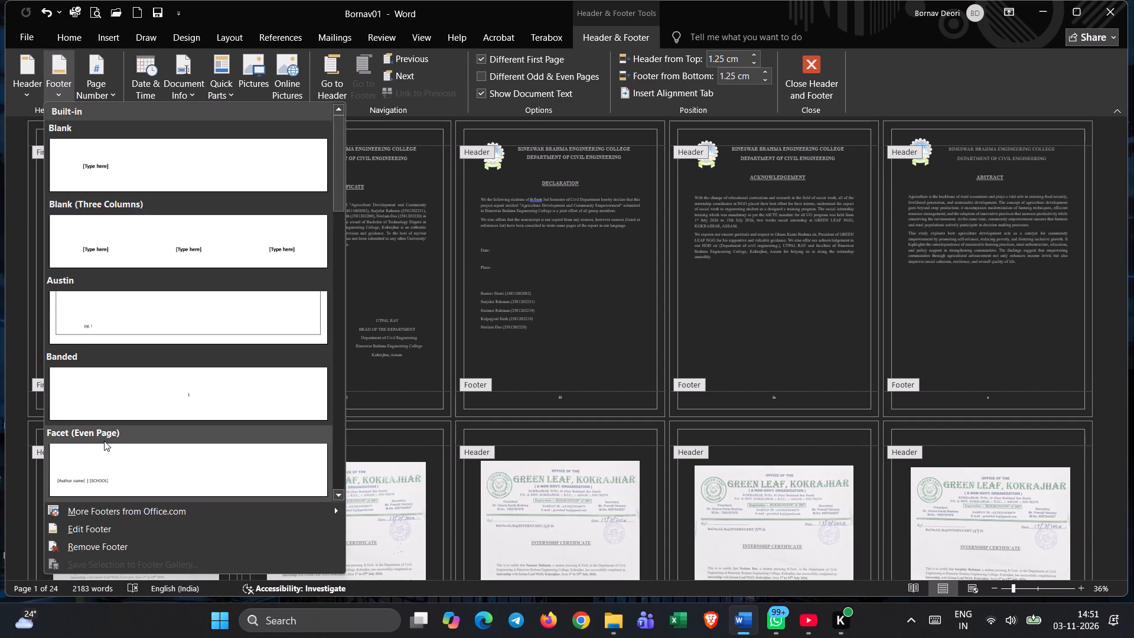
pyautogui.scroll(-2, 105, 442)
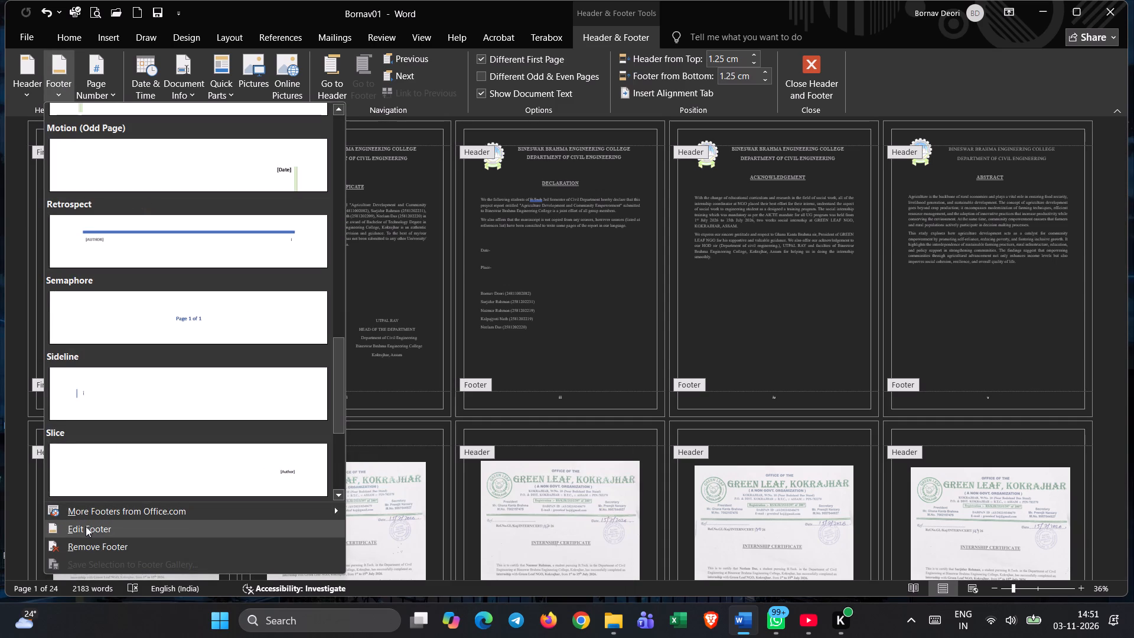
pyautogui.click(86, 528)
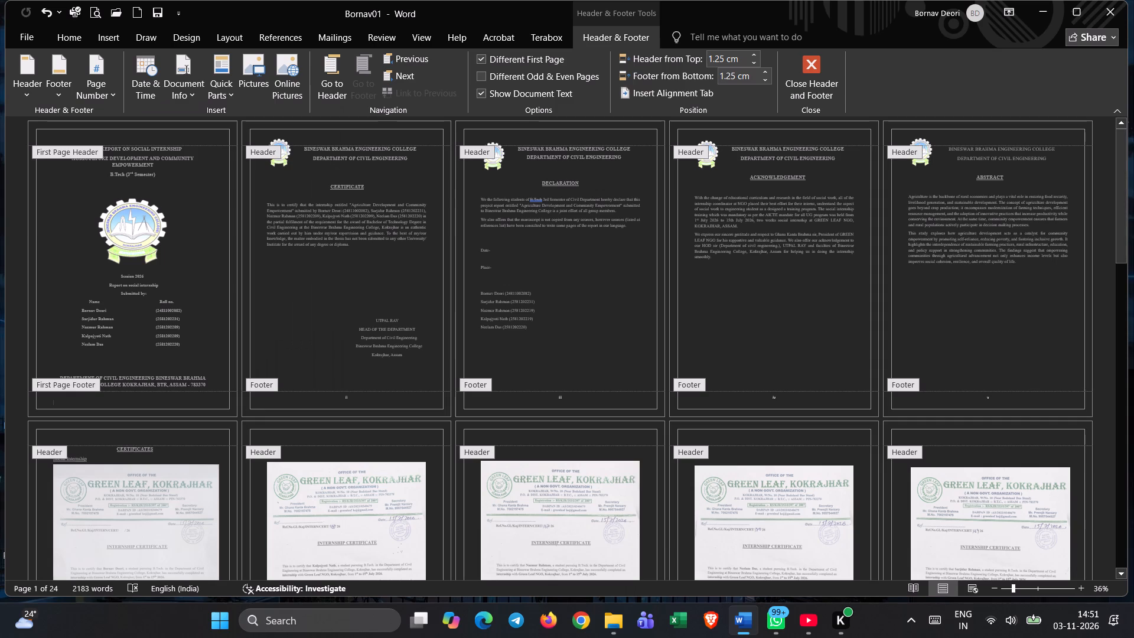
pyautogui.click(88, 394)
# Browse the page number designs for the current position in the cover page's first-page footer.
pyautogui.click(105, 93)
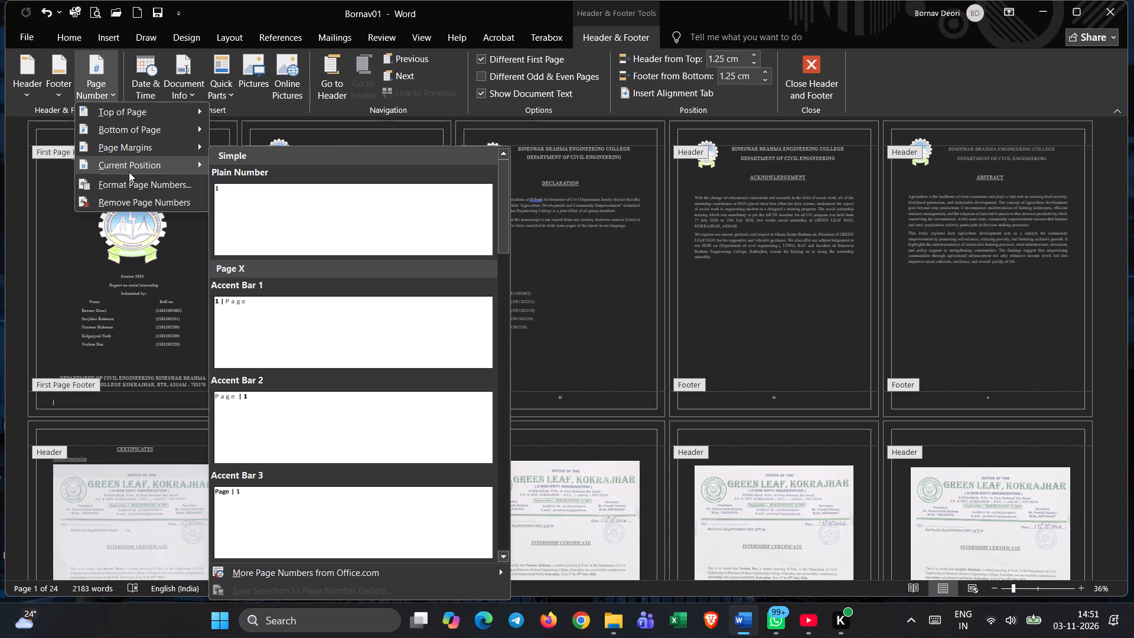
pyautogui.scroll(-4, 261, 262)
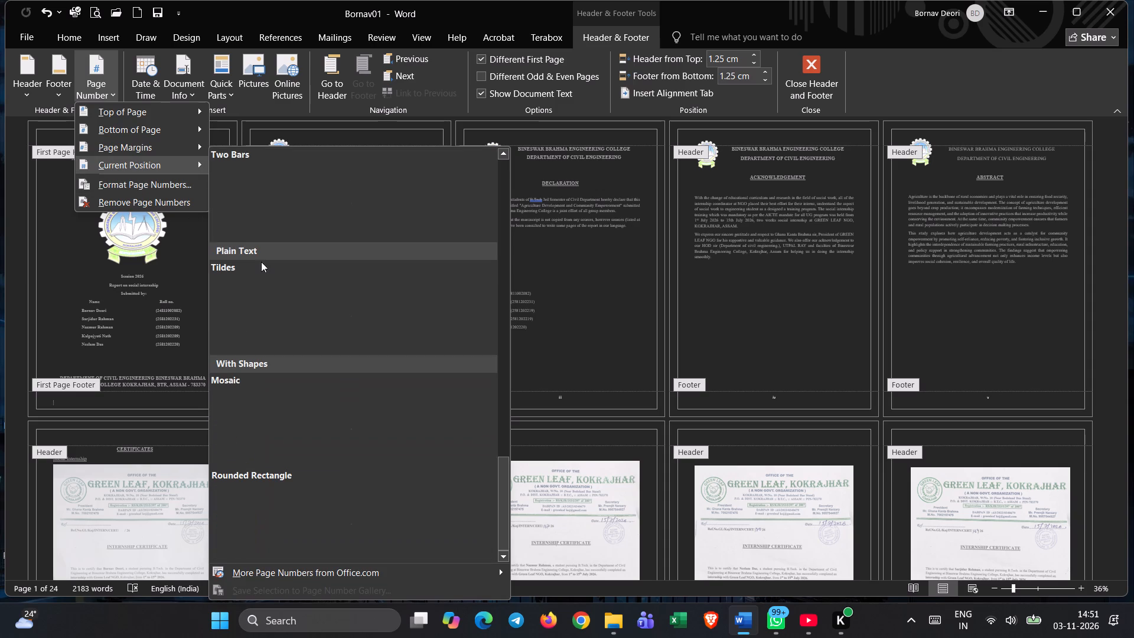
pyautogui.scroll(-4, 261, 262)
pyautogui.click(156, 314)
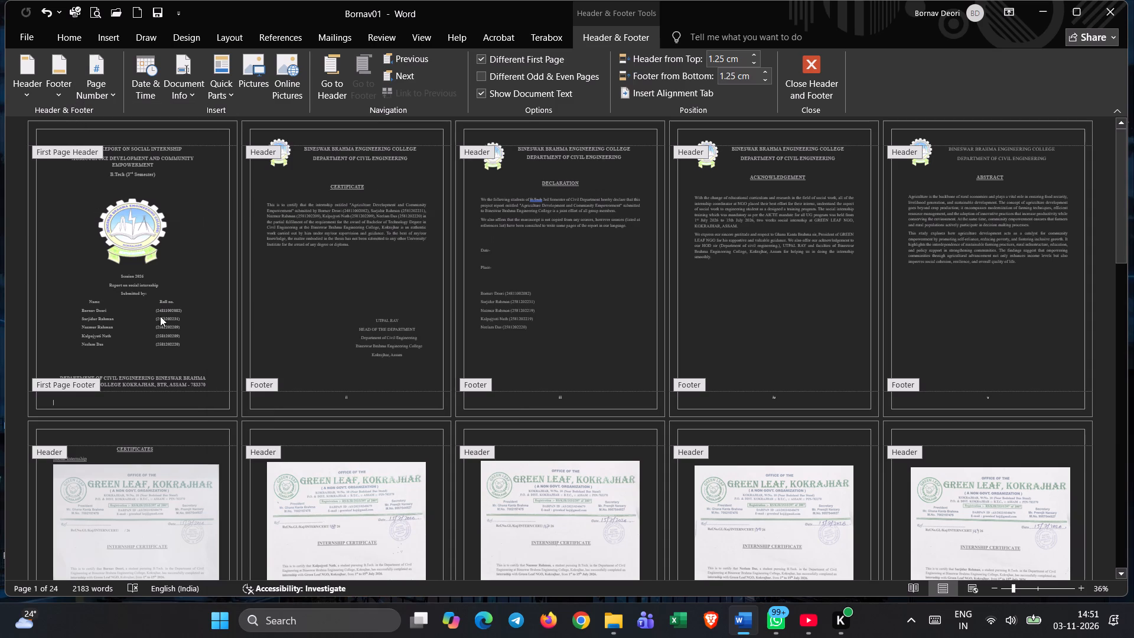
# Open the Certificate page's footer for editing at its page number.
pyautogui.doubleClick(321, 391)
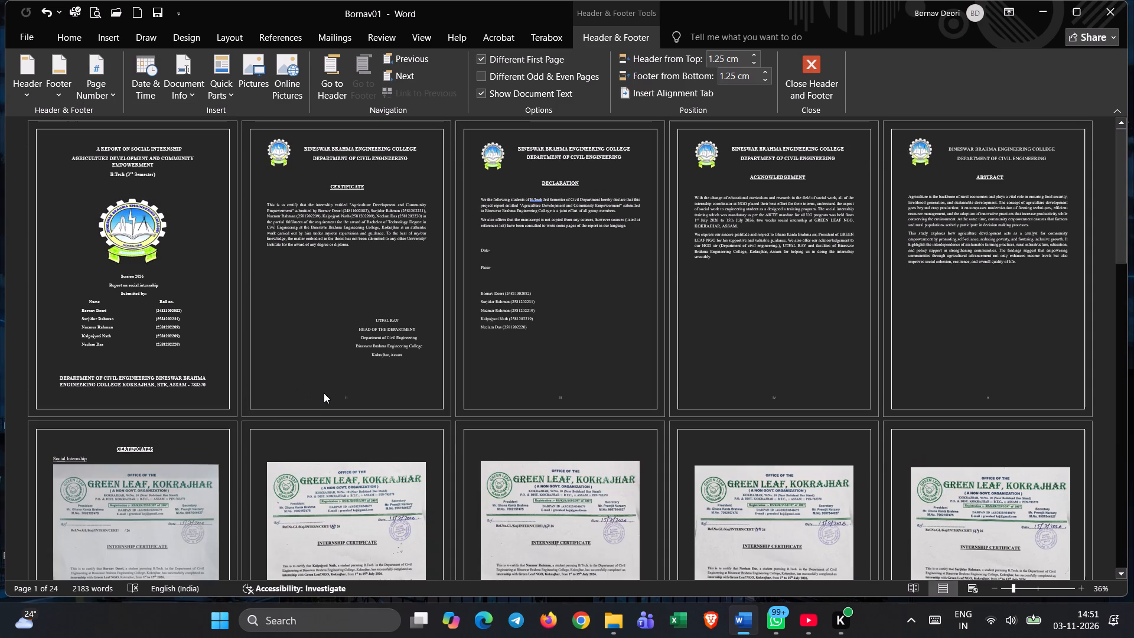
pyautogui.doubleClick(343, 397)
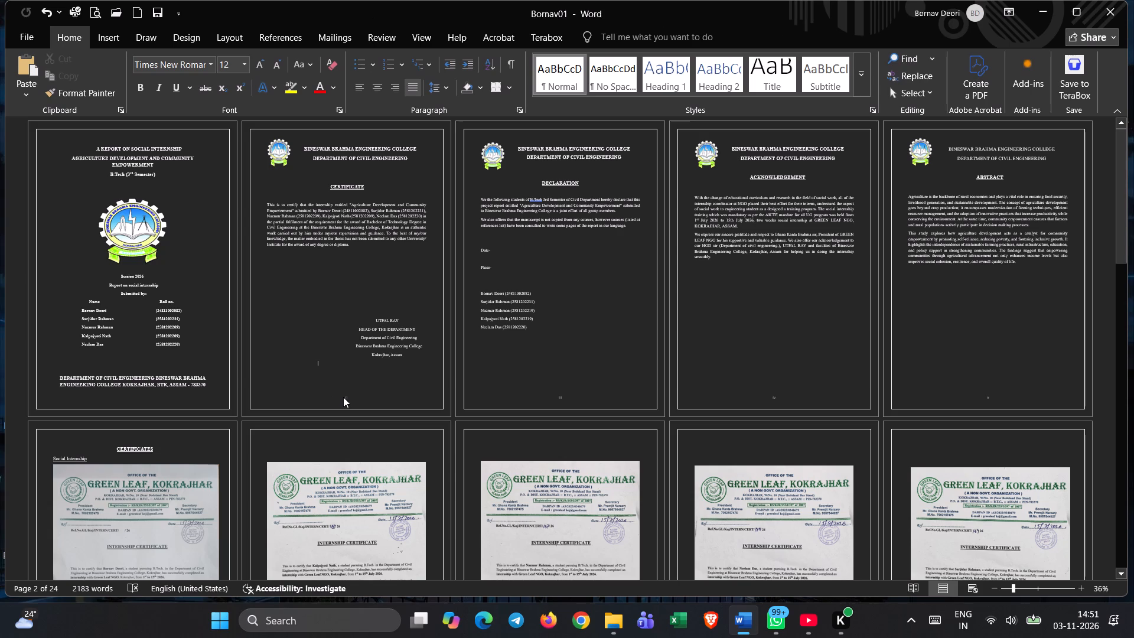
pyautogui.doubleClick(347, 398)
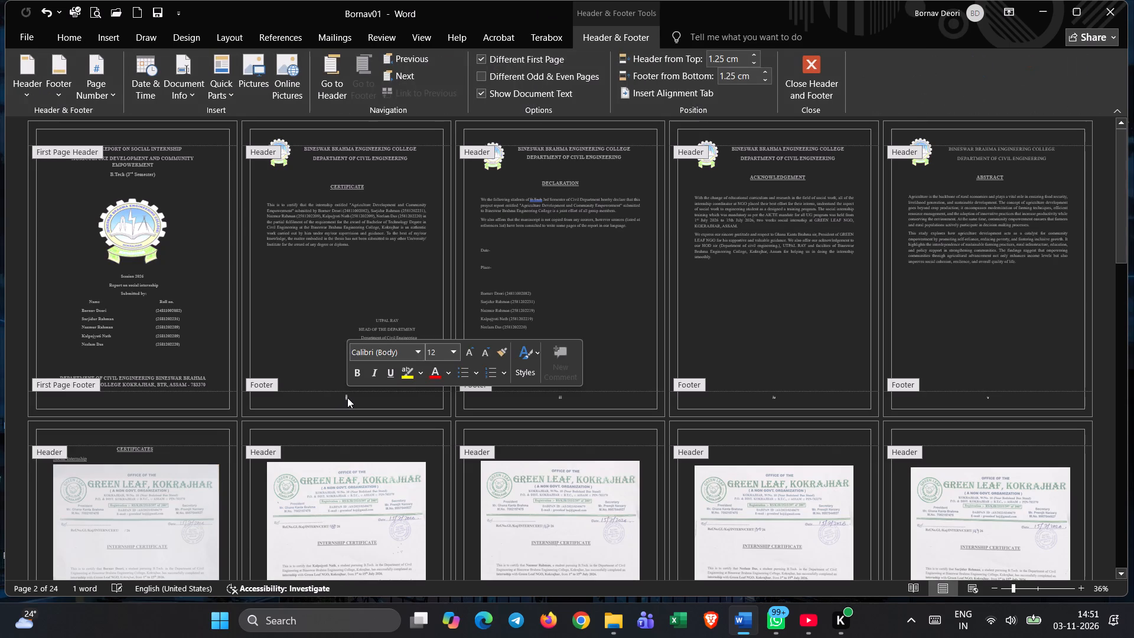
pyautogui.click(347, 398)
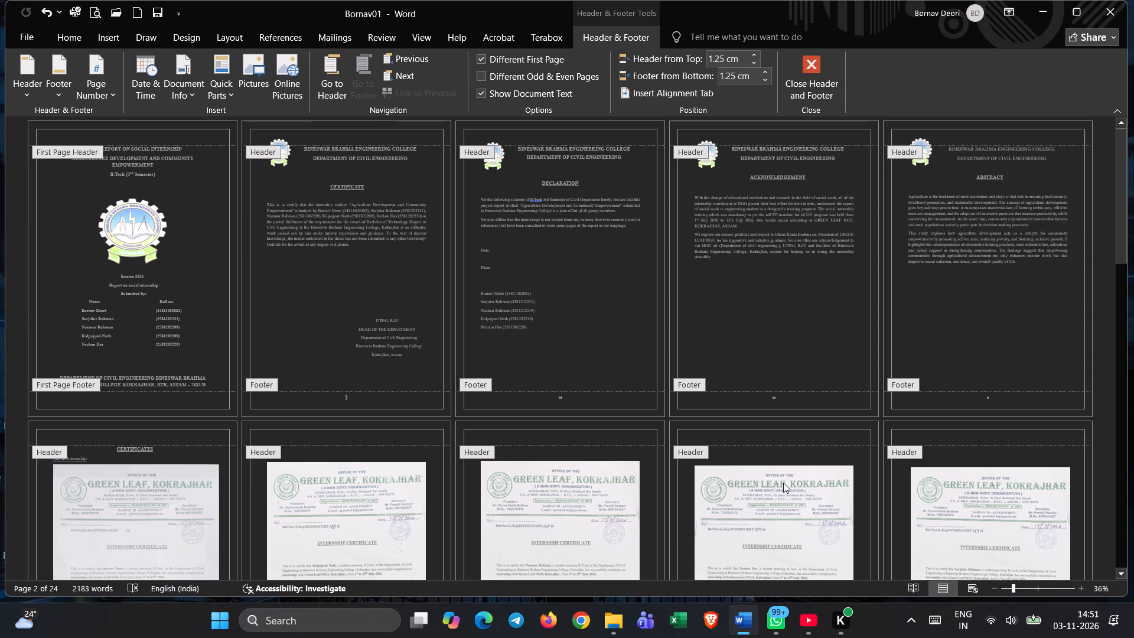
# Switch to YouTube, start the "Mix - Yabesh Thapa - Alapatra" playlist from the home page and return to the Word report.
pyautogui.click(814, 619)
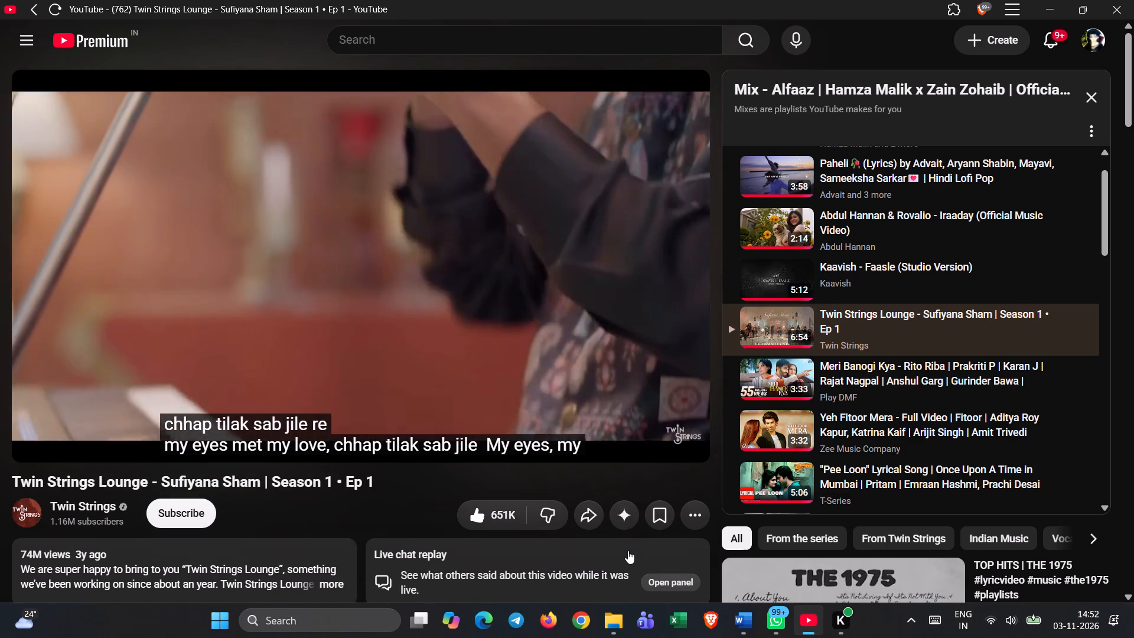
pyautogui.click(384, 33)
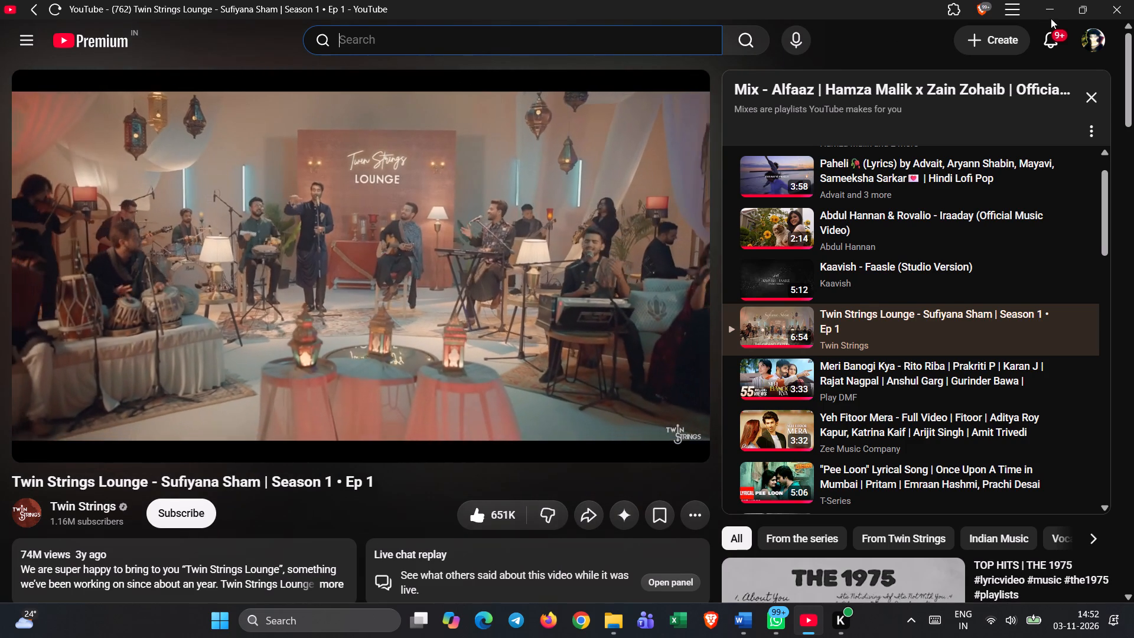
pyautogui.click(94, 41)
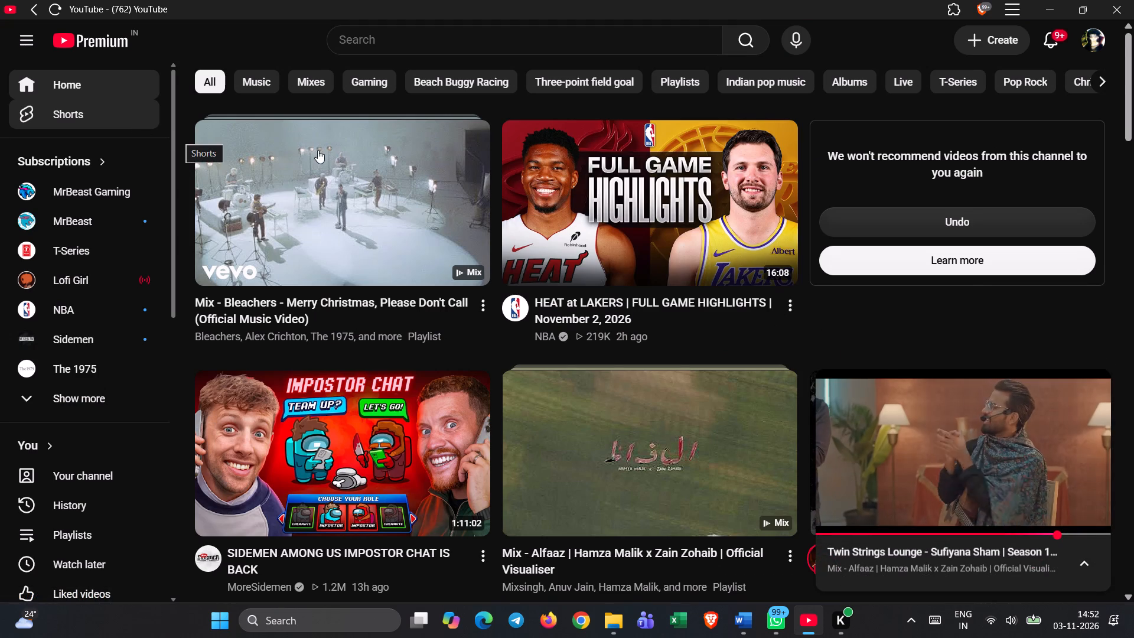
pyautogui.scroll(-5, 318, 151)
pyautogui.scroll(12, 319, 155)
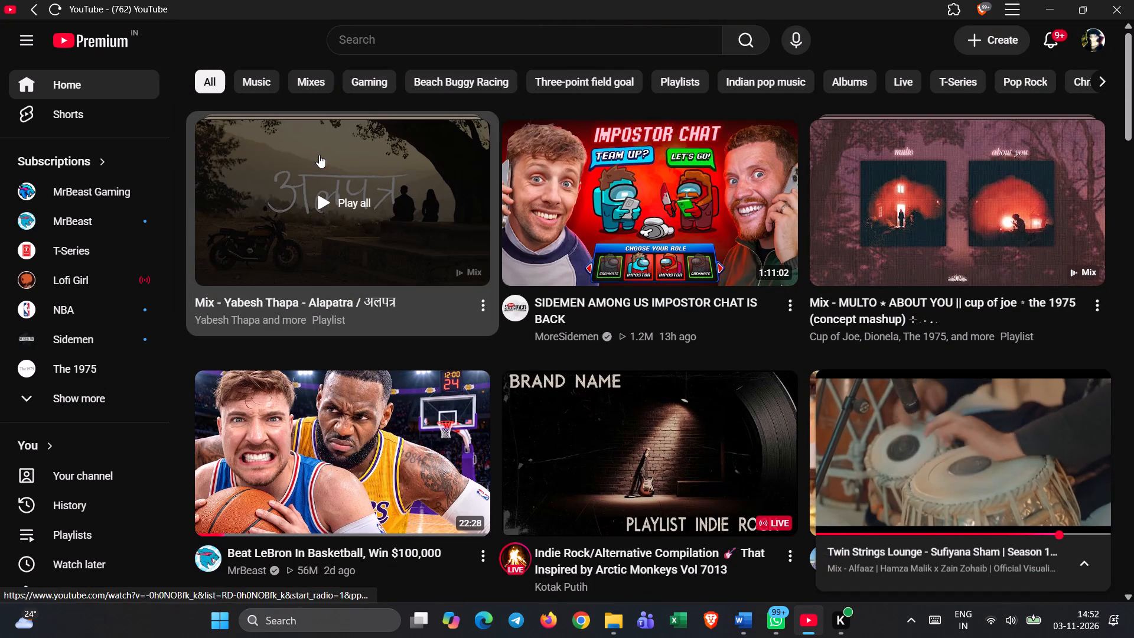
pyautogui.click(313, 154)
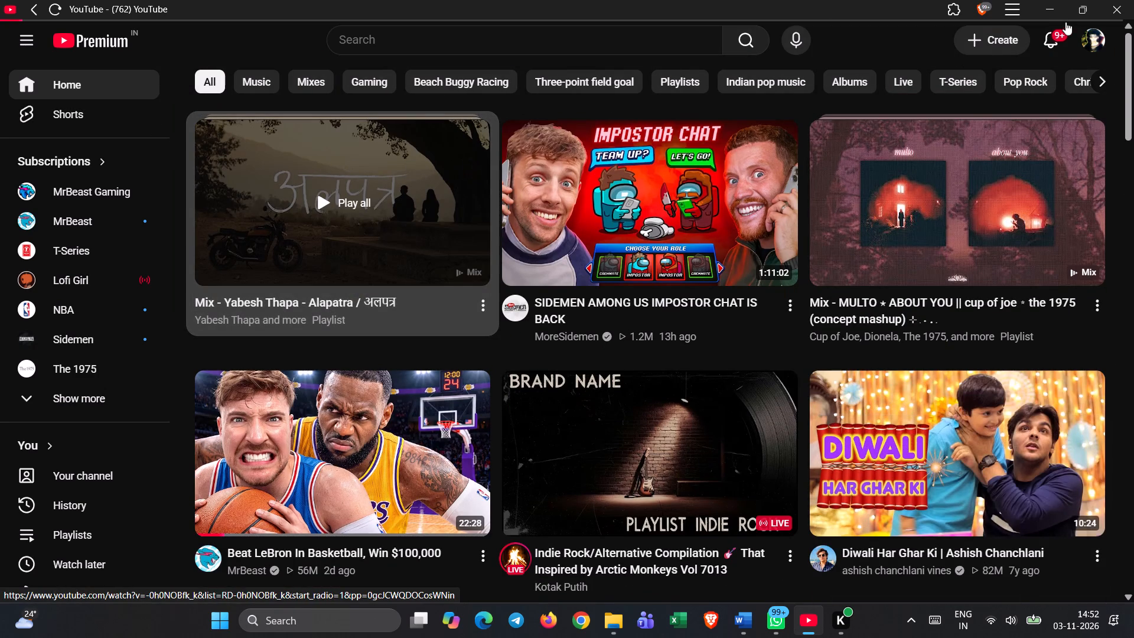
pyautogui.click(1052, 11)
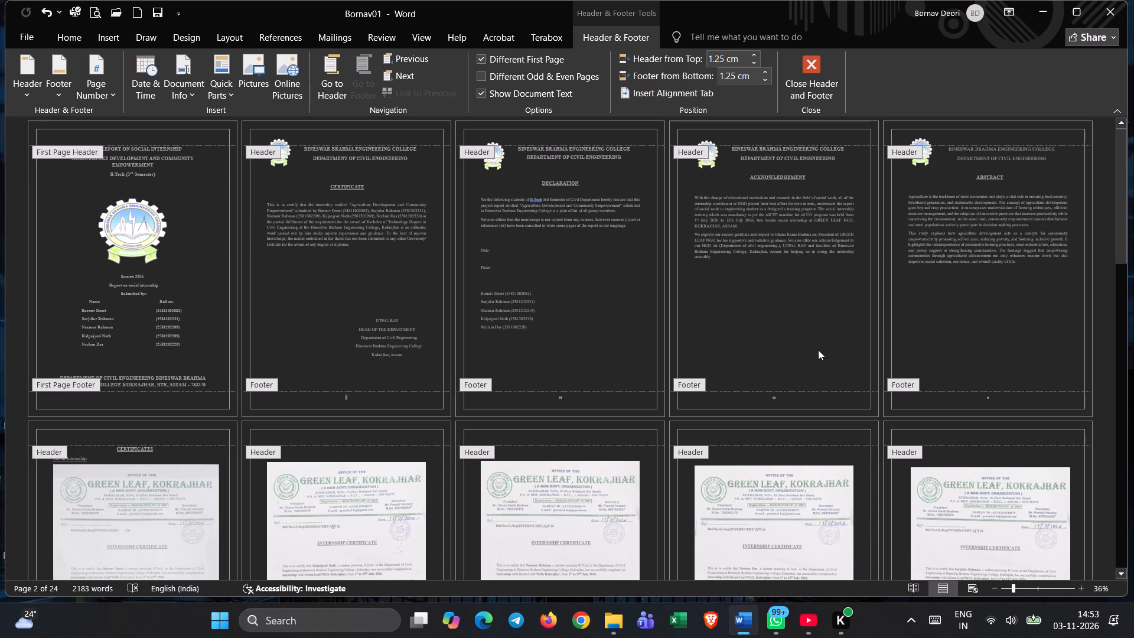
# Examine the footer page numbers from the cover page through to the closing Reference page.
pyautogui.scroll(-5, 818, 350)
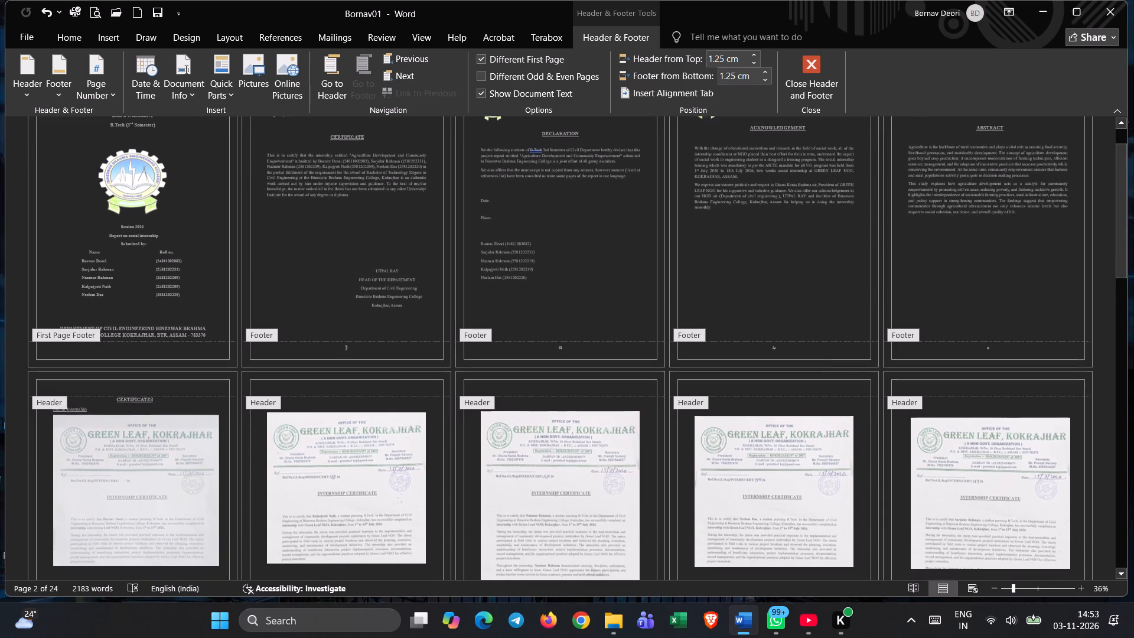
pyautogui.scroll(6, 812, 358)
pyautogui.scroll(-6, 806, 347)
pyautogui.scroll(5, 806, 347)
pyautogui.scroll(-10, 806, 347)
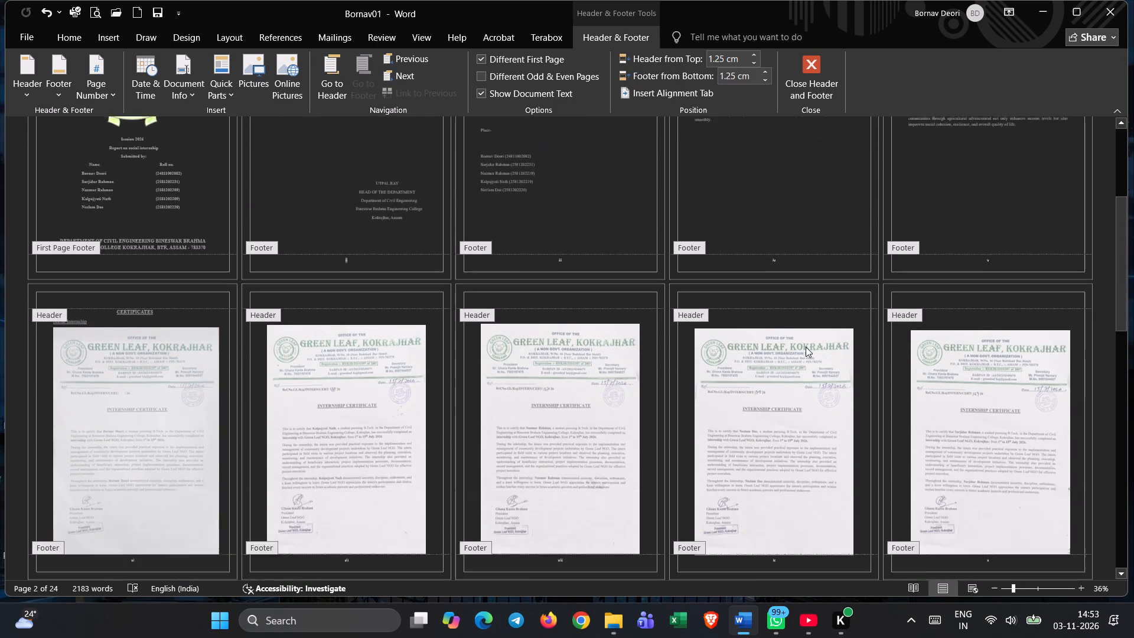
pyautogui.scroll(-14, 806, 347)
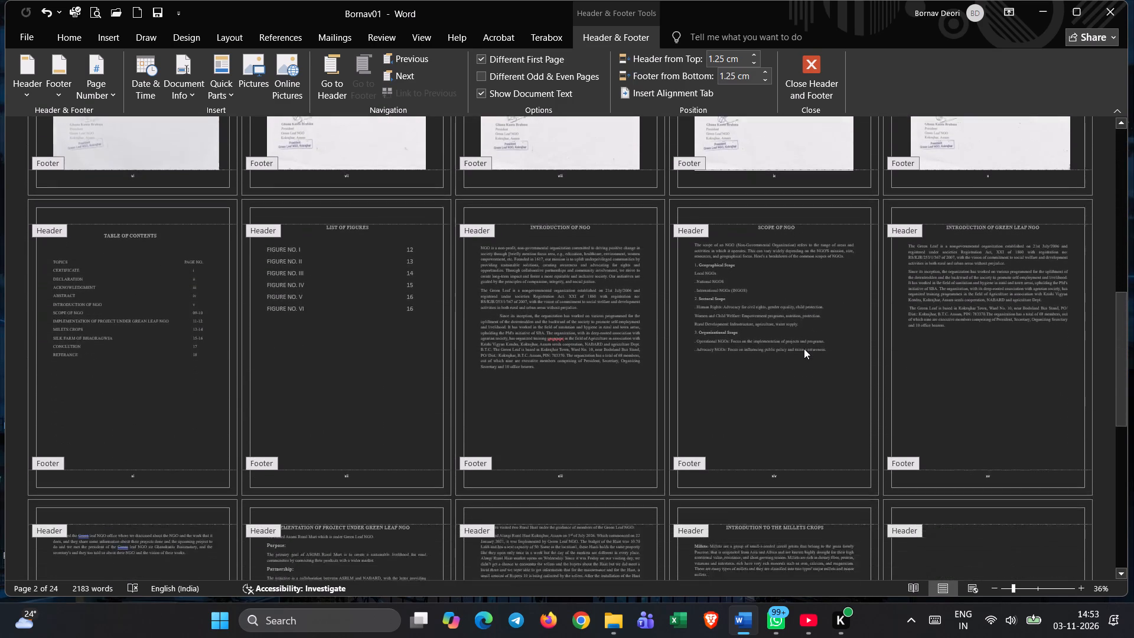
pyautogui.scroll(-16, 804, 349)
pyautogui.scroll(-11, 803, 349)
# Recheck the footer numbering on the body, contents and certificate pages, finishing at the cover page and leaving footer editing.
pyautogui.scroll(4, 800, 350)
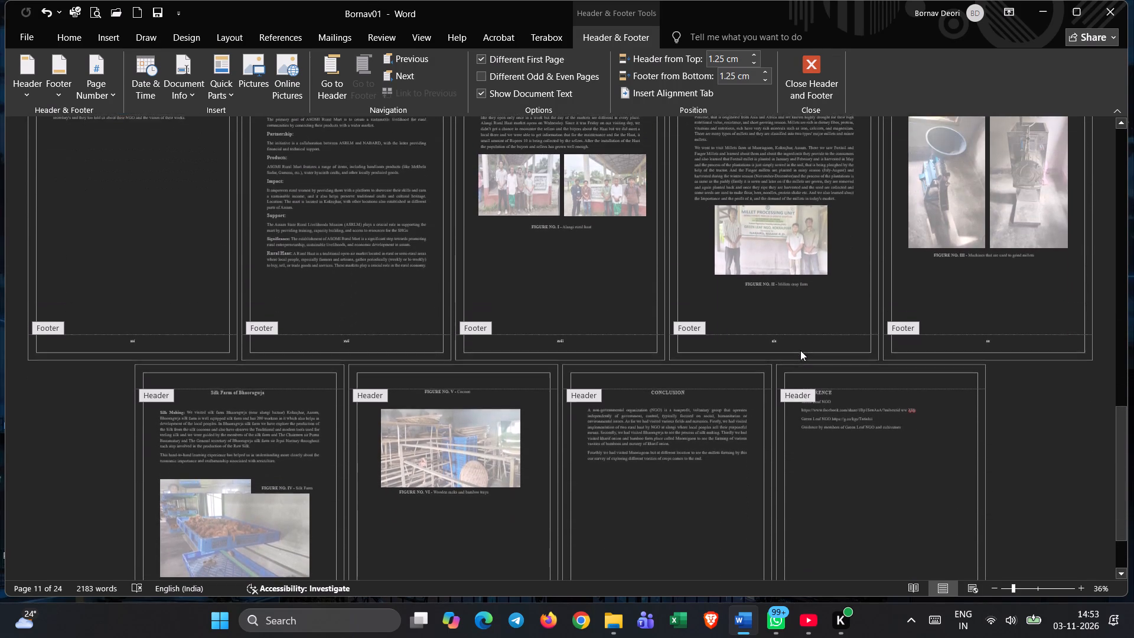
pyautogui.scroll(9, 800, 350)
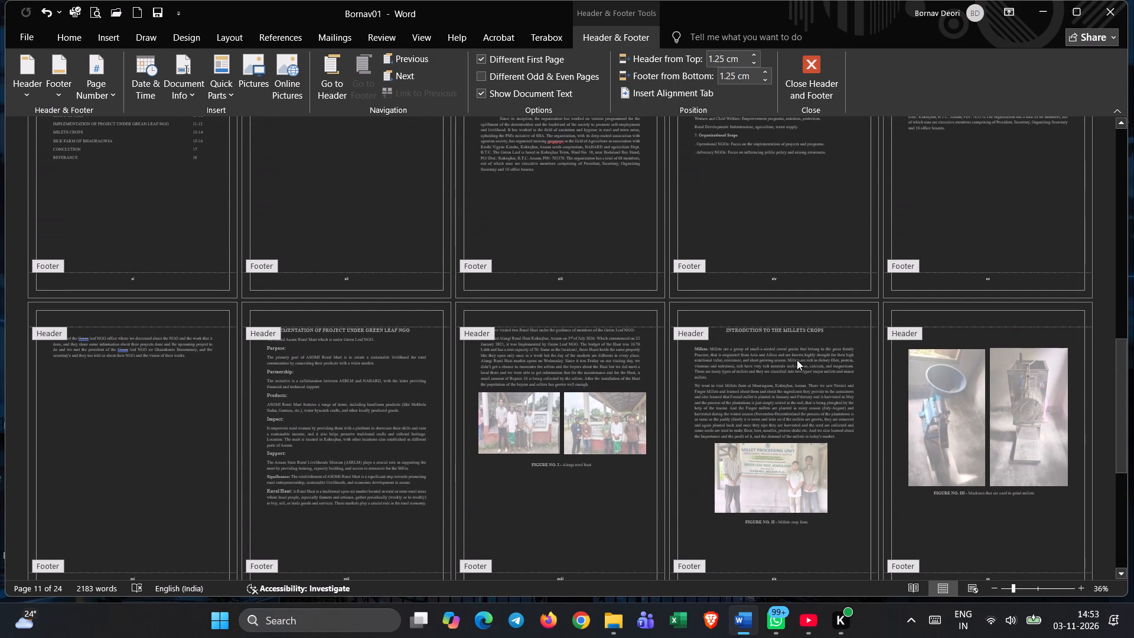
pyautogui.scroll(19, 797, 360)
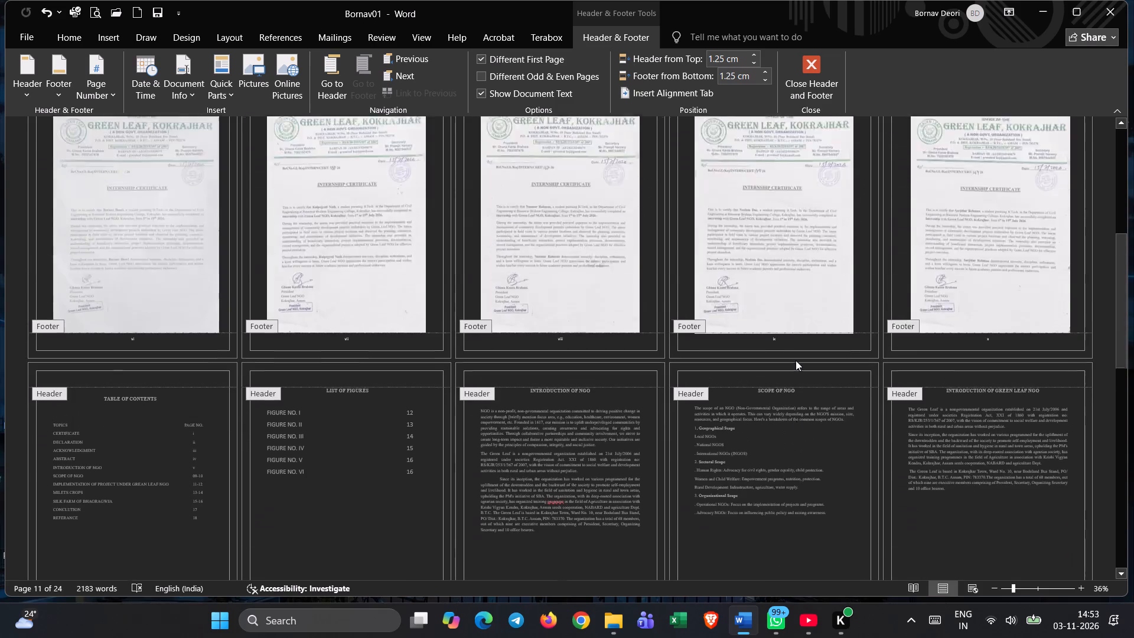
pyautogui.scroll(12, 796, 360)
pyautogui.scroll(-10, 795, 362)
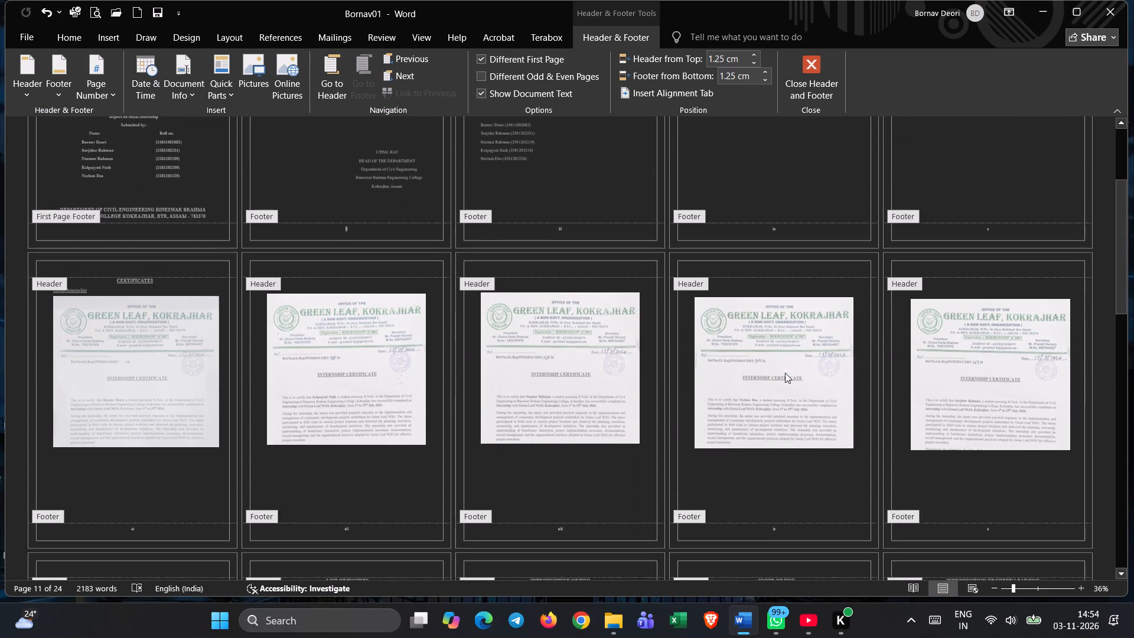
pyautogui.scroll(-11, 785, 373)
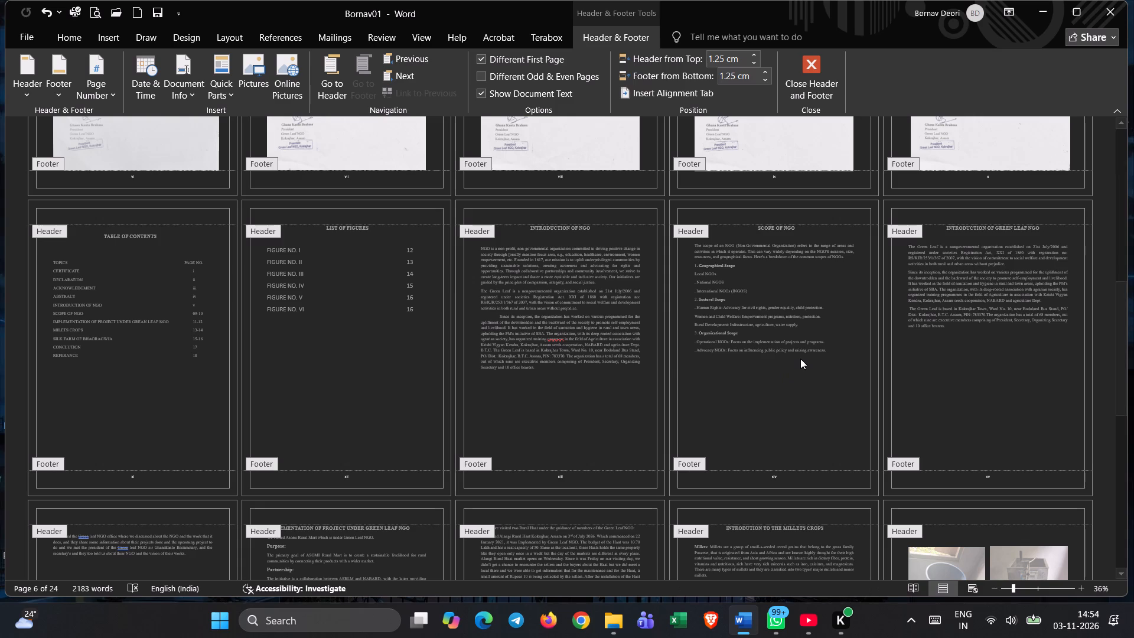
pyautogui.scroll(17, 461, 315)
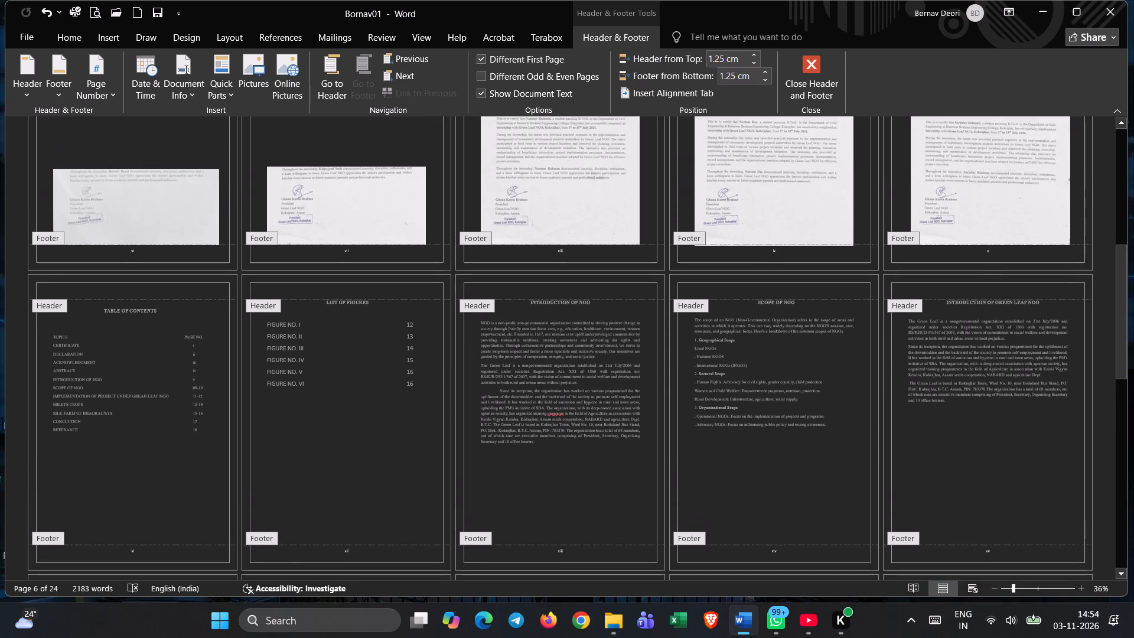
pyautogui.scroll(20, 412, 314)
pyautogui.scroll(20, 412, 314)
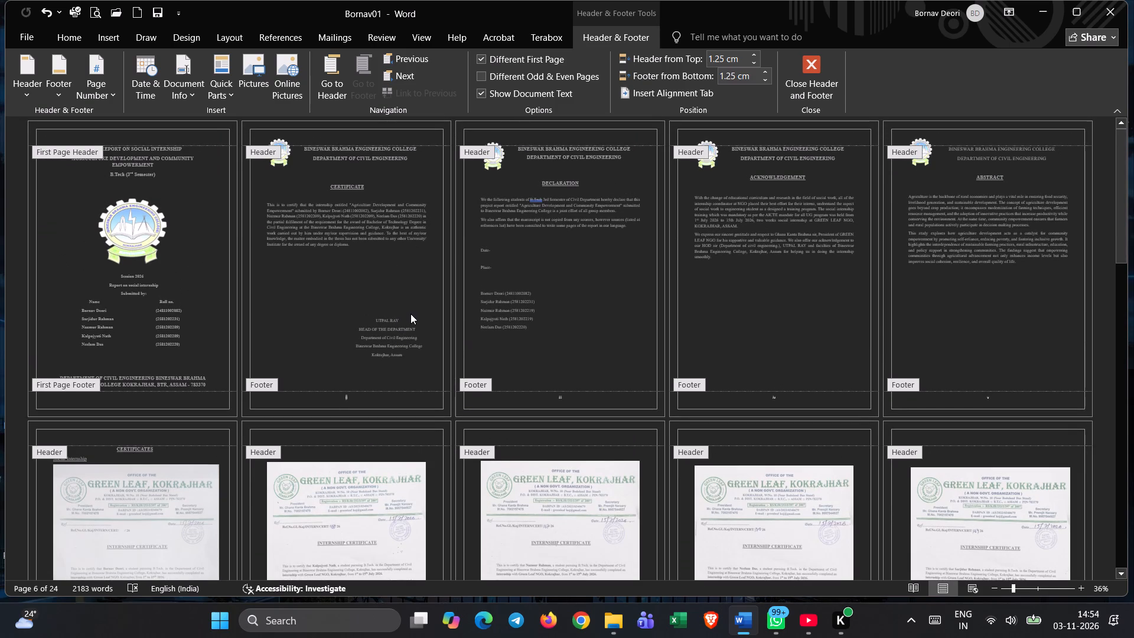
pyautogui.scroll(9, 410, 314)
pyautogui.click(179, 275)
pyautogui.scroll(4, 193, 281)
pyautogui.scroll(-4, 193, 281)
pyautogui.scroll(4, 193, 281)
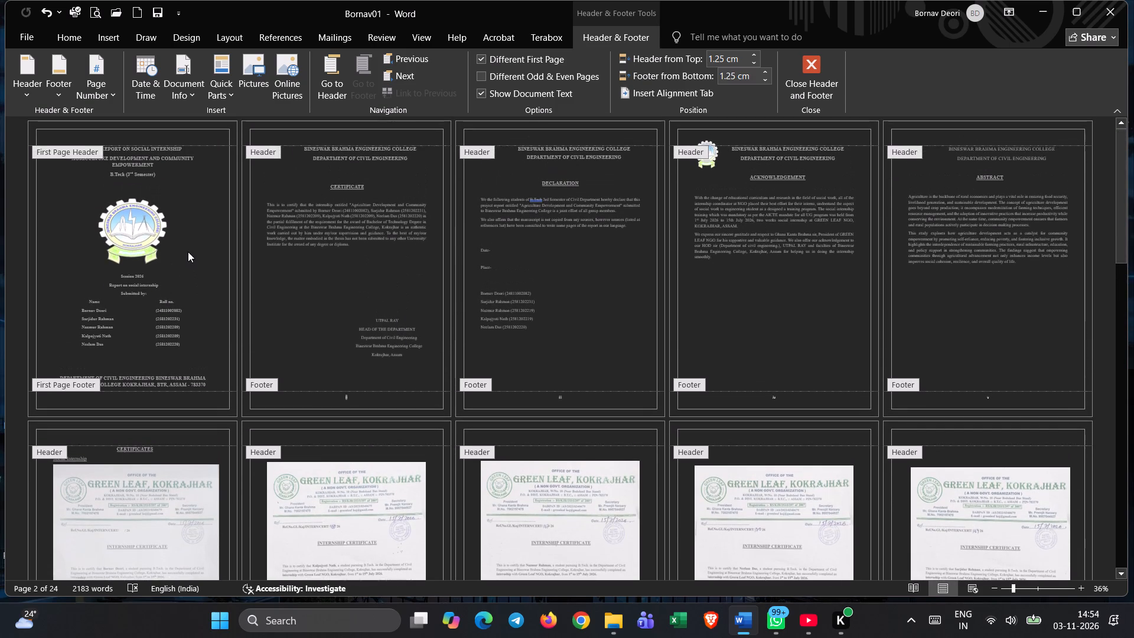
pyautogui.doubleClick(188, 252)
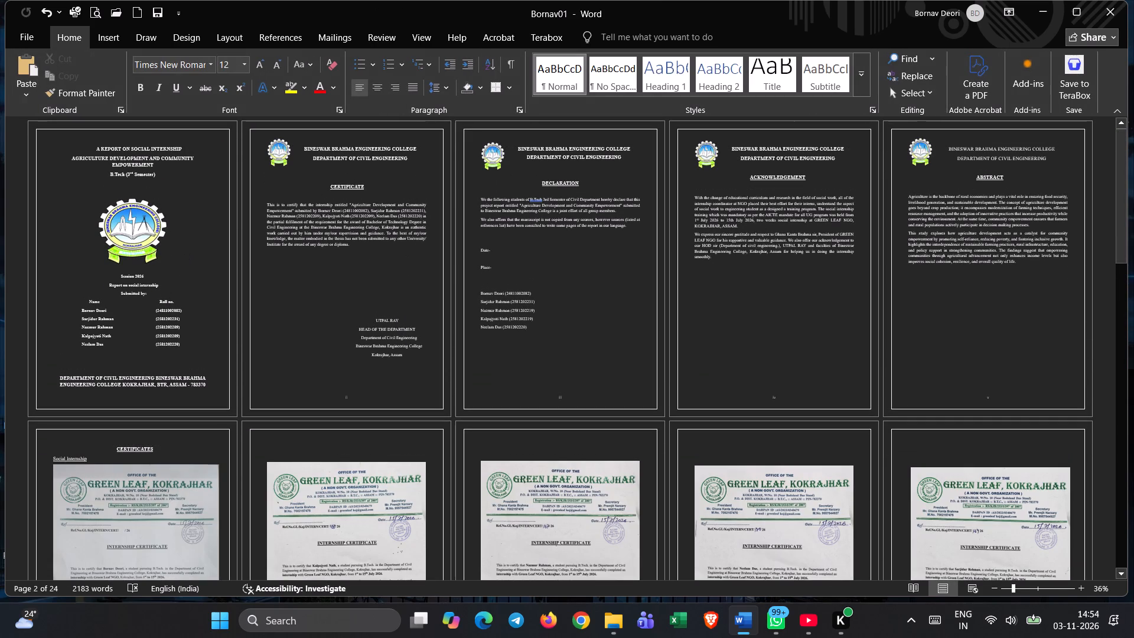
pyautogui.click(195, 250)
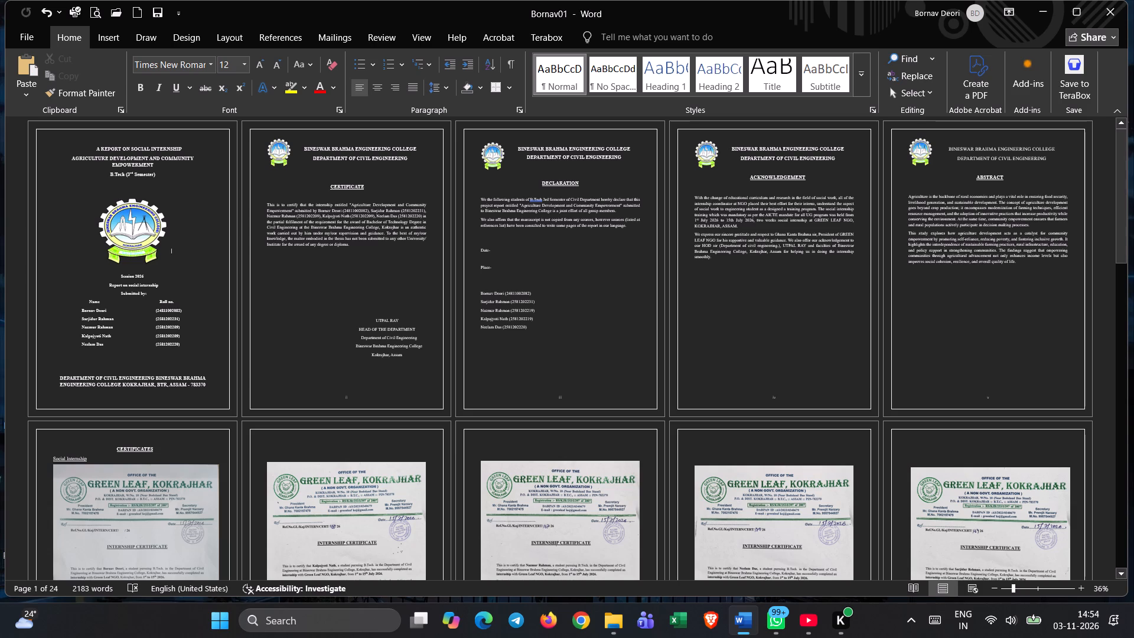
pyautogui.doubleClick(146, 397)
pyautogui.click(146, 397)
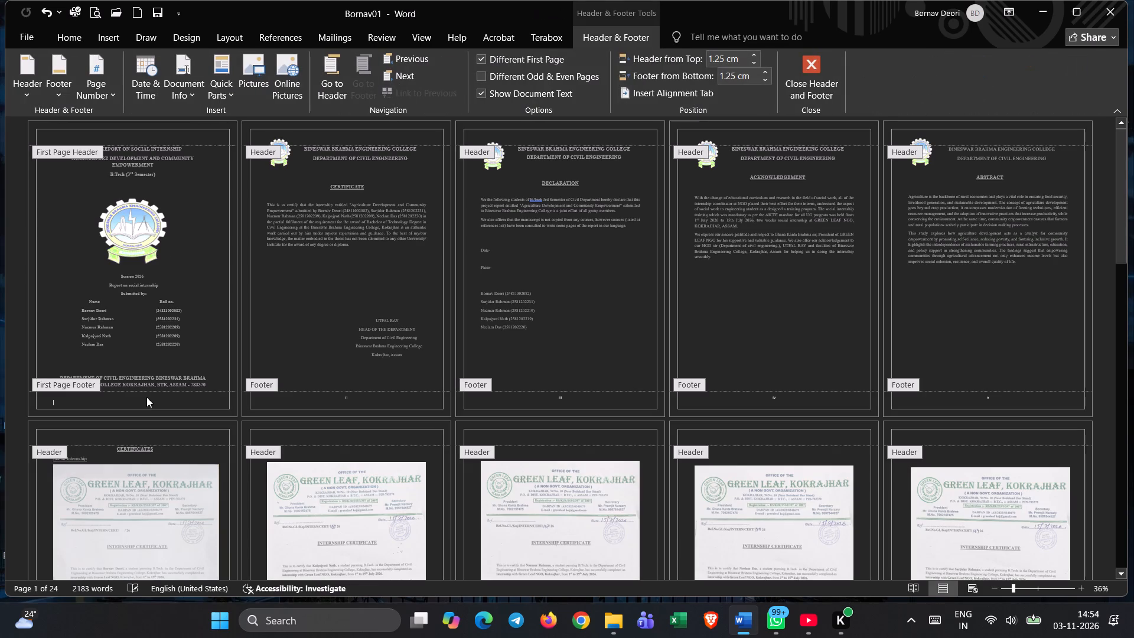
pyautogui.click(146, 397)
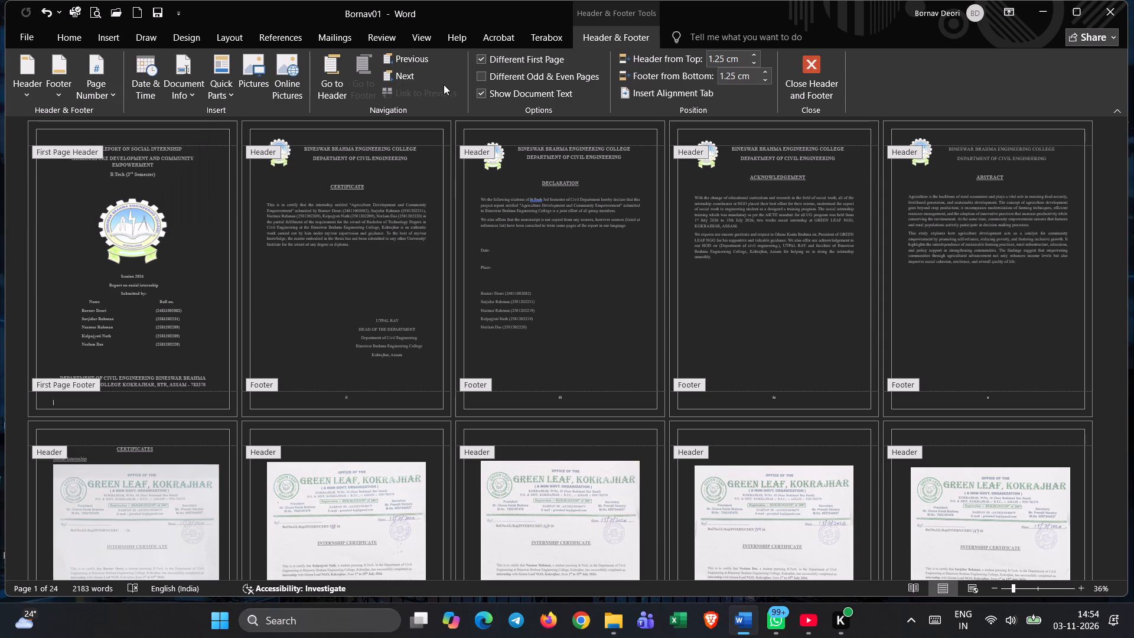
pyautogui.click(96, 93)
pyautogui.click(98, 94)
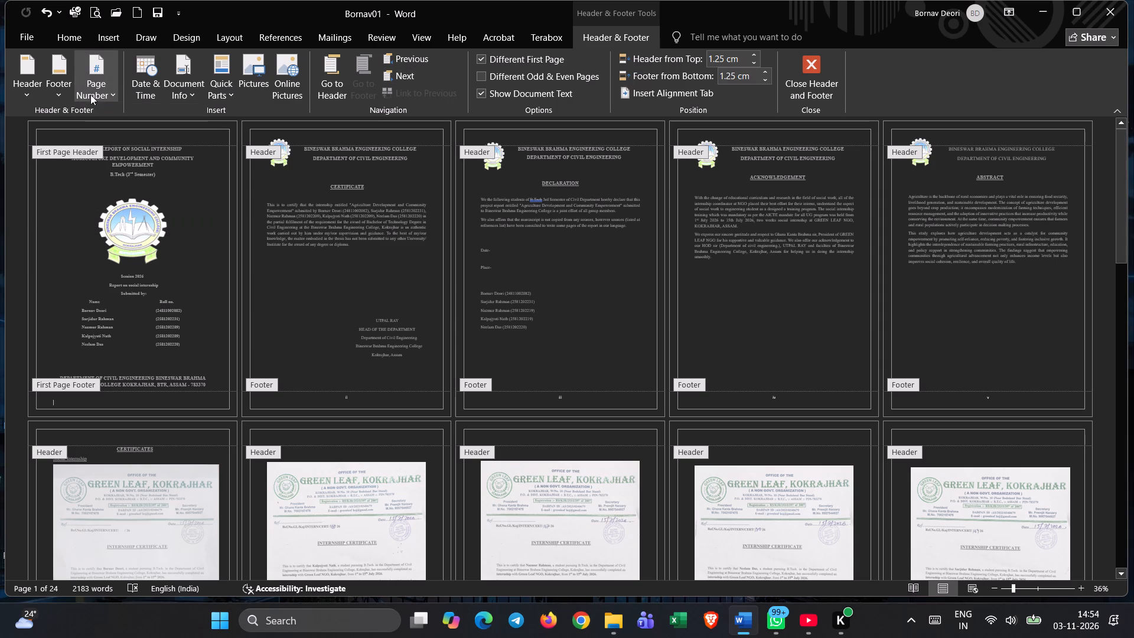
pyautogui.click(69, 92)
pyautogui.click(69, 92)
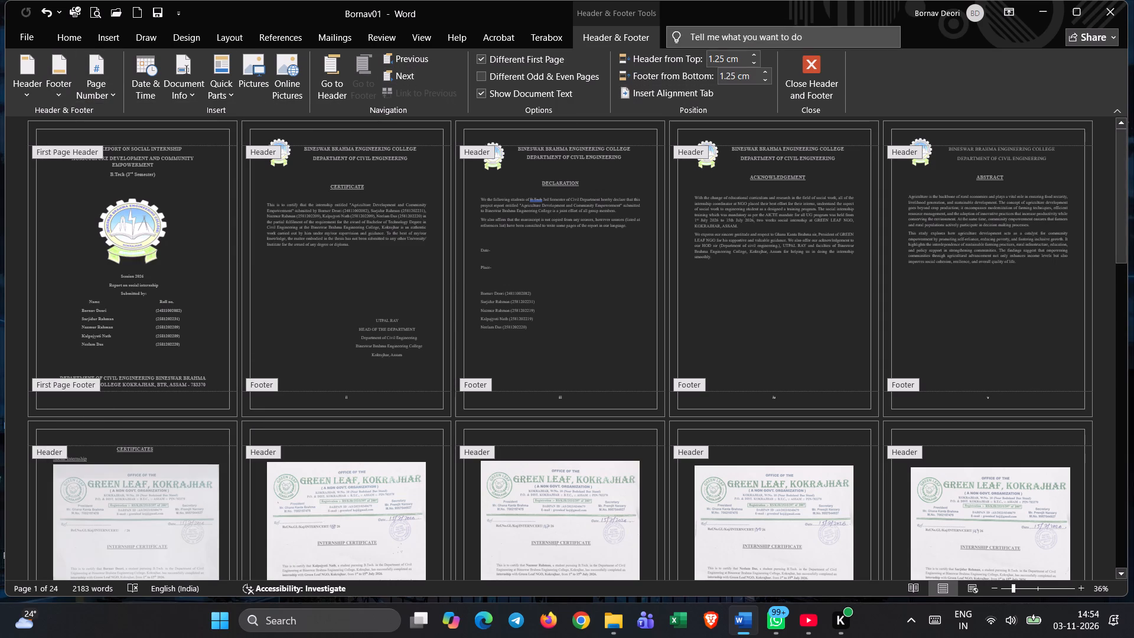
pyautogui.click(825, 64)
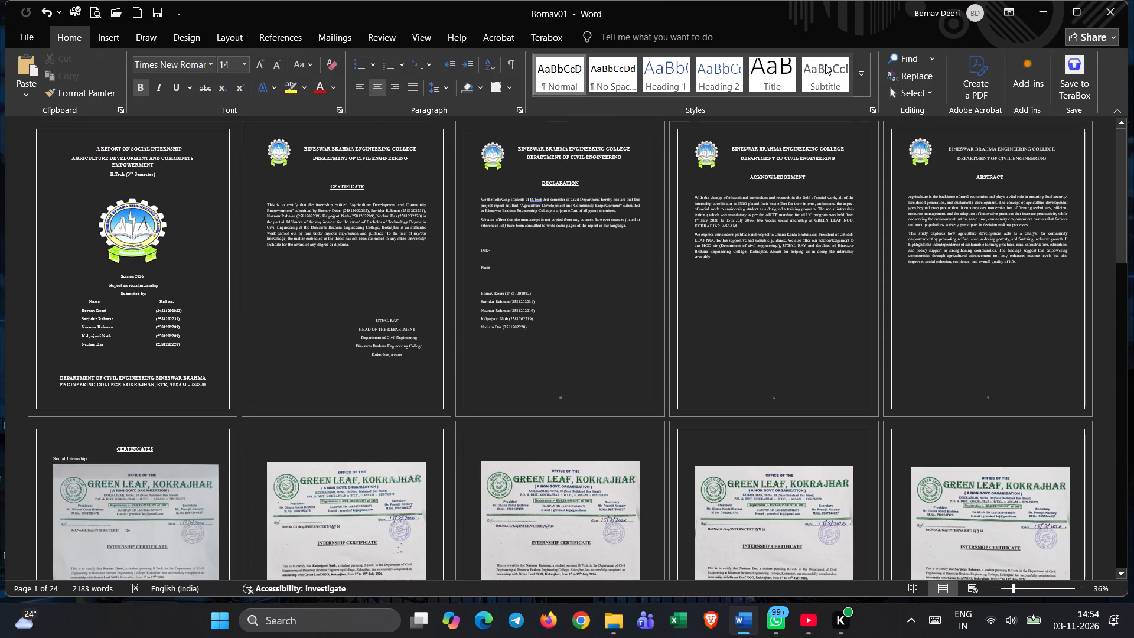
# Inspect the page number in the Certificate page's footer and the cover's first-page footer, and leave footer editing.
pyautogui.click(353, 333)
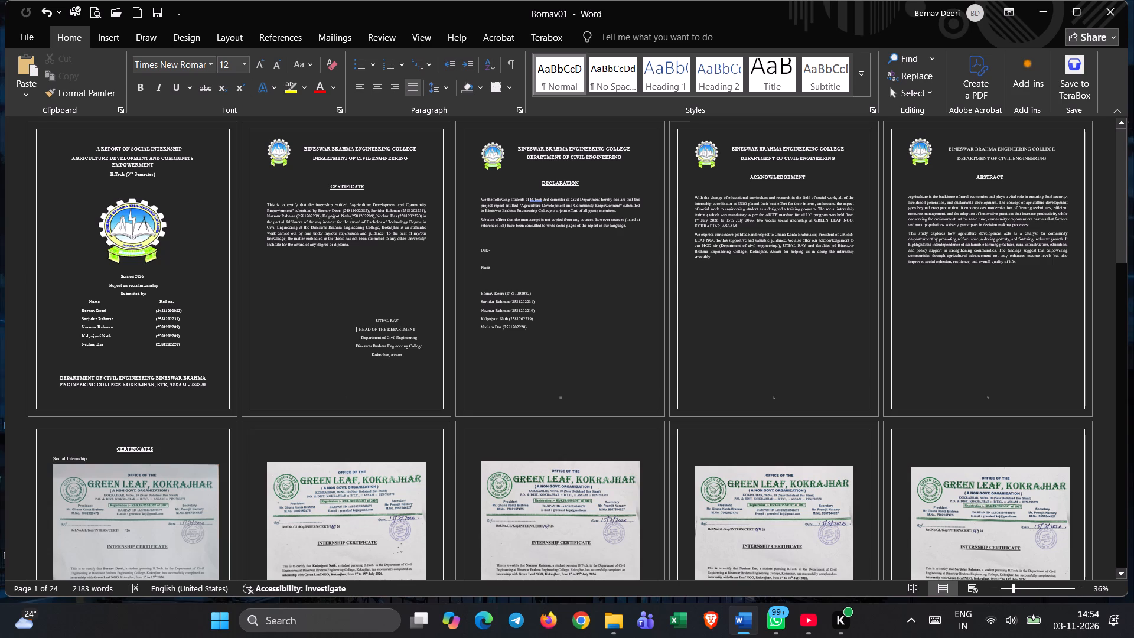
pyautogui.doubleClick(356, 393)
pyautogui.doubleClick(356, 393)
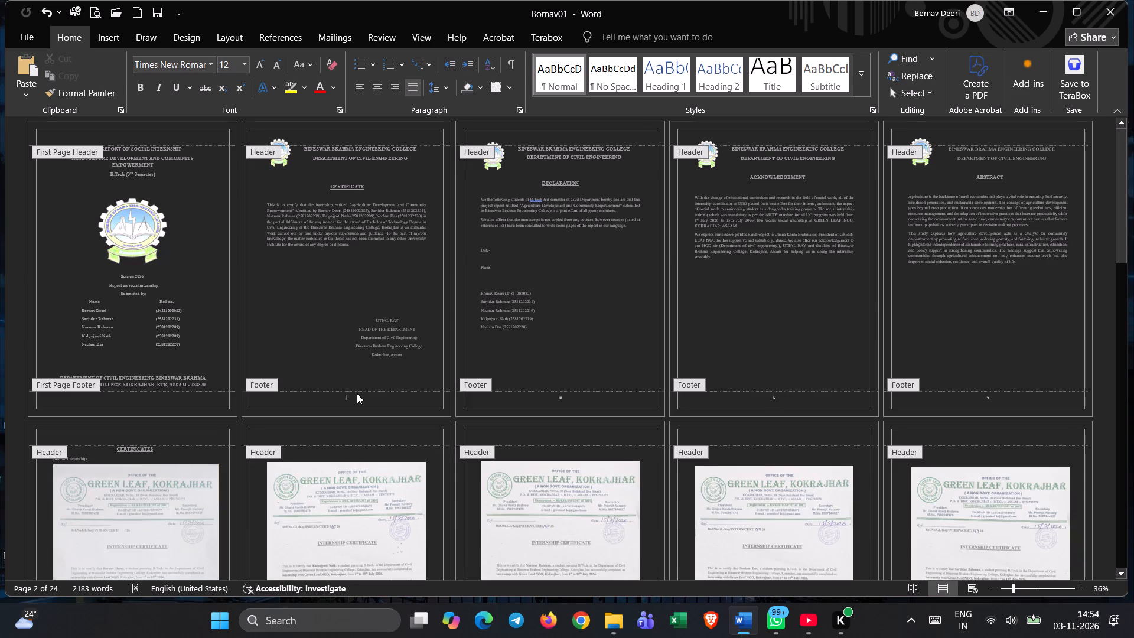
pyautogui.click(357, 393)
pyautogui.doubleClick(361, 400)
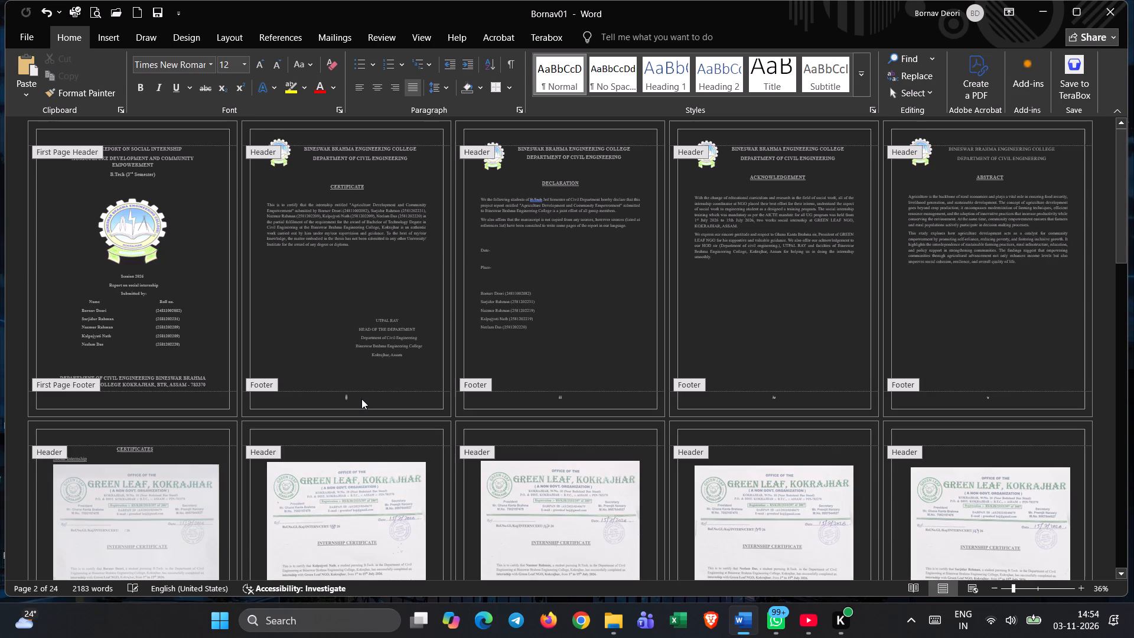
pyautogui.click(361, 399)
pyautogui.click(361, 398)
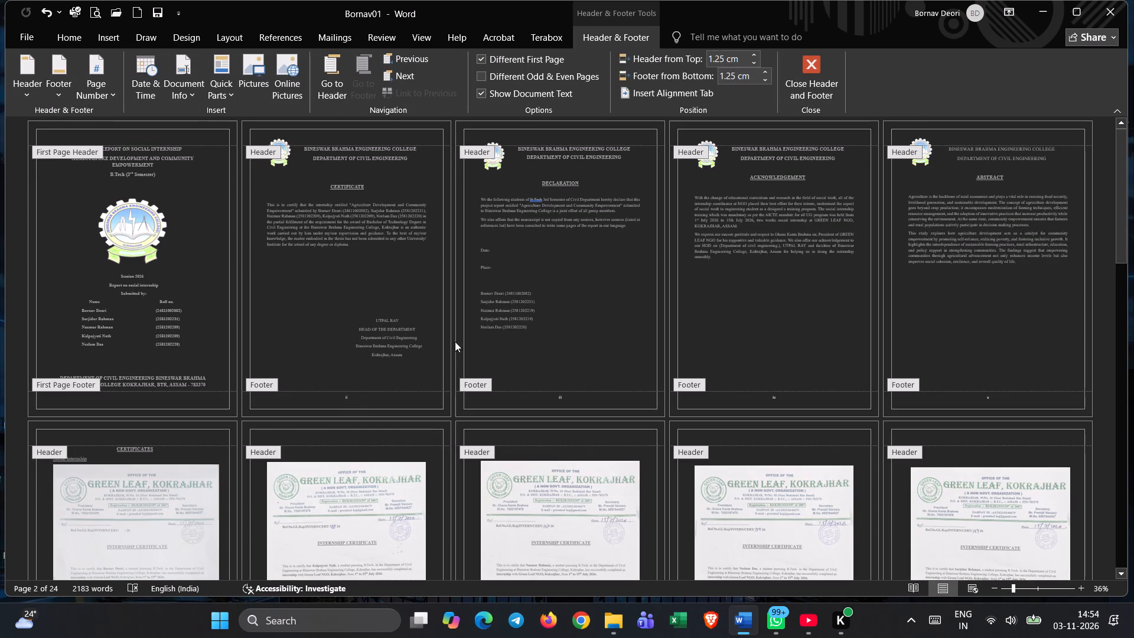
pyautogui.click(112, 402)
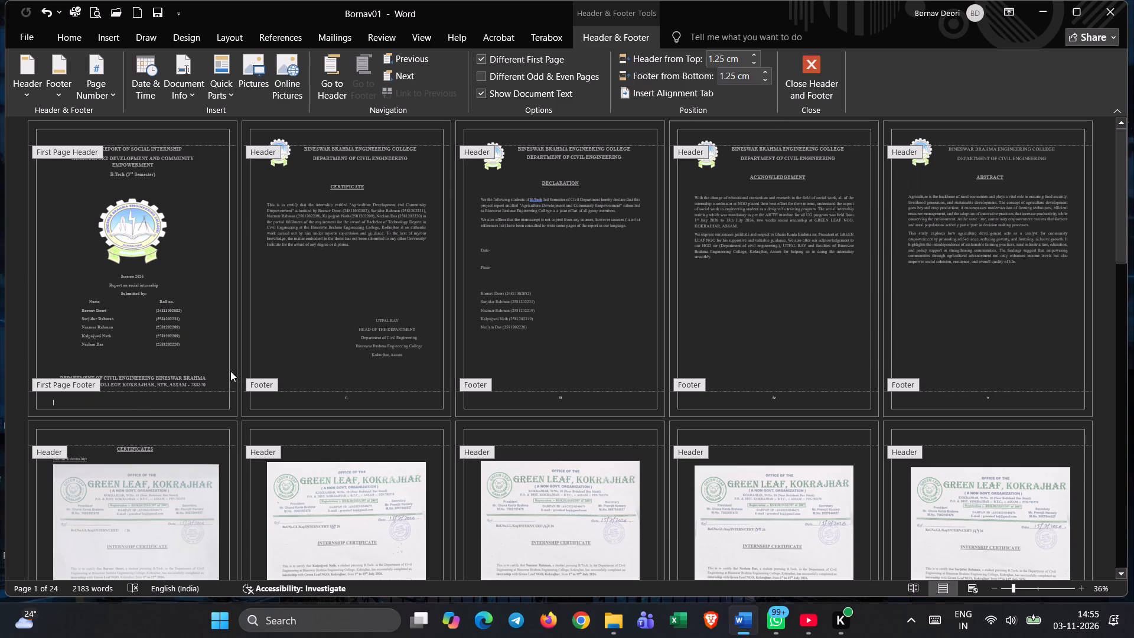
pyautogui.click(193, 305)
pyautogui.doubleClick(193, 305)
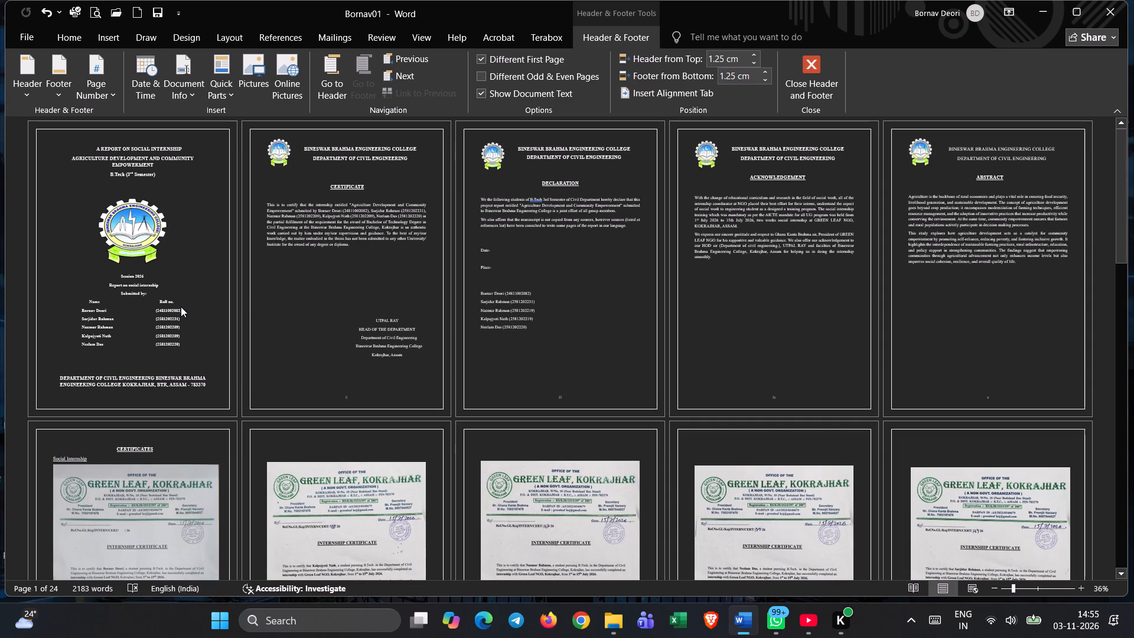
pyautogui.click(149, 157)
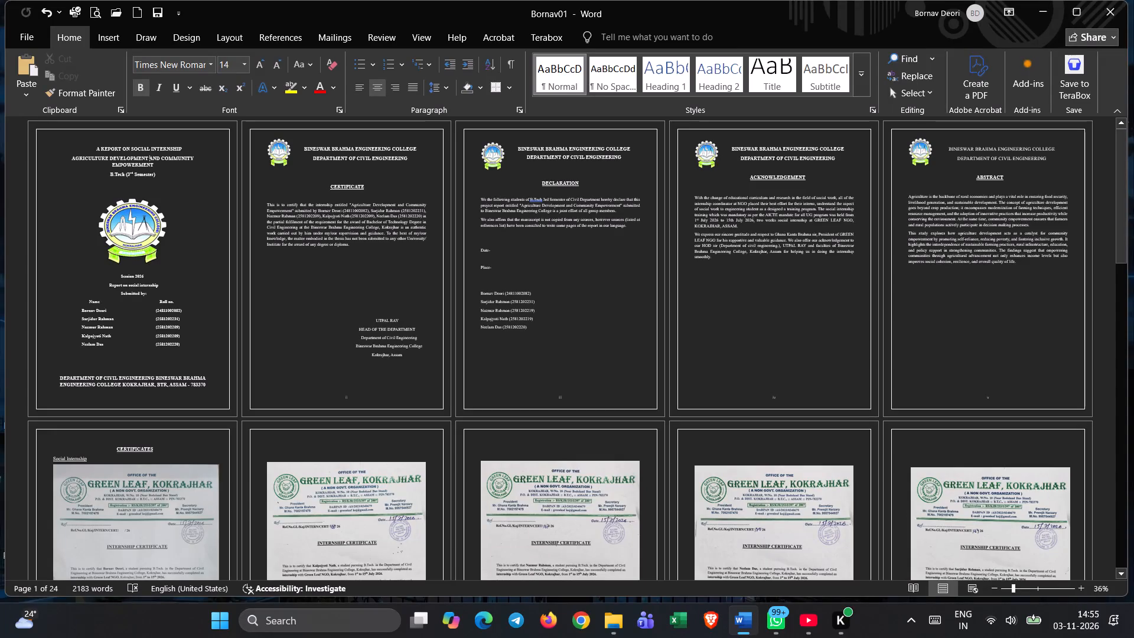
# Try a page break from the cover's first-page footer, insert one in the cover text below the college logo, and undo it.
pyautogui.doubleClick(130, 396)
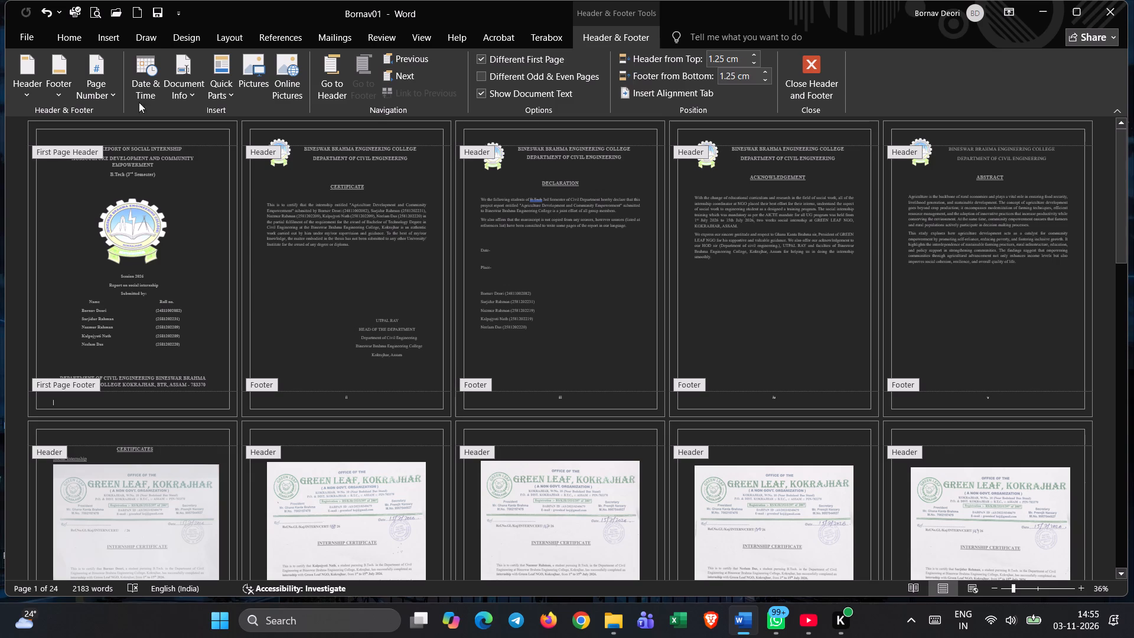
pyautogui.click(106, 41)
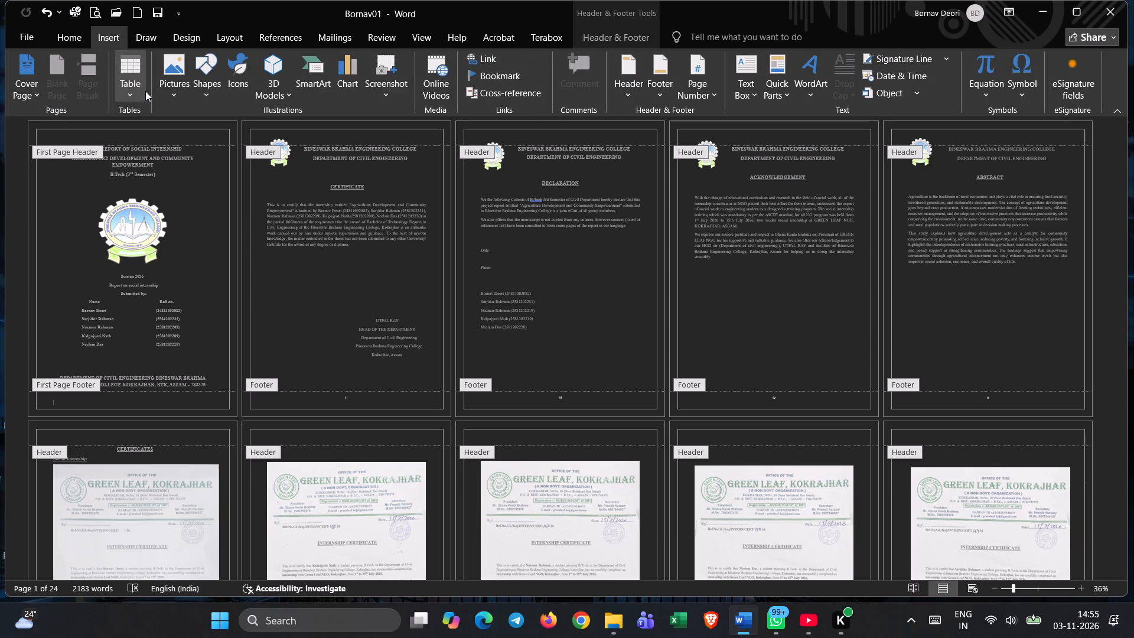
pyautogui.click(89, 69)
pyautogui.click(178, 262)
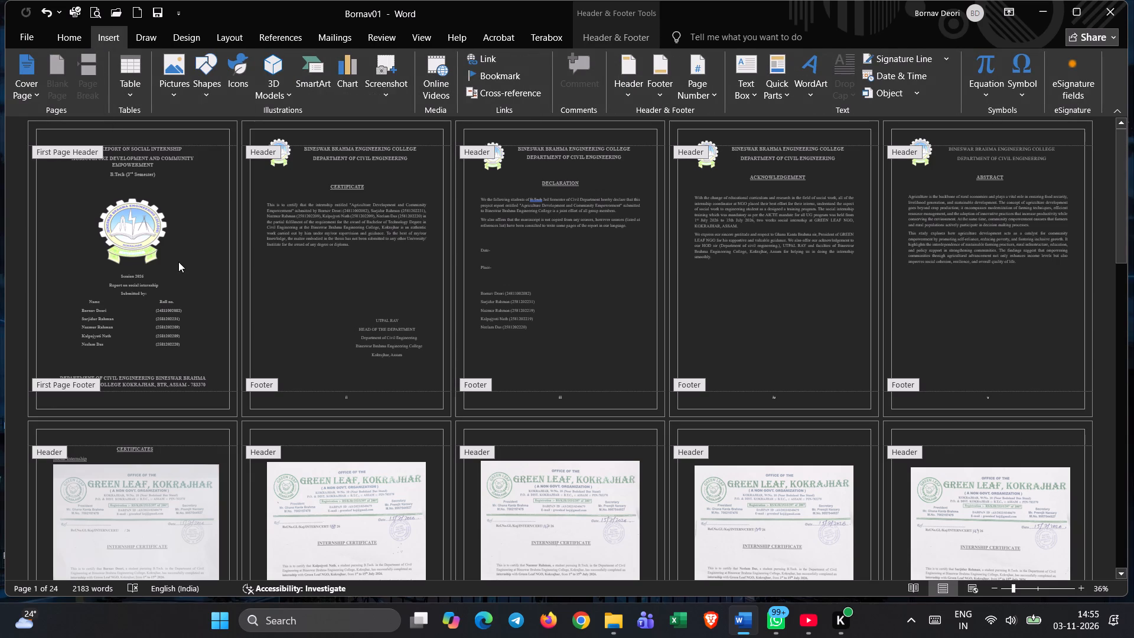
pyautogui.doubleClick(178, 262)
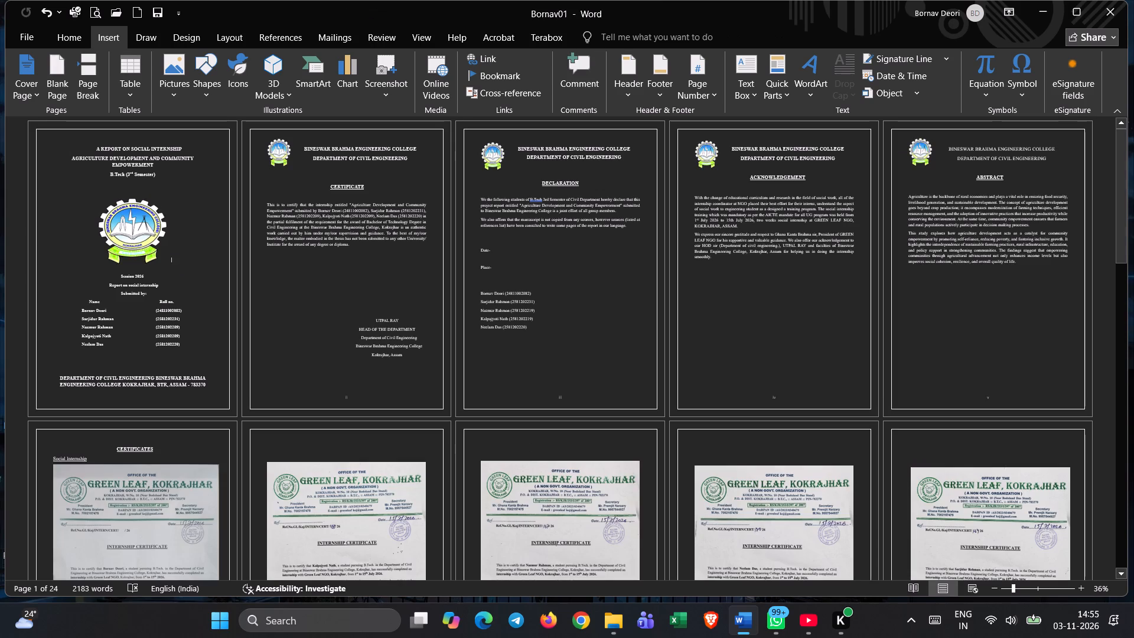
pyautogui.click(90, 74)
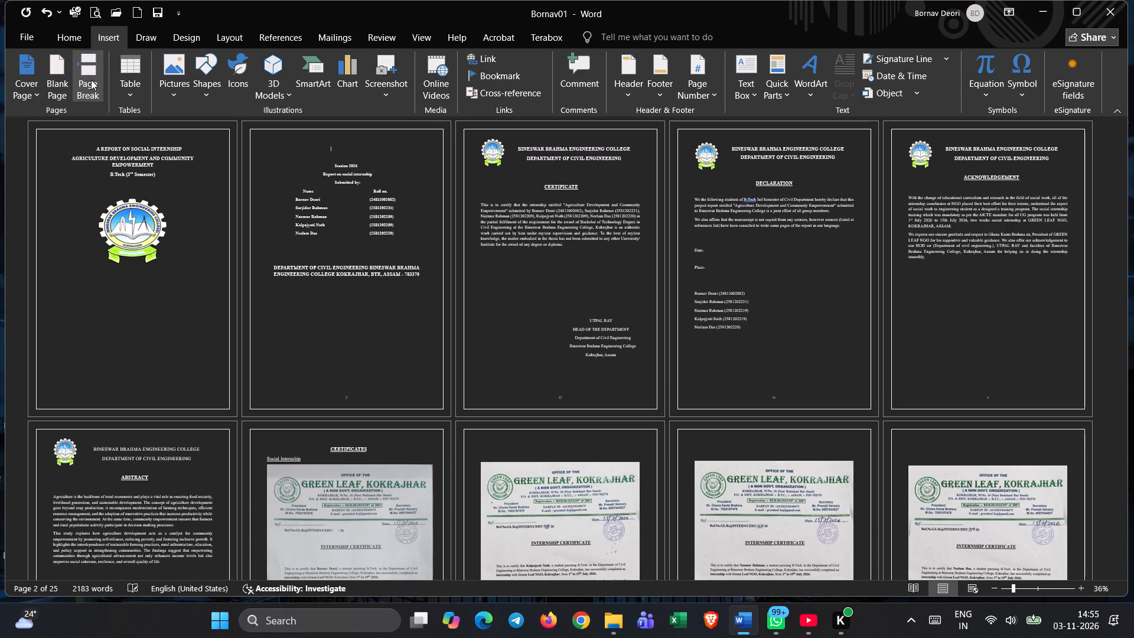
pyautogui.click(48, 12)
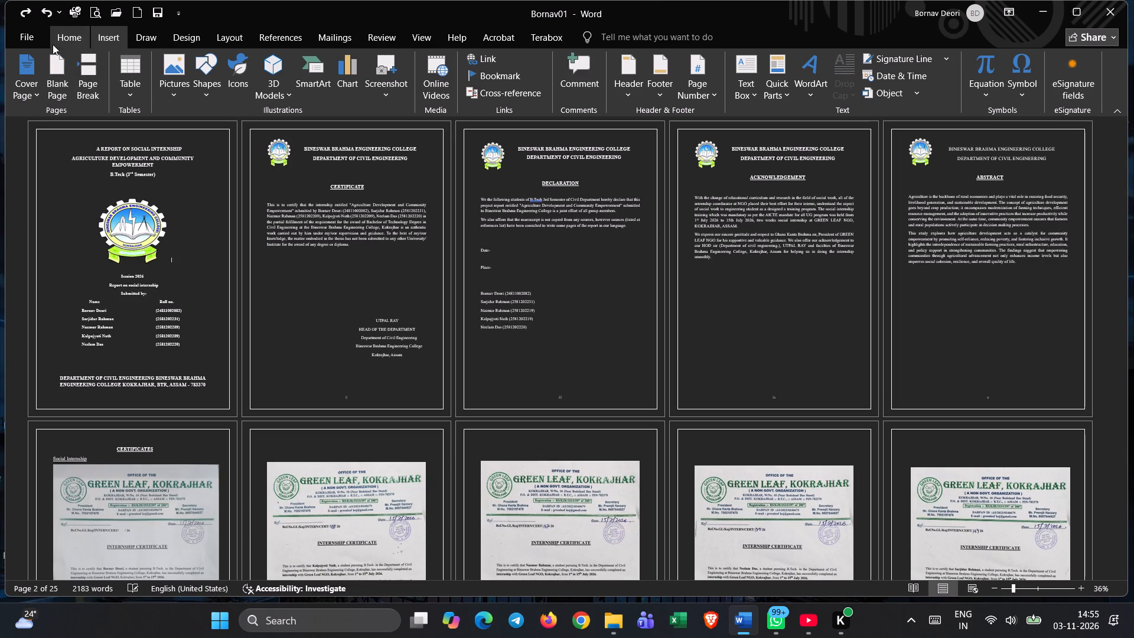
# Insert a page break at the end of the cover page, after the closing department and college line.
pyautogui.click(219, 384)
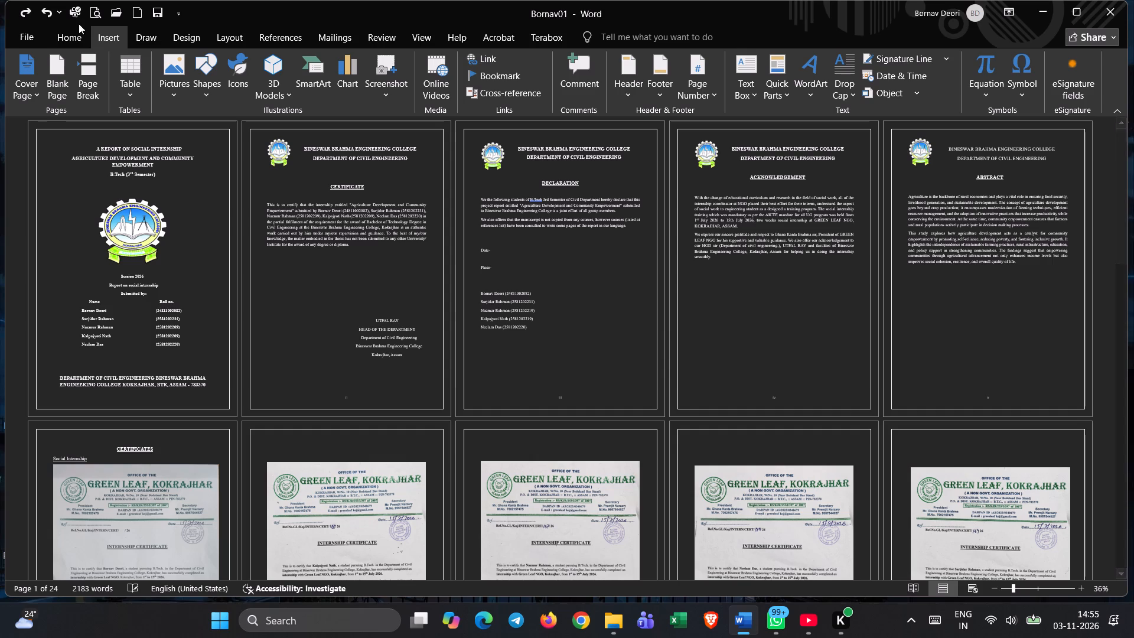
pyautogui.click(86, 71)
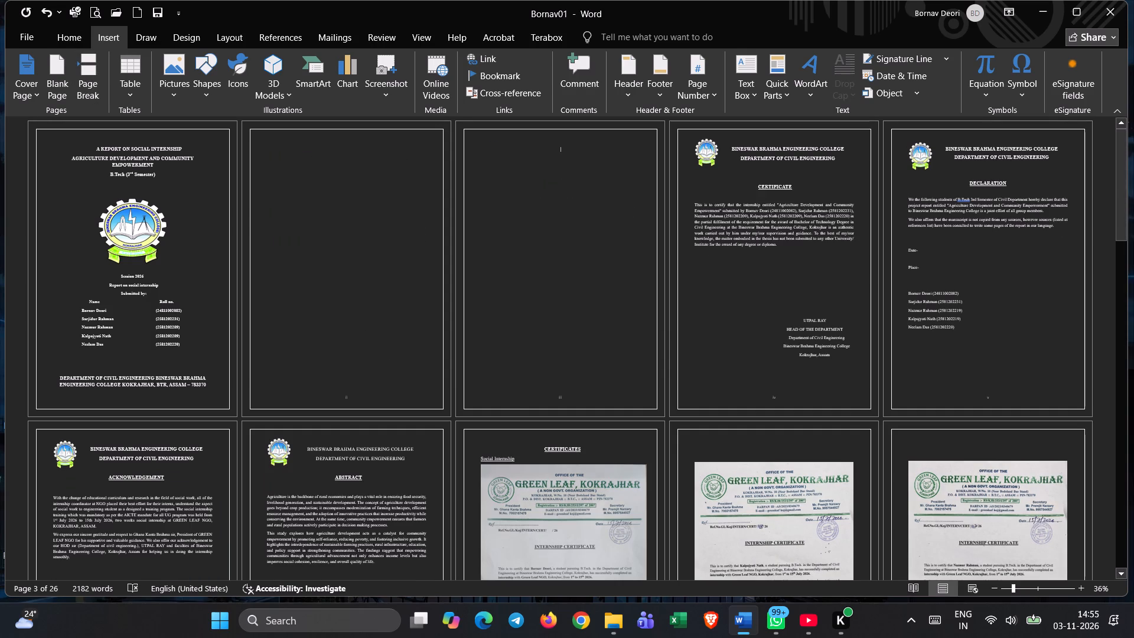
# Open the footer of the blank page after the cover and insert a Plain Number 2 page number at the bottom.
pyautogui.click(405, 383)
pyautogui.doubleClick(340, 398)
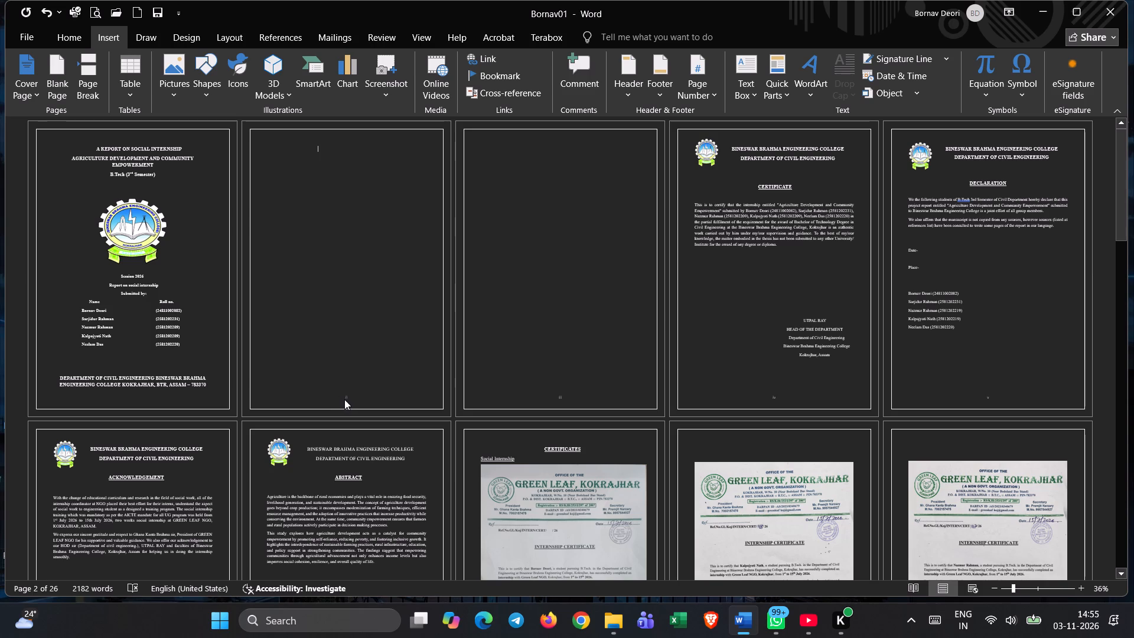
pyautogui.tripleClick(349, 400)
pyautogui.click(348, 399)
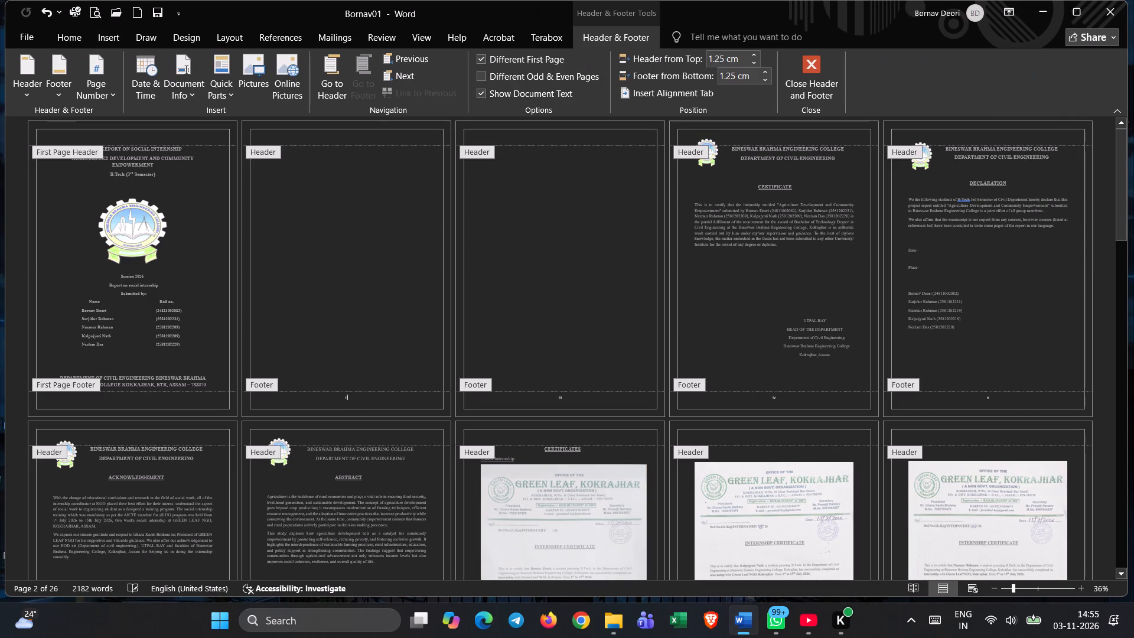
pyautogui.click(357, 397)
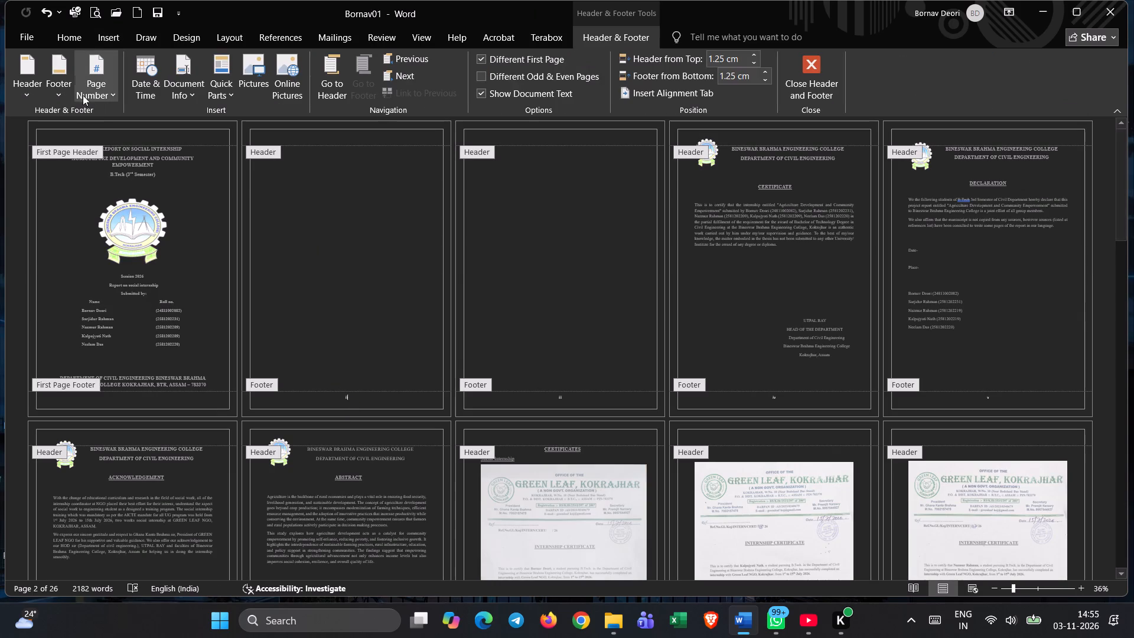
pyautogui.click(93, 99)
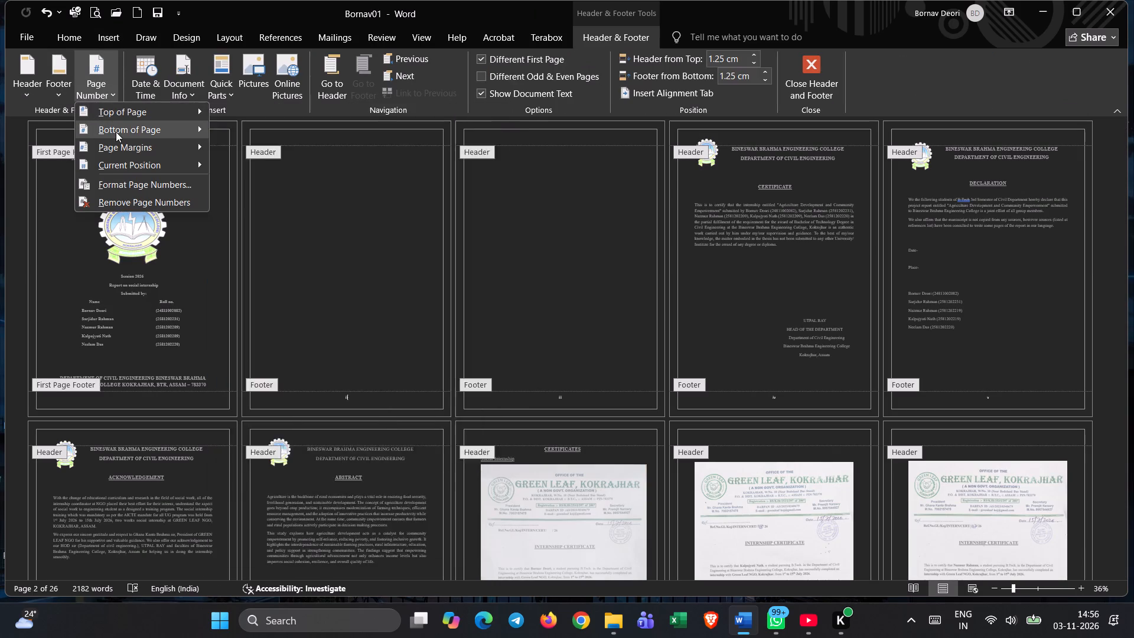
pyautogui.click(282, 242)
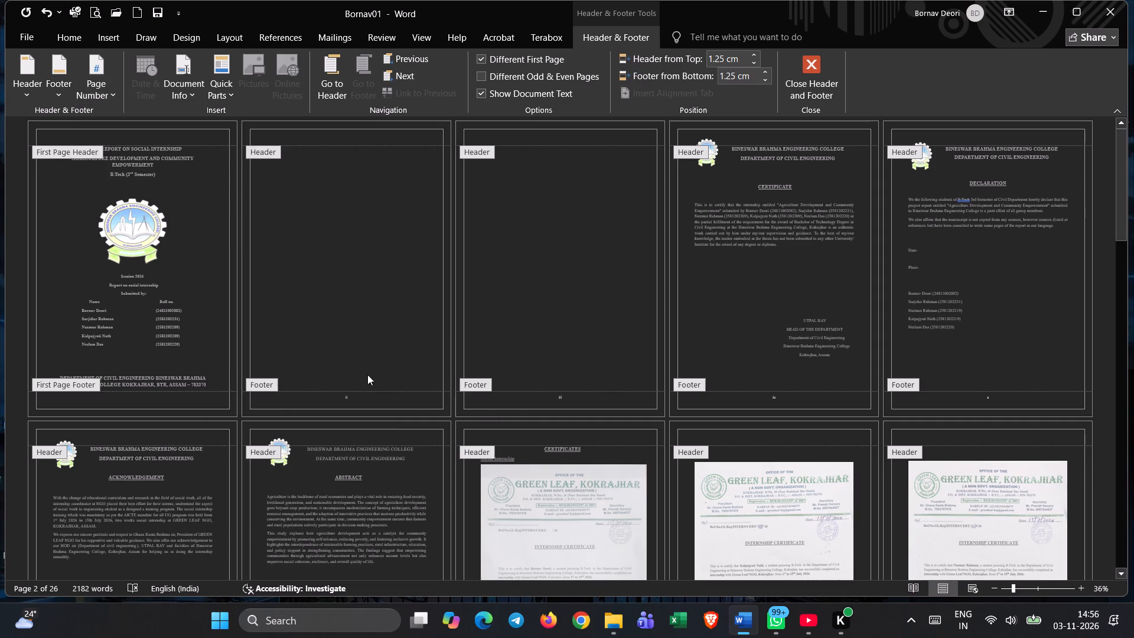
# Delete the second page's footer number, insert a centred Plain Number 2 at the bottom of the page, and leave footer editing.
pyautogui.click(387, 399)
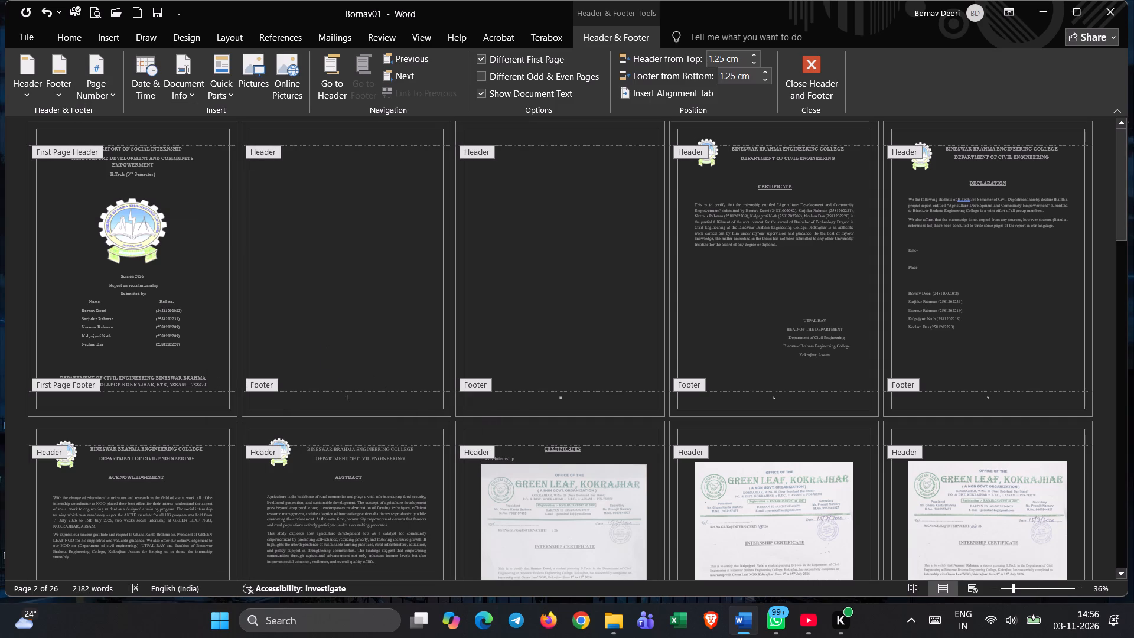
pyautogui.press('BackSpace')
pyautogui.press('BackSpace')
pyautogui.click(99, 90)
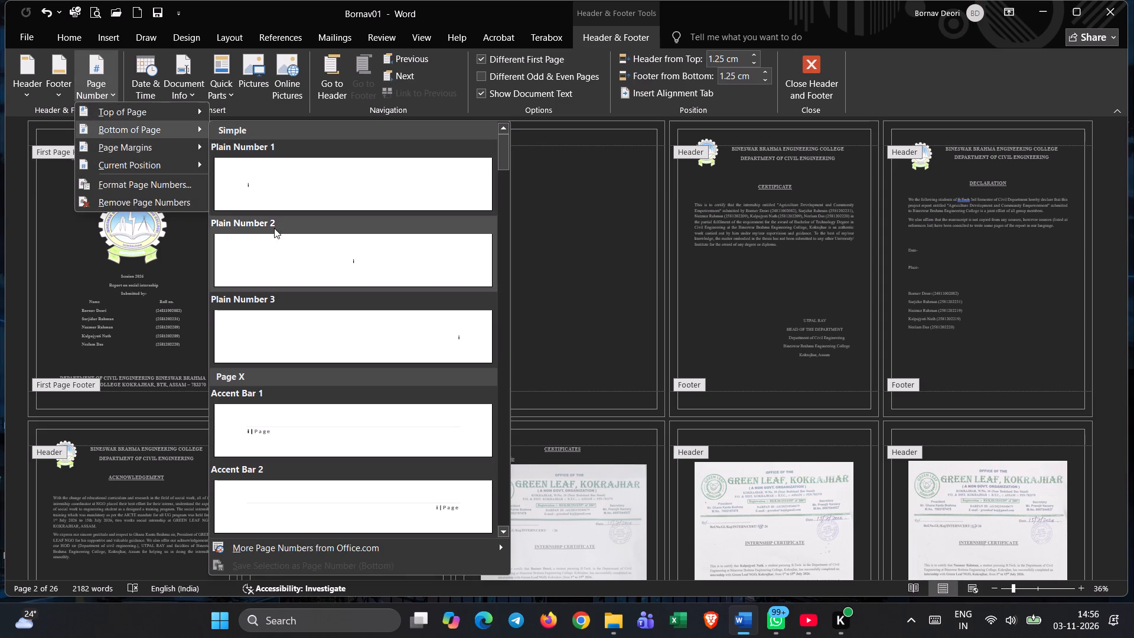
pyautogui.click(295, 260)
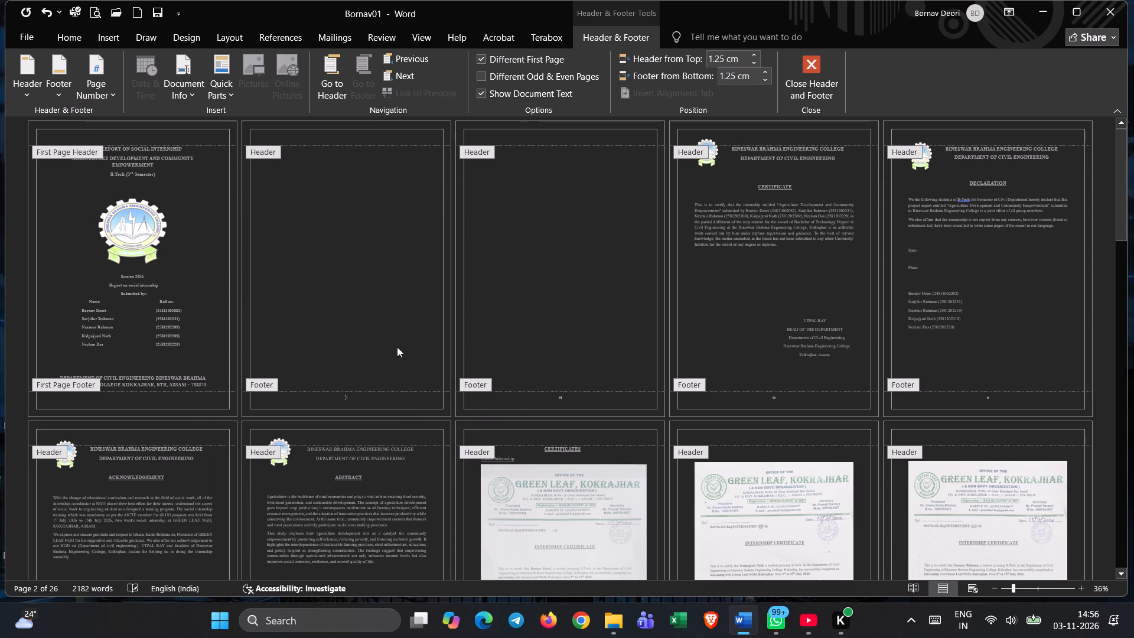
pyautogui.click(523, 398)
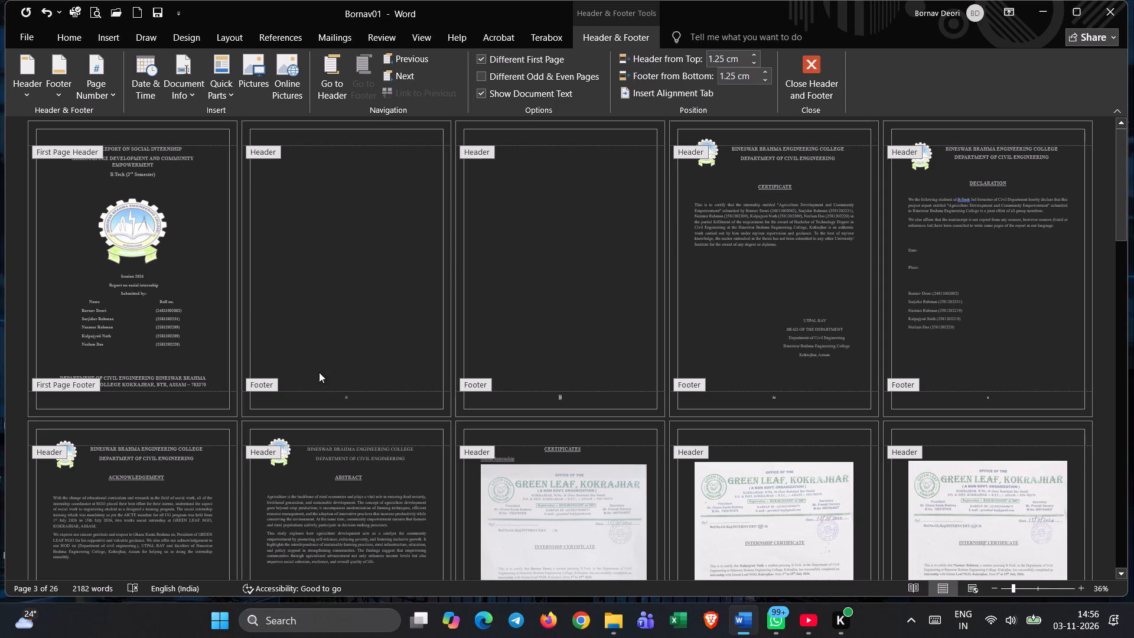
pyautogui.click(191, 395)
pyautogui.doubleClick(211, 370)
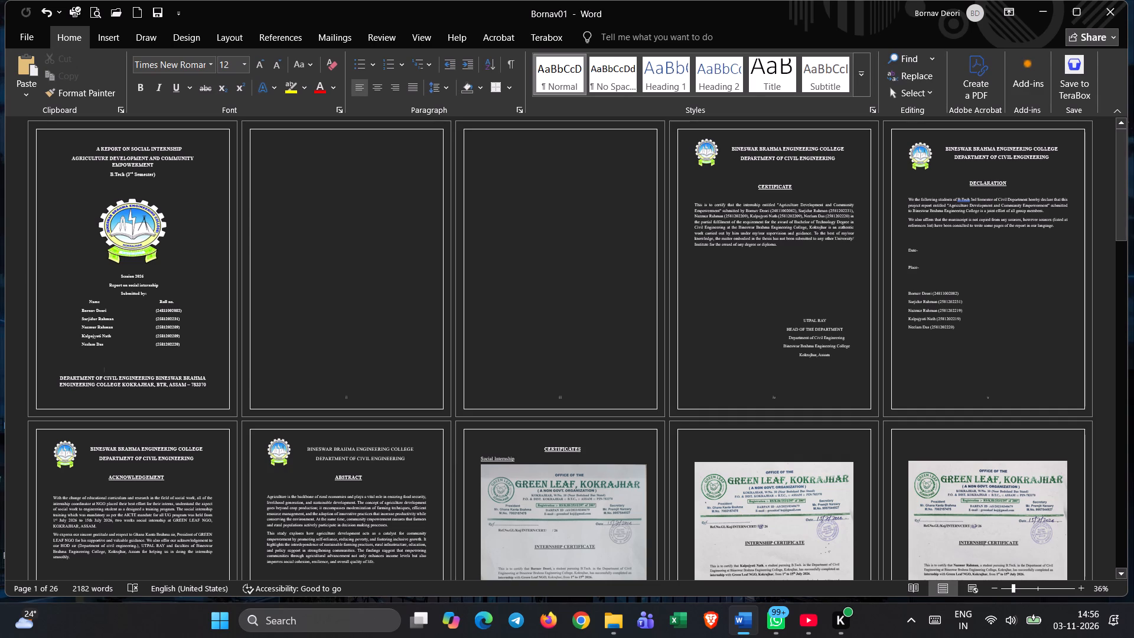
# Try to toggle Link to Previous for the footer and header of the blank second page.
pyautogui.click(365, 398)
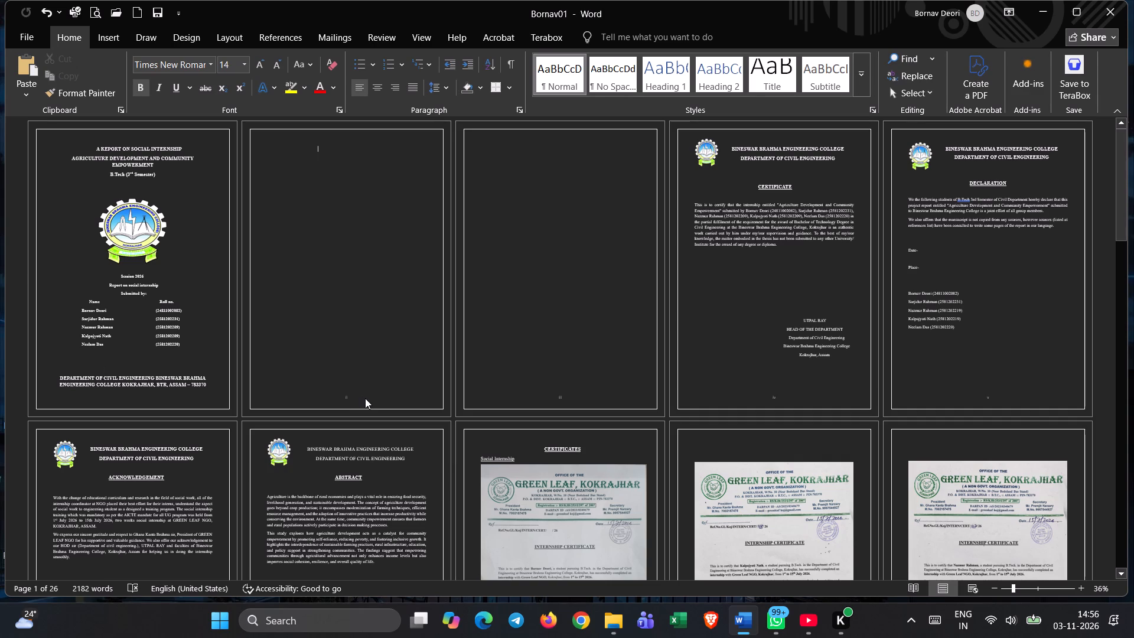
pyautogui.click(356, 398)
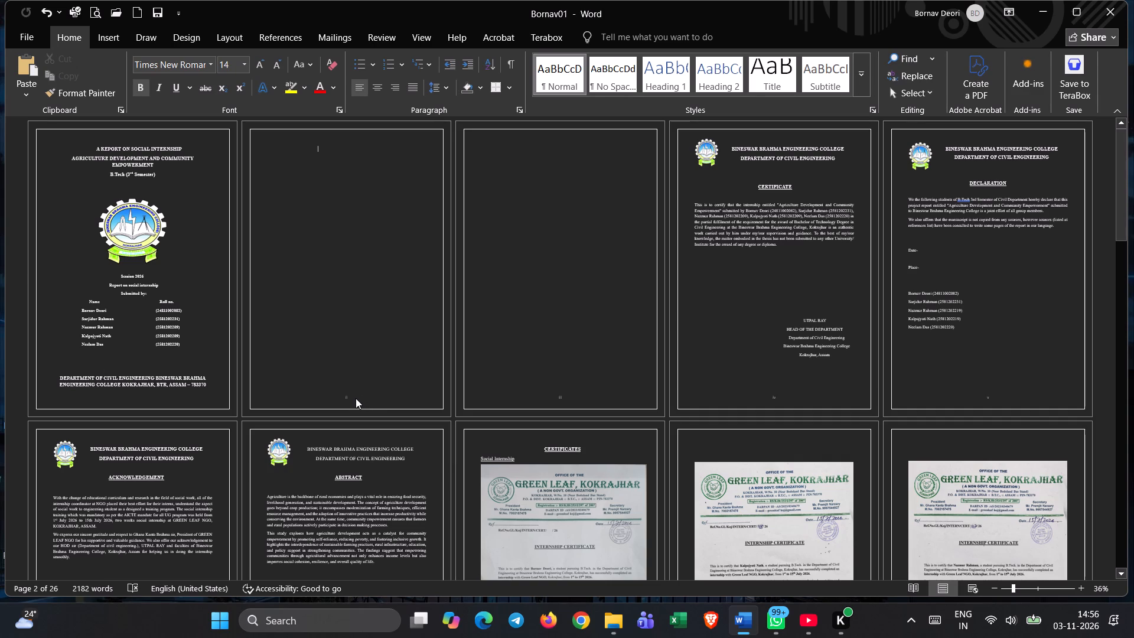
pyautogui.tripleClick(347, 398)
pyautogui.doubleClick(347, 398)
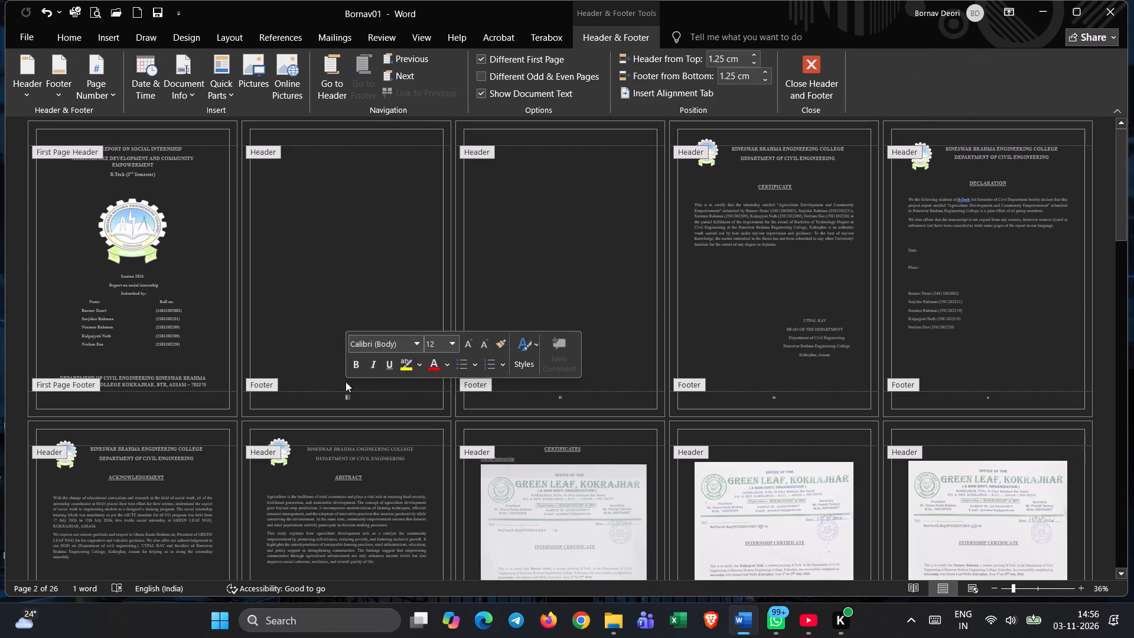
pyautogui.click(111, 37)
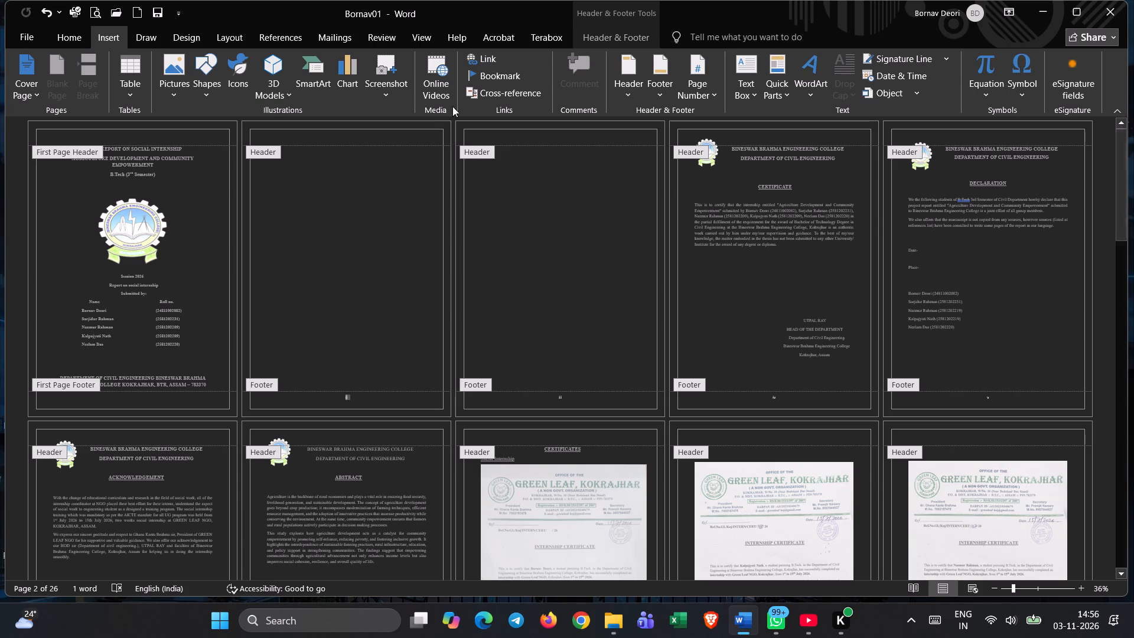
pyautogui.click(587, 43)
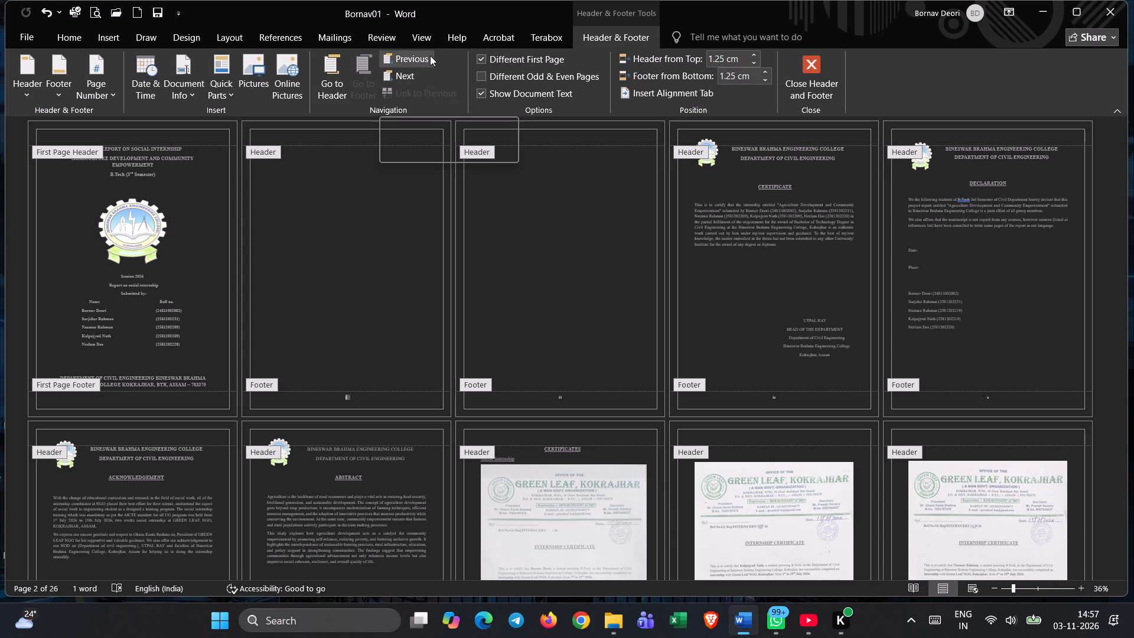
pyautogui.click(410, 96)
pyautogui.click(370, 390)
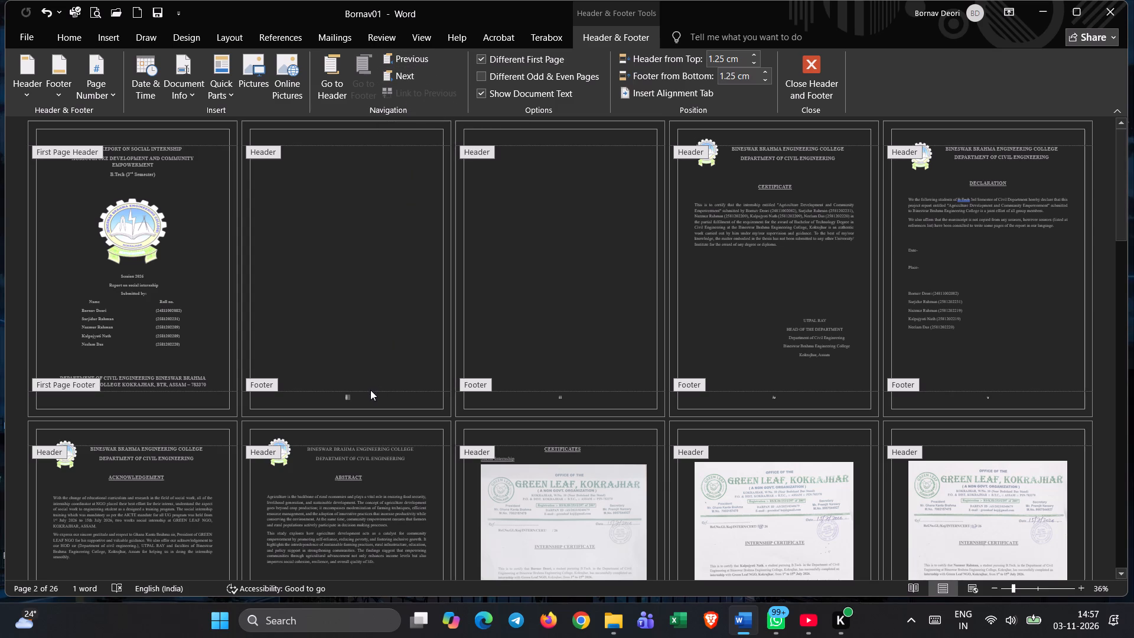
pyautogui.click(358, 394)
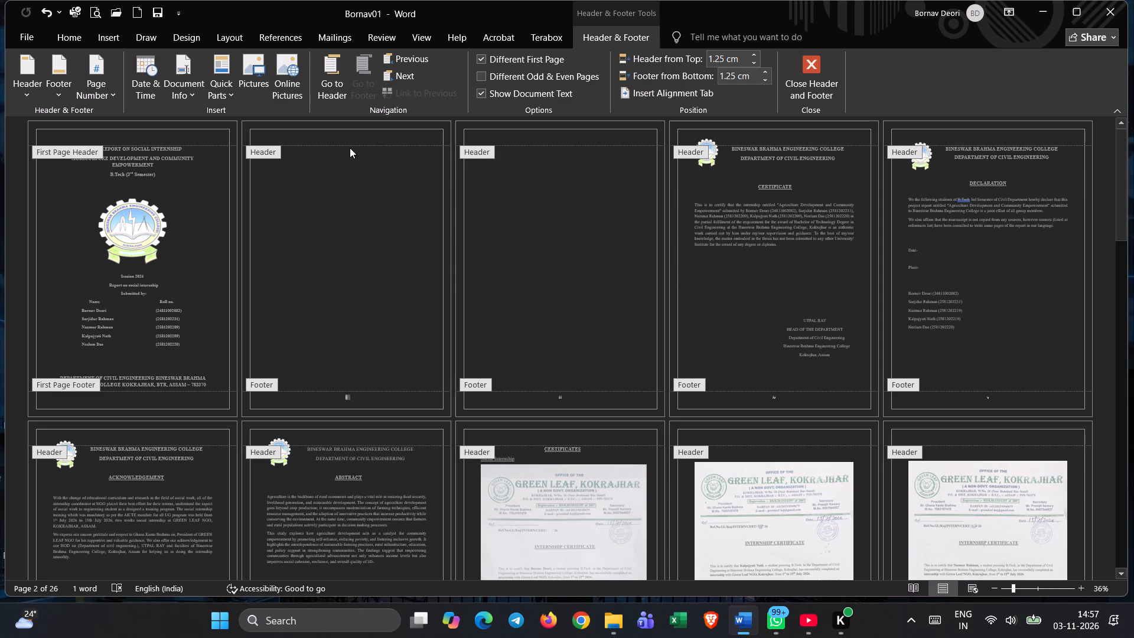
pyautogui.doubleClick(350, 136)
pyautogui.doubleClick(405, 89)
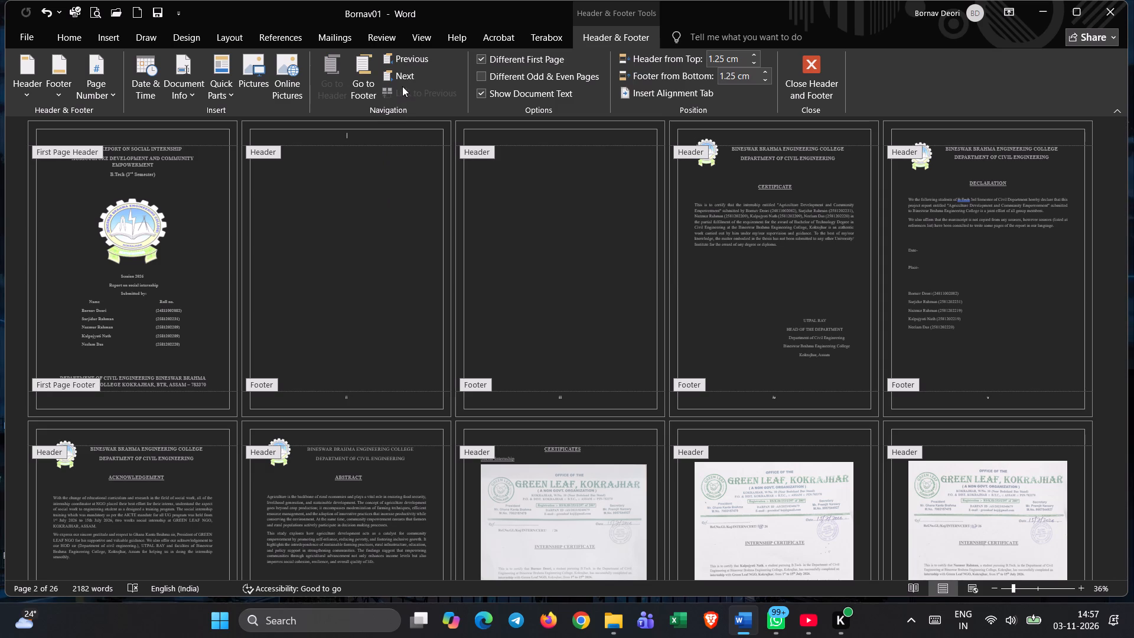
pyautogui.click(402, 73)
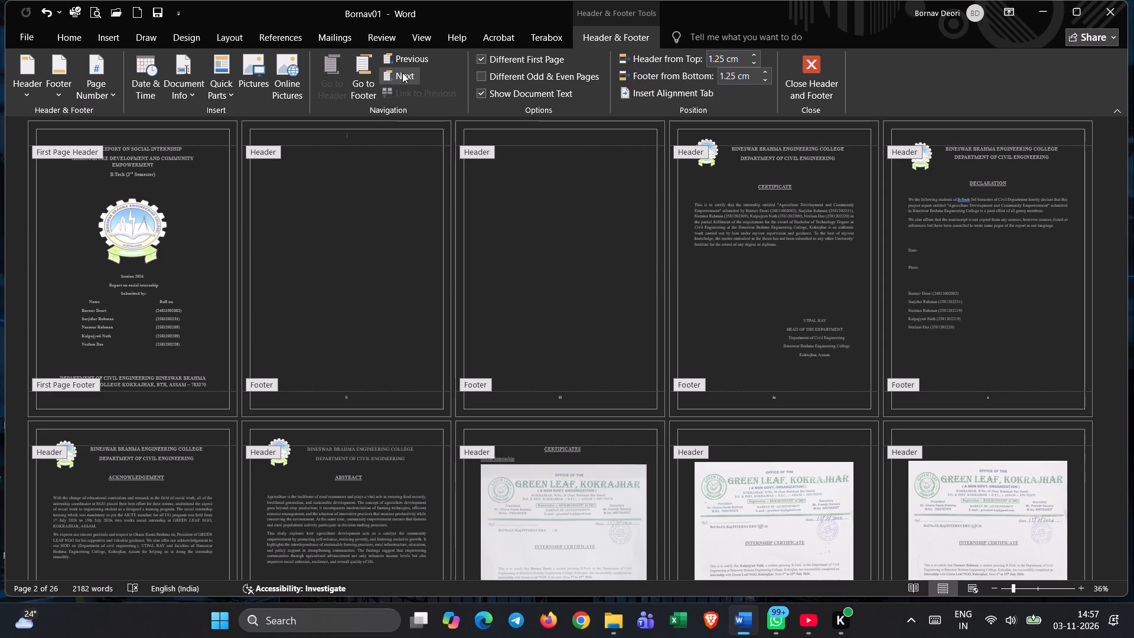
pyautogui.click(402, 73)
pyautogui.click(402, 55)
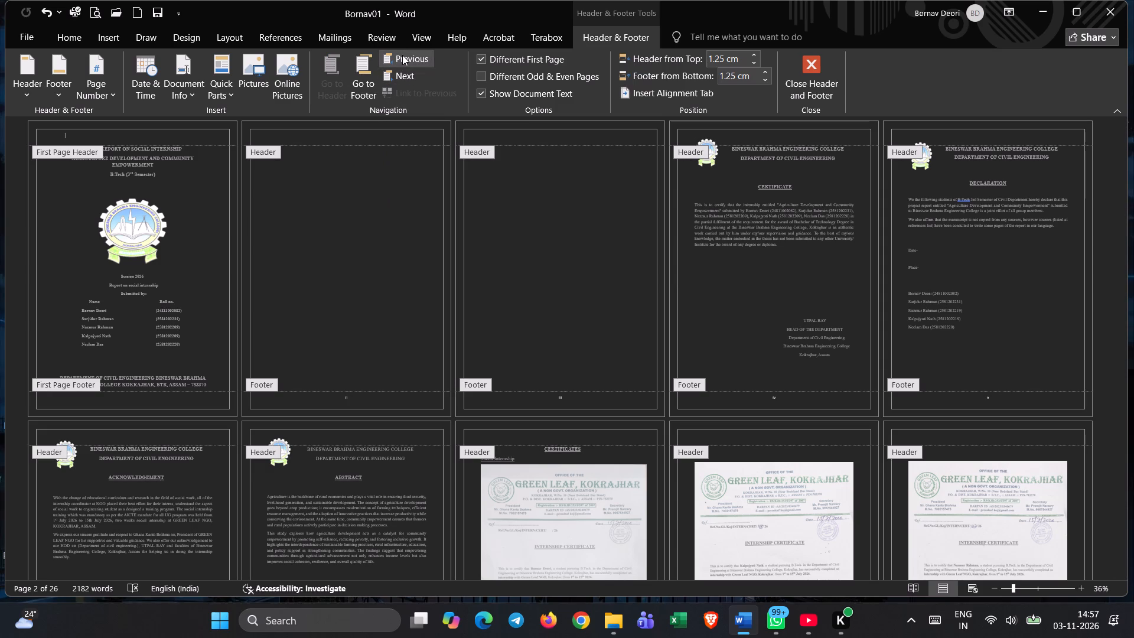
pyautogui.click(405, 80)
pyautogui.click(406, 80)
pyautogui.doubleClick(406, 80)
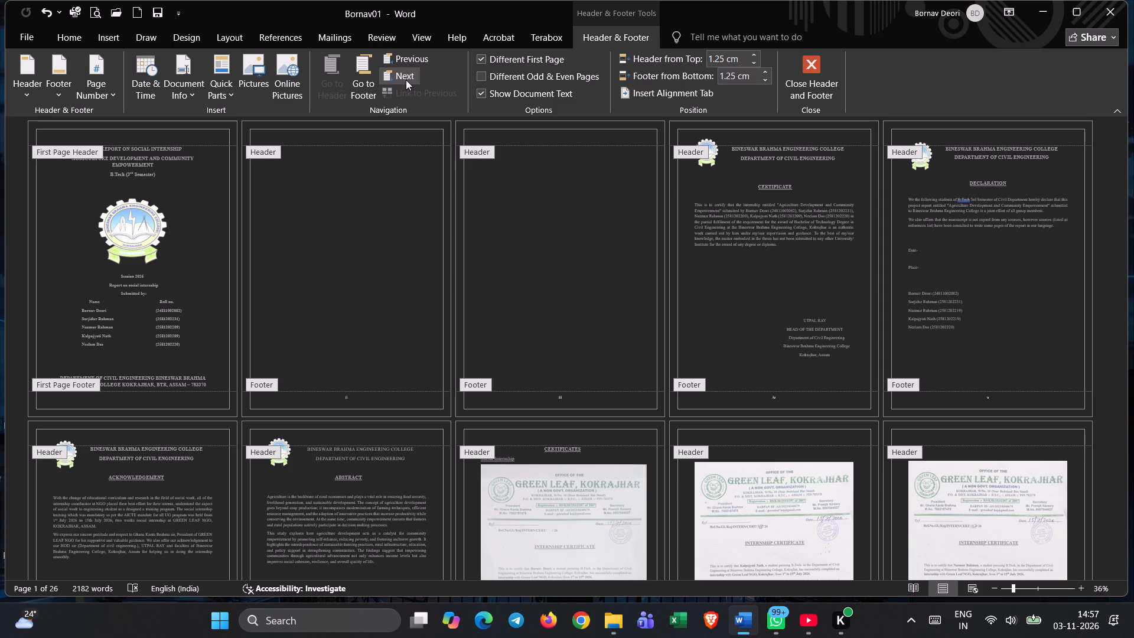
# Undo the recent page number and page break insertions until the Certificate page directly follows the cover.
pyautogui.click(50, 15)
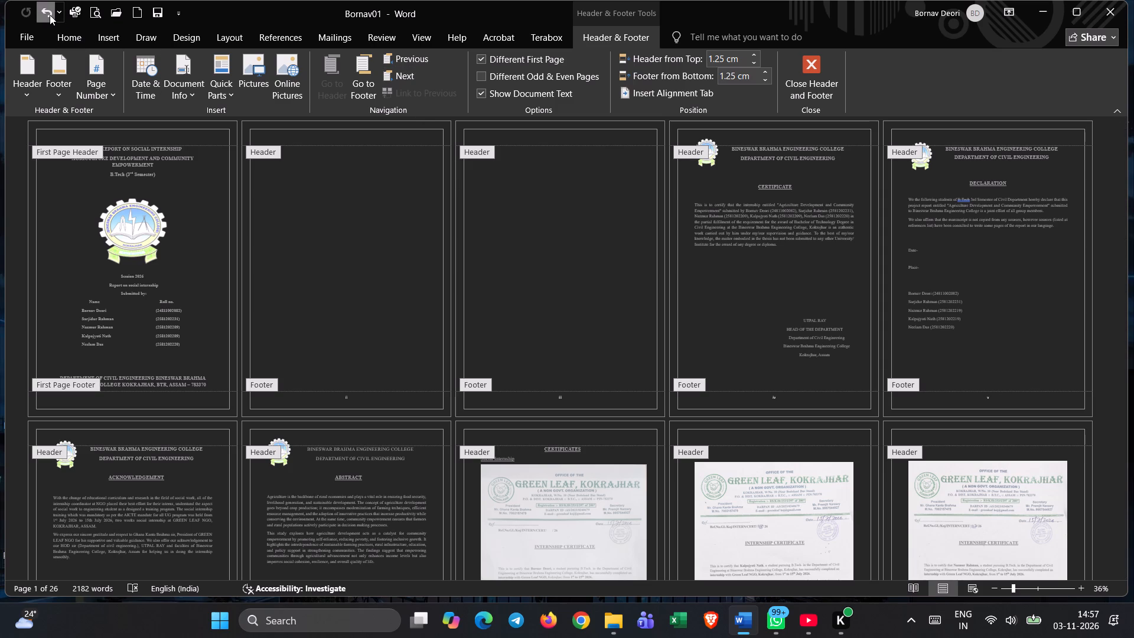
pyautogui.click(50, 15)
pyautogui.click(50, 15)
pyautogui.click(50, 15)
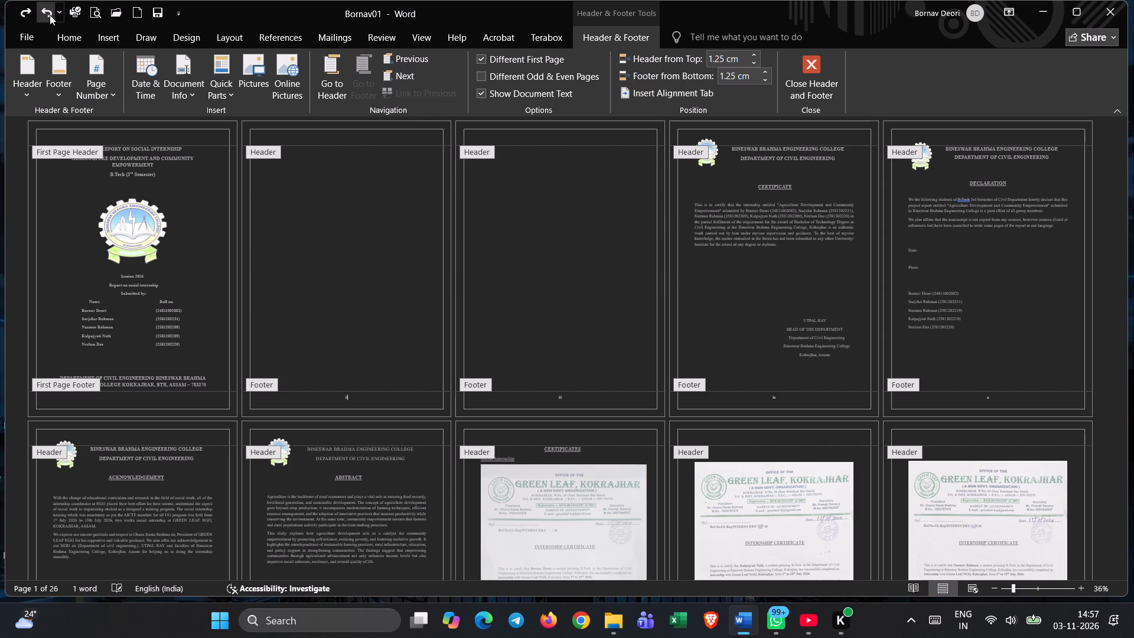
pyautogui.click(50, 15)
pyautogui.click(50, 15)
pyautogui.click(50, 15)
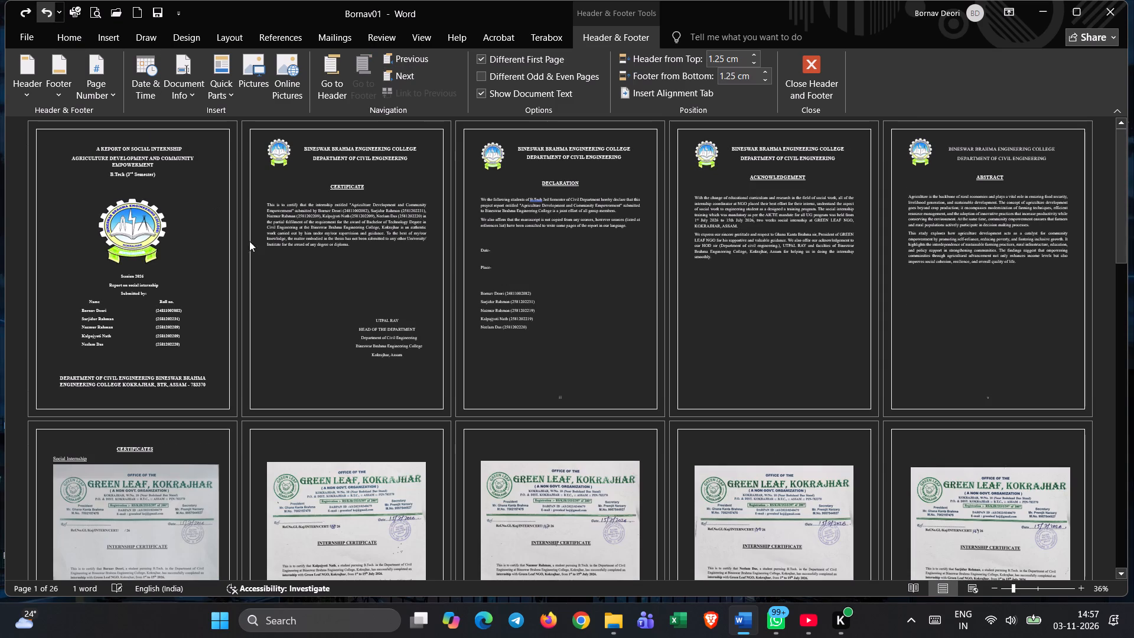
pyautogui.click(19, 14)
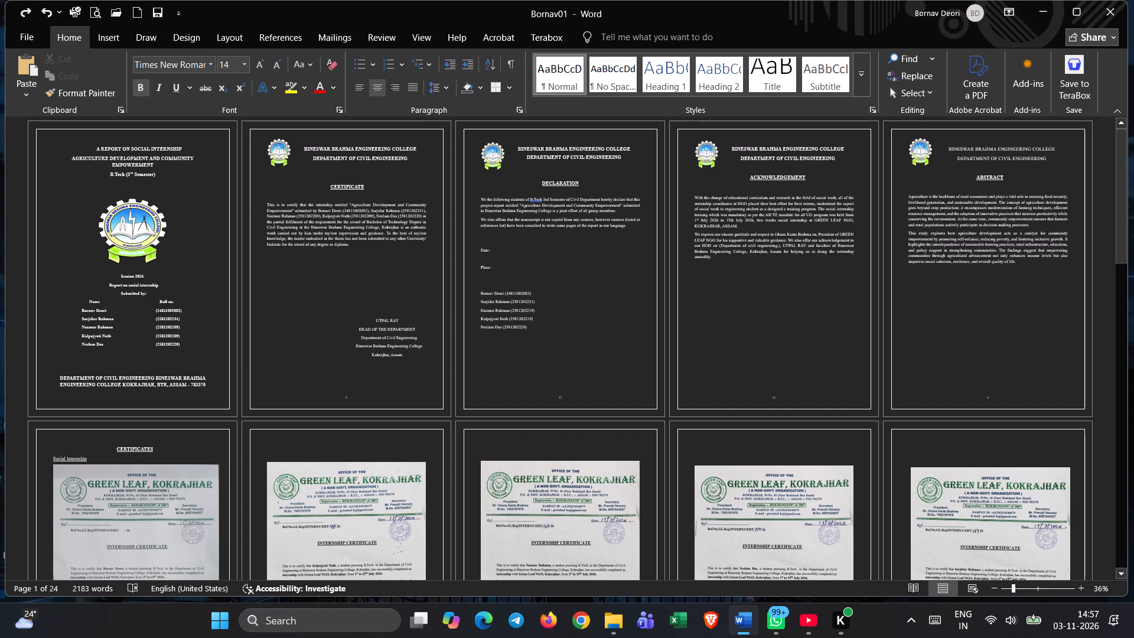
pyautogui.click(28, 17)
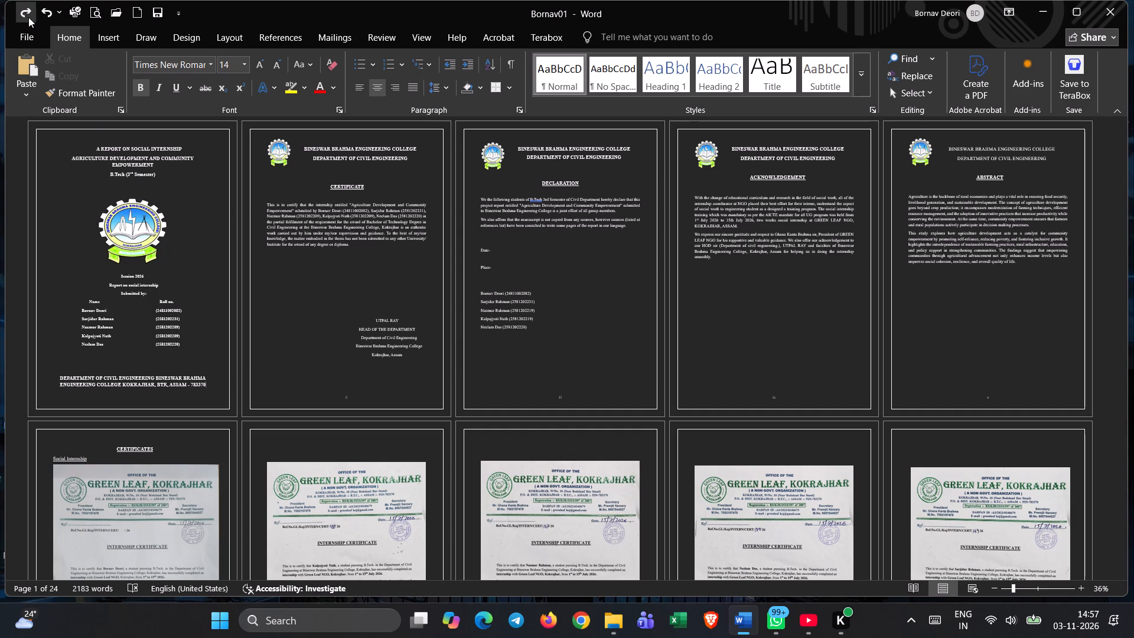
pyautogui.click(41, 11)
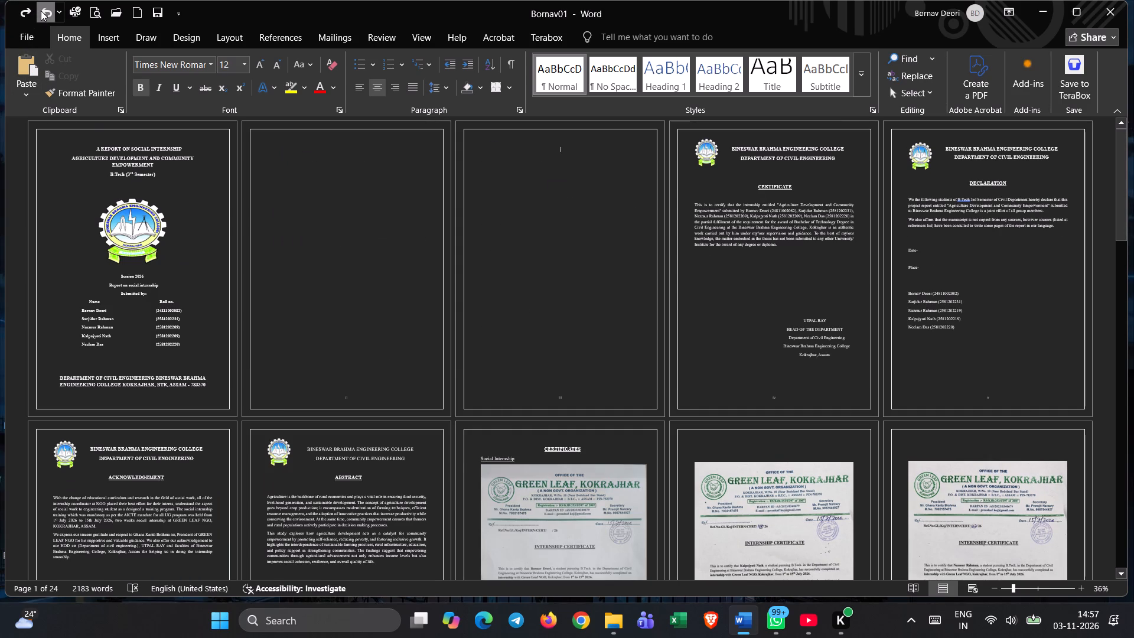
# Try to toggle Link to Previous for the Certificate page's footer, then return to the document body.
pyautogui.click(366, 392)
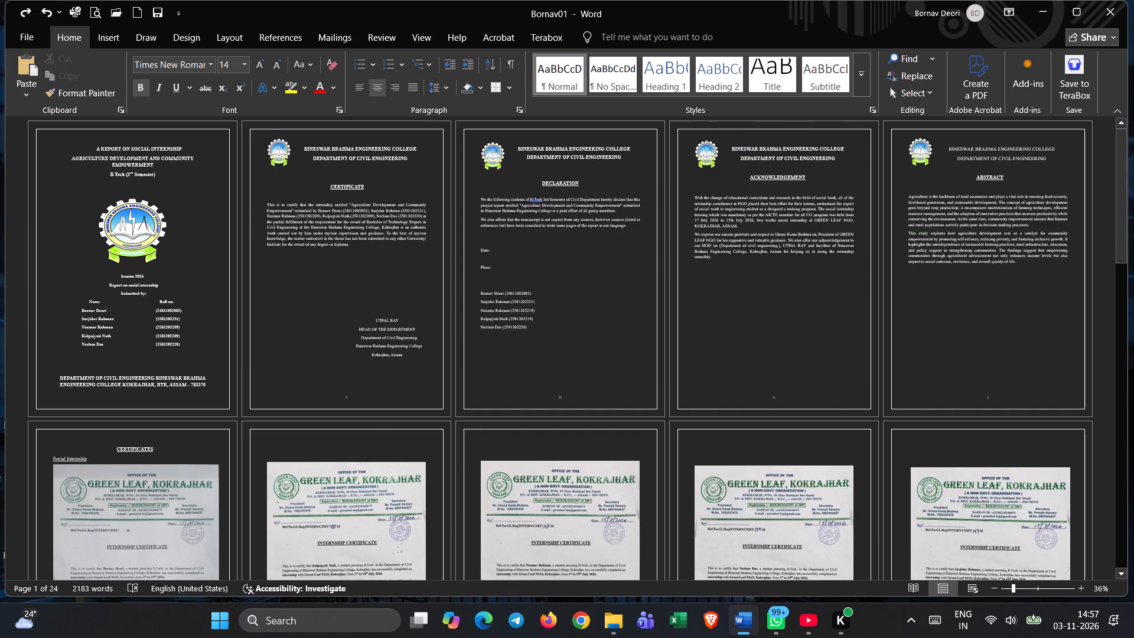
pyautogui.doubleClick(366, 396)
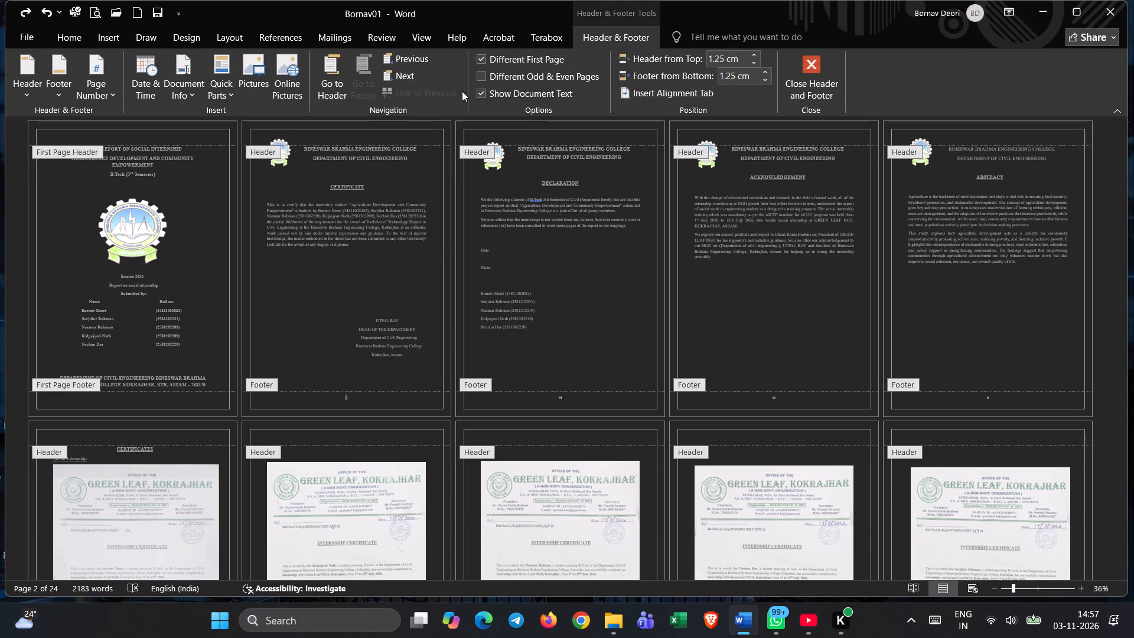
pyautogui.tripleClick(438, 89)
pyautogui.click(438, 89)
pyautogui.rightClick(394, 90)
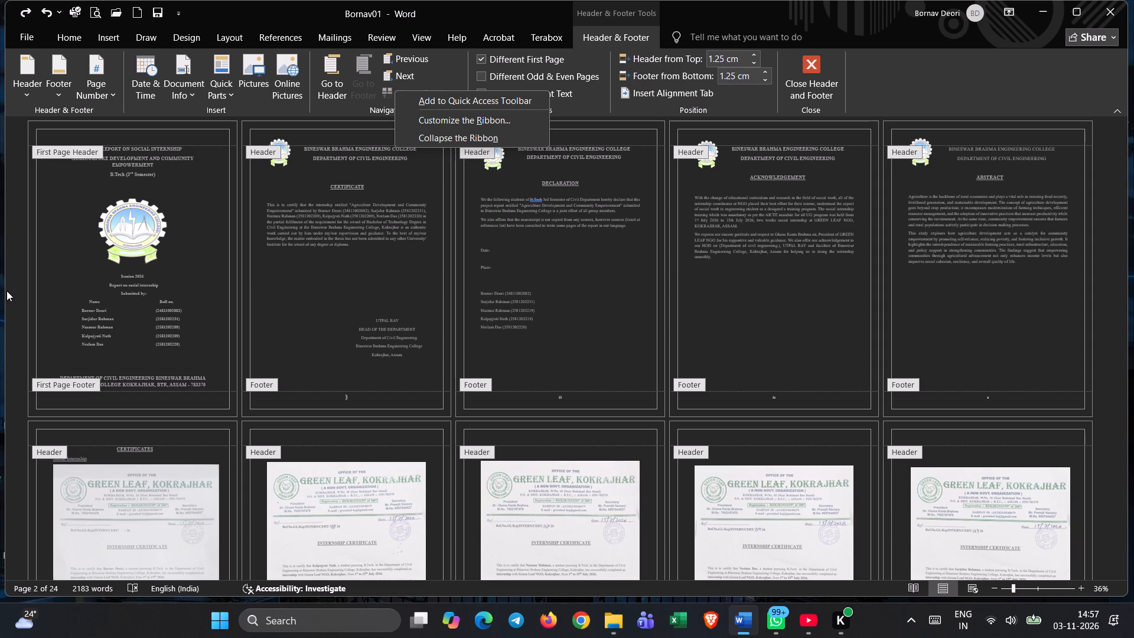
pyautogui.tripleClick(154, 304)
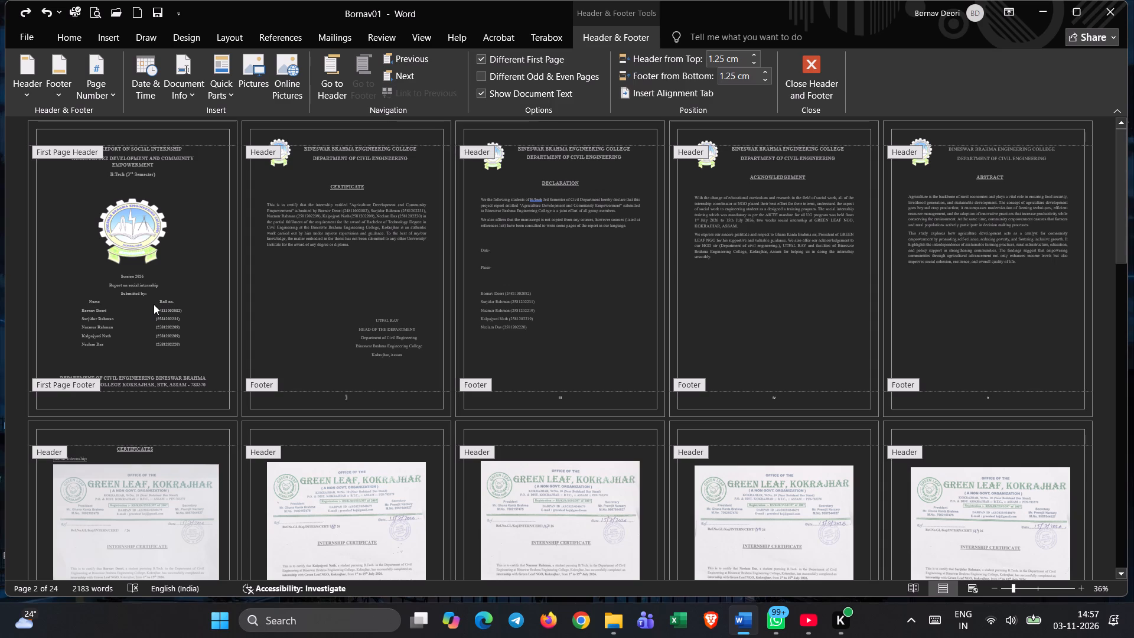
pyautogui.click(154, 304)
# Insert a Next Page section break at the end of the cover page, after the closing department and college line.
pyautogui.click(208, 382)
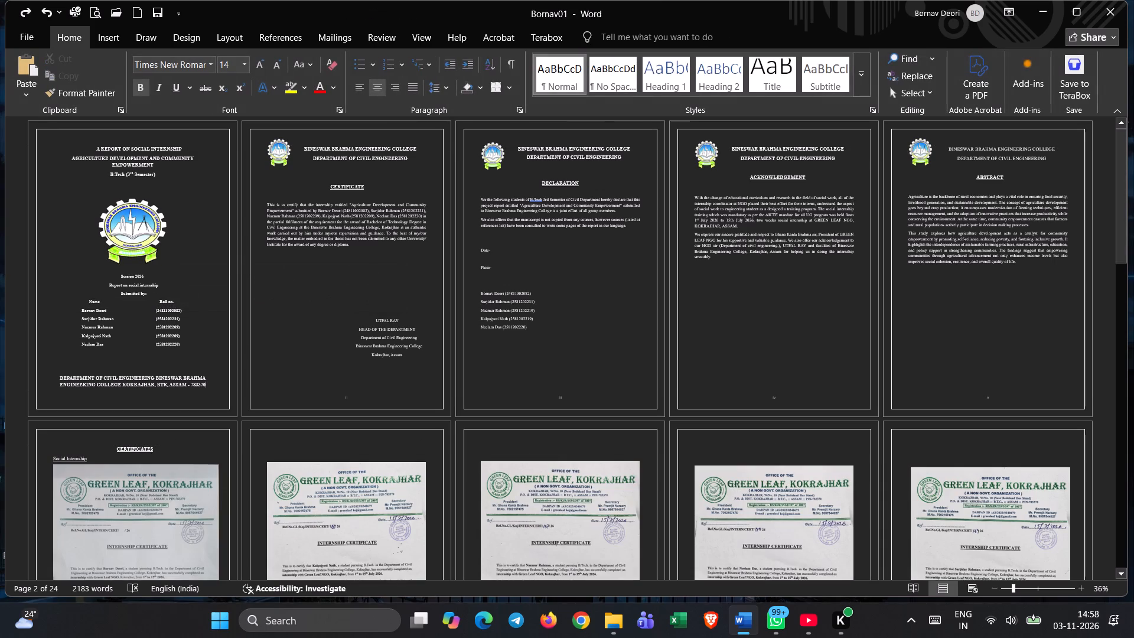
pyautogui.click(103, 36)
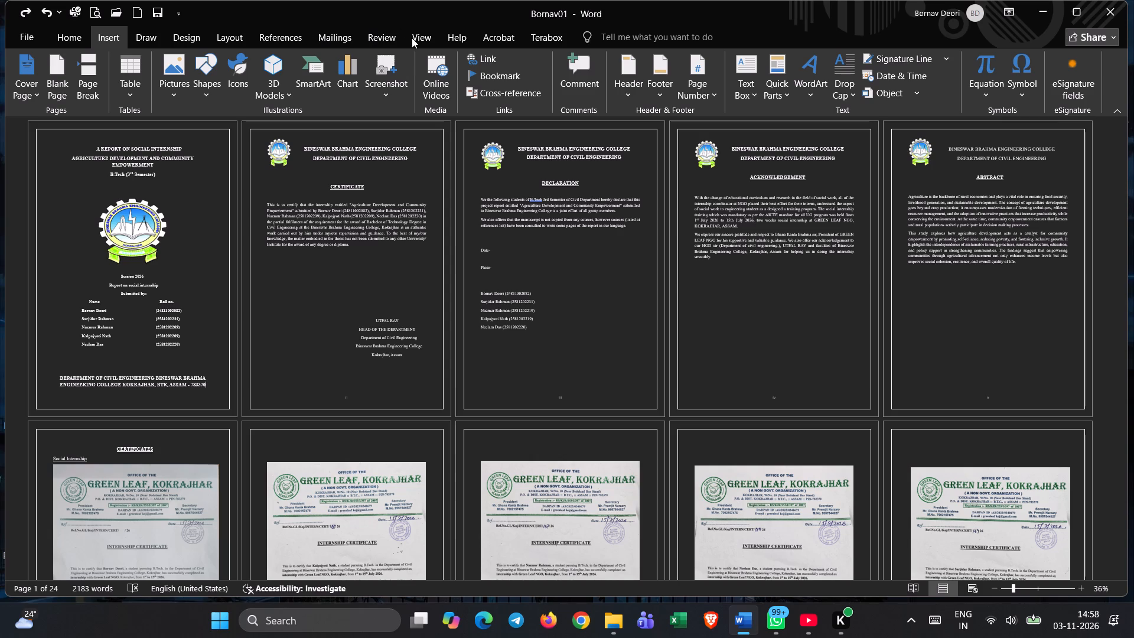
pyautogui.click(242, 30)
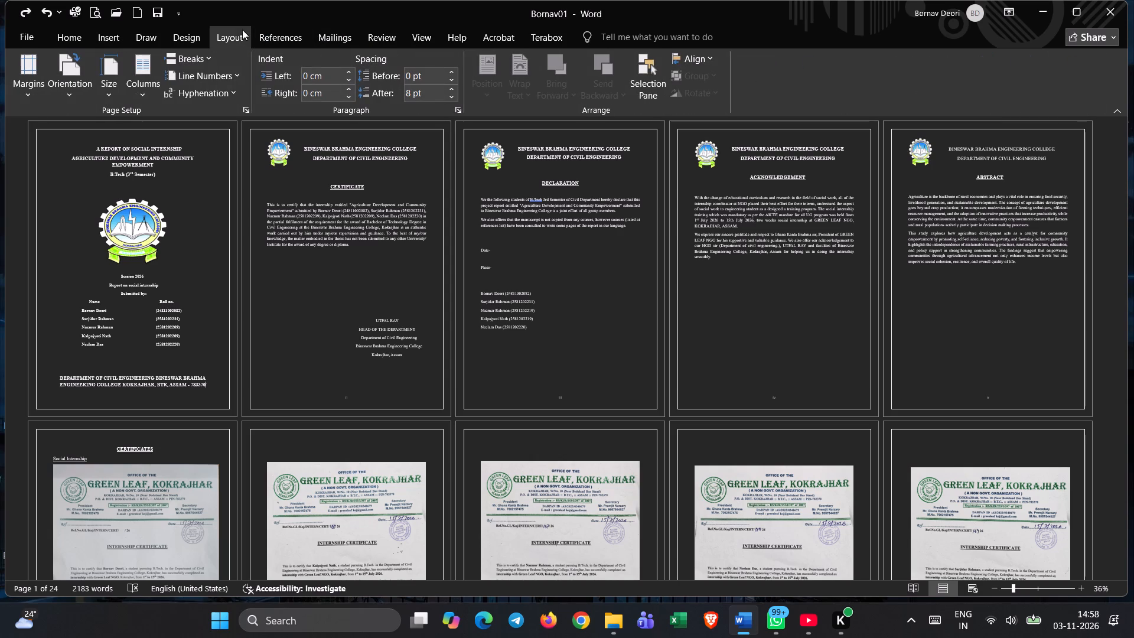
pyautogui.click(209, 58)
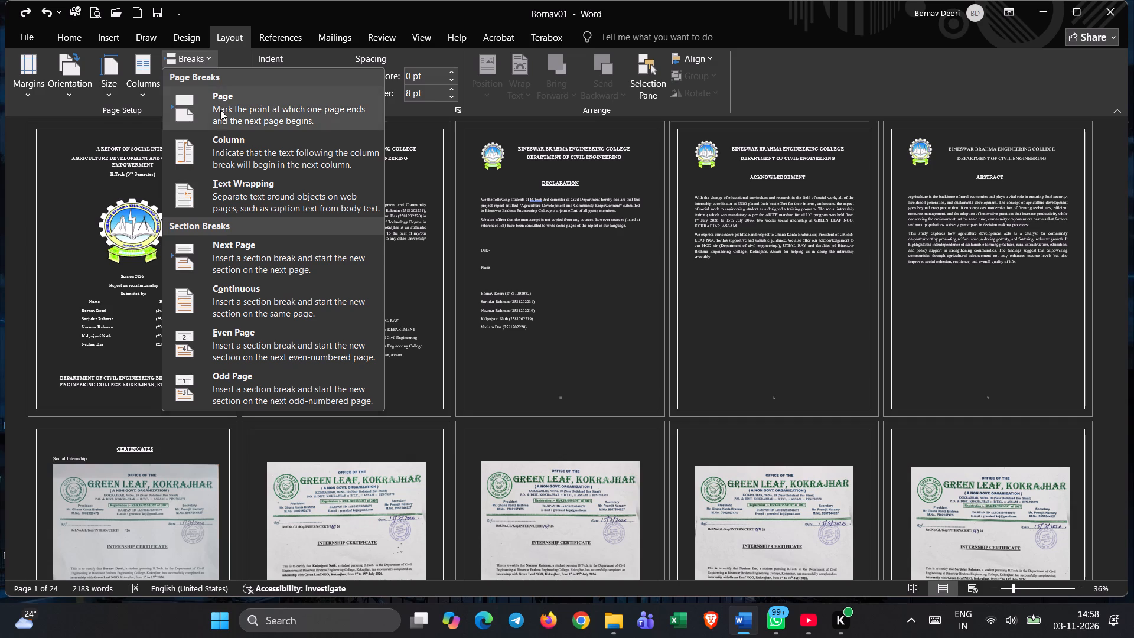
pyautogui.click(211, 254)
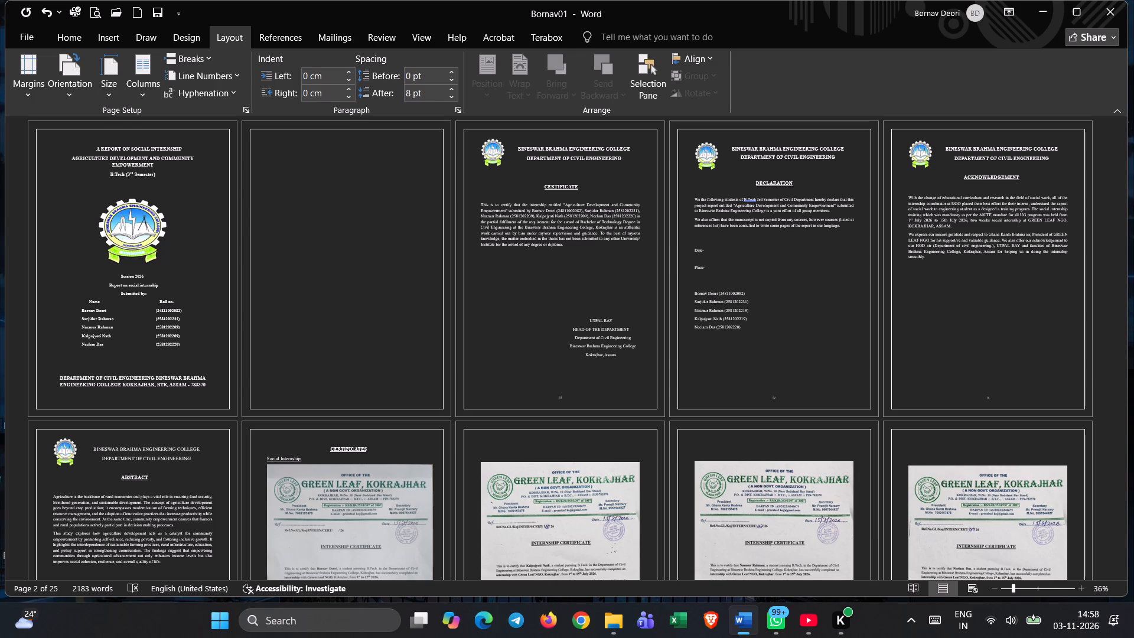
# Turn off Link to Previous for the Section 2 first page footer on the blank page after the cover.
pyautogui.tripleClick(183, 400)
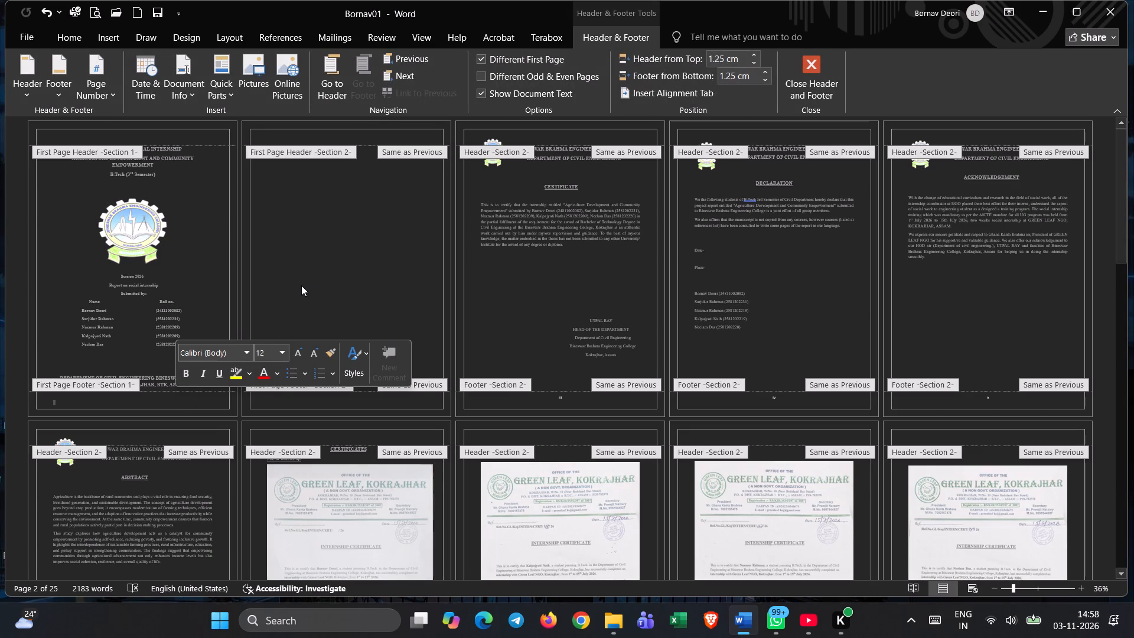
pyautogui.click(304, 284)
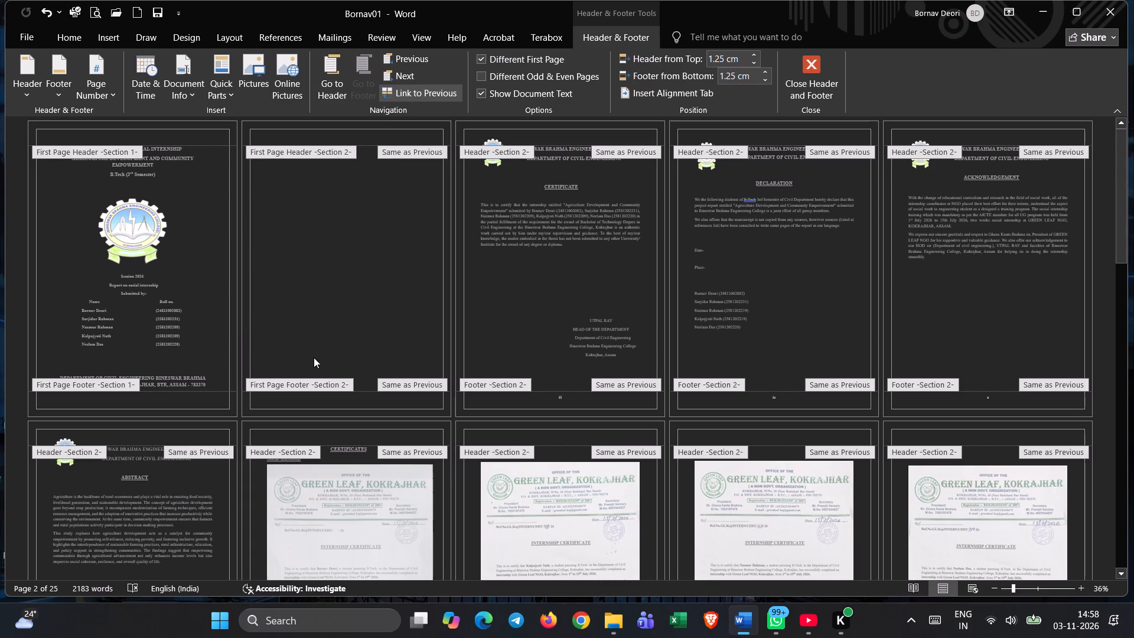
pyautogui.click(350, 396)
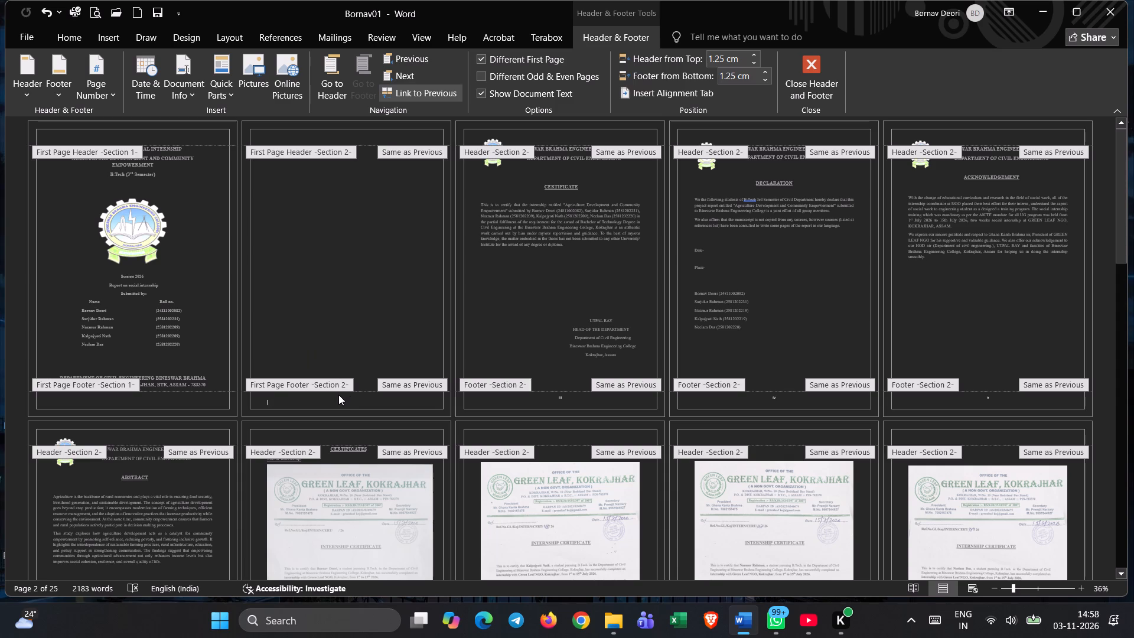
pyautogui.doubleClick(338, 395)
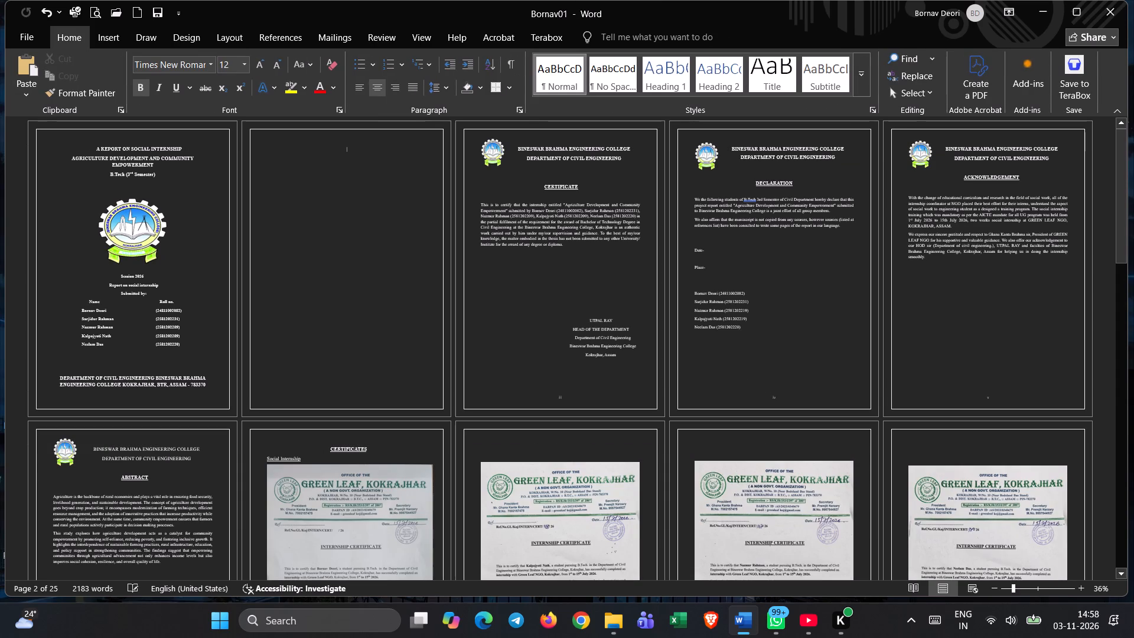
pyautogui.doubleClick(367, 391)
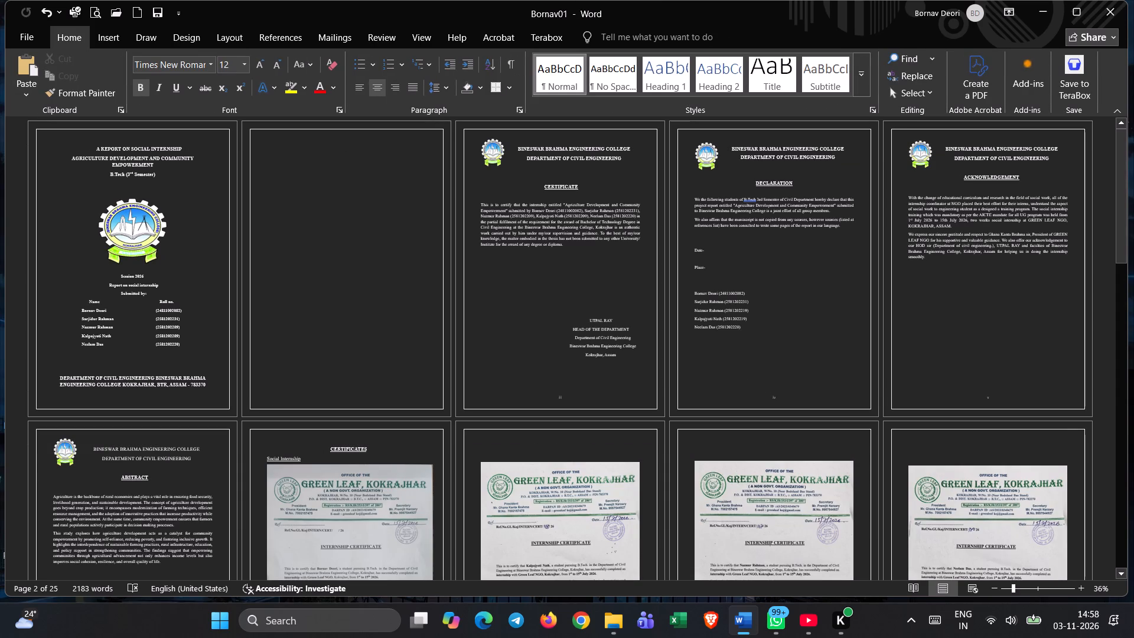
pyautogui.click(369, 400)
pyautogui.doubleClick(369, 400)
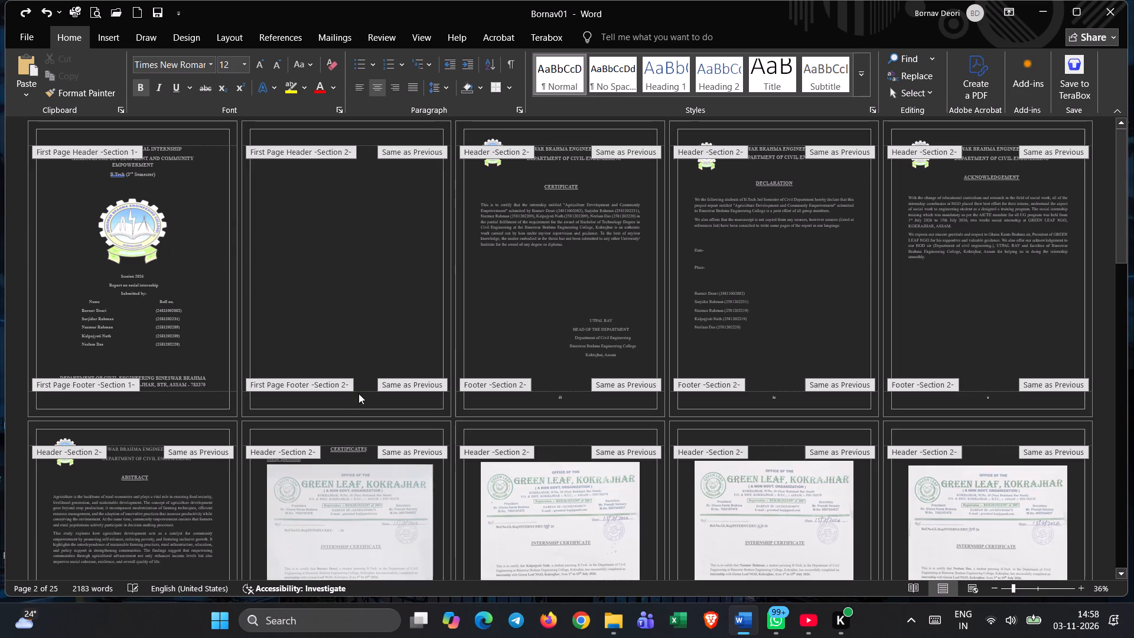
pyautogui.click(397, 96)
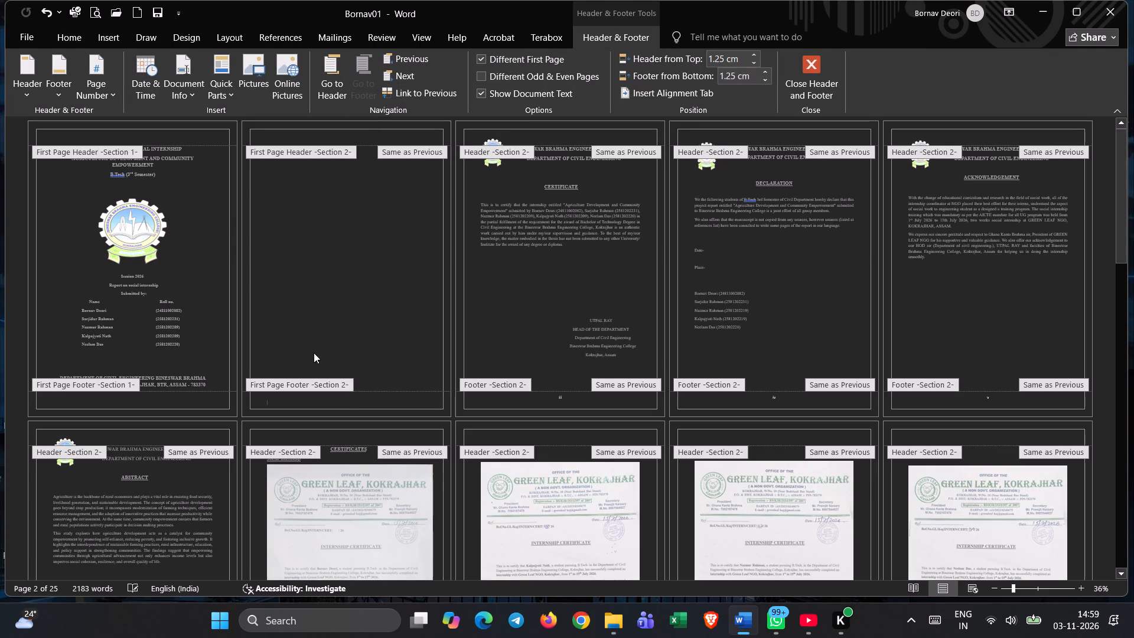
# Open the cover page's Section 1 footer and apply Remove Page Numbers to it.
pyautogui.doubleClick(198, 394)
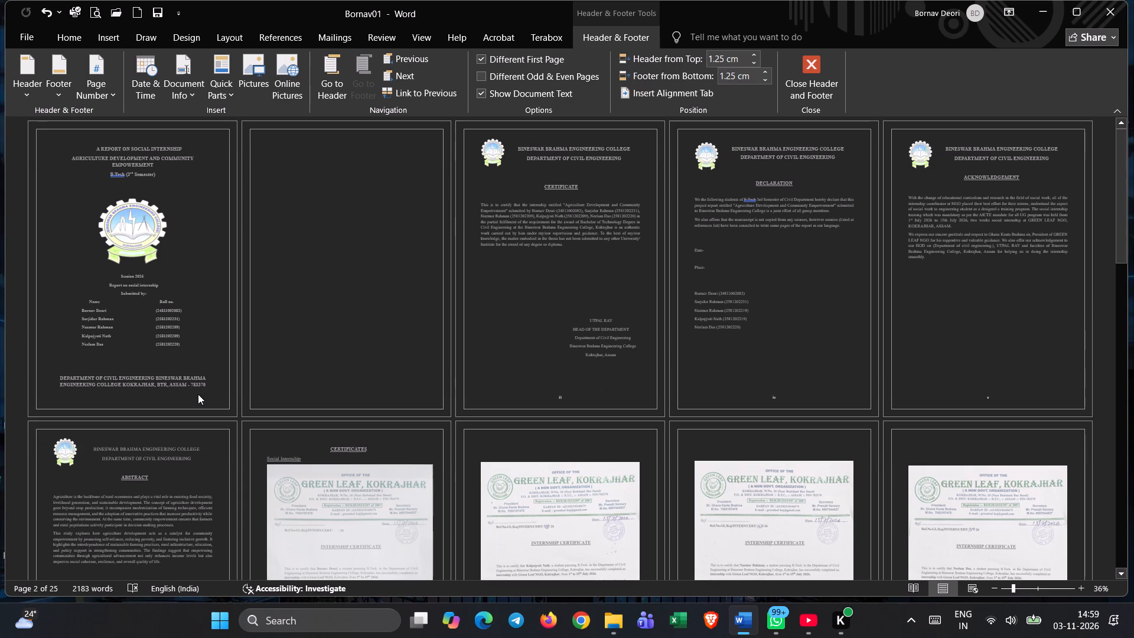
pyautogui.doubleClick(170, 394)
pyautogui.doubleClick(135, 396)
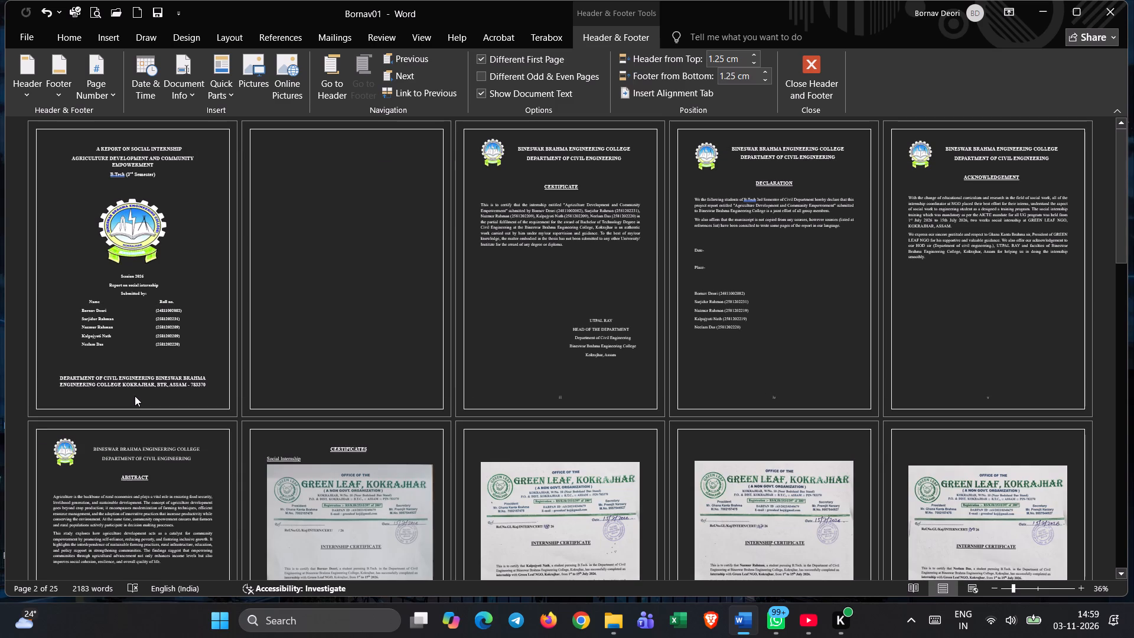
pyautogui.click(125, 396)
pyautogui.doubleClick(125, 396)
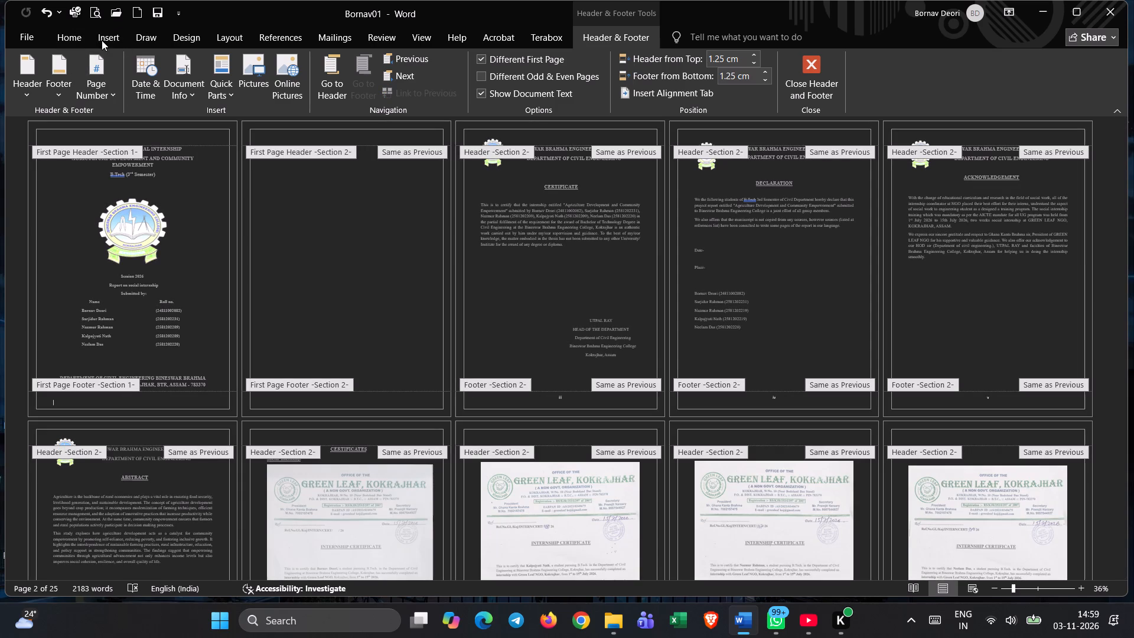
pyautogui.click(97, 87)
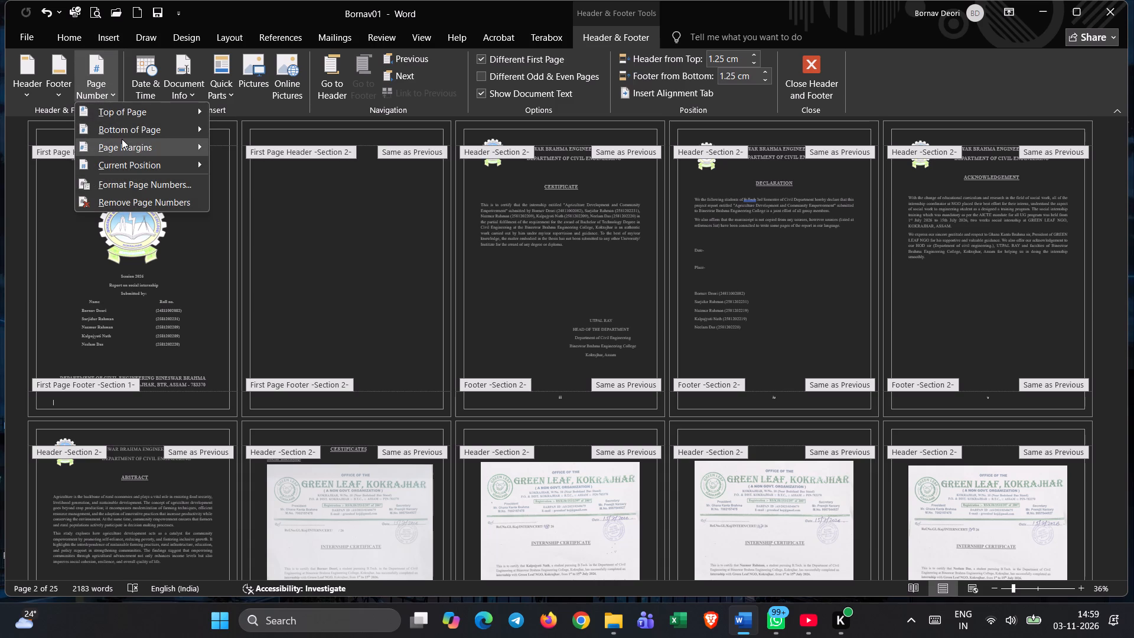
pyautogui.click(123, 128)
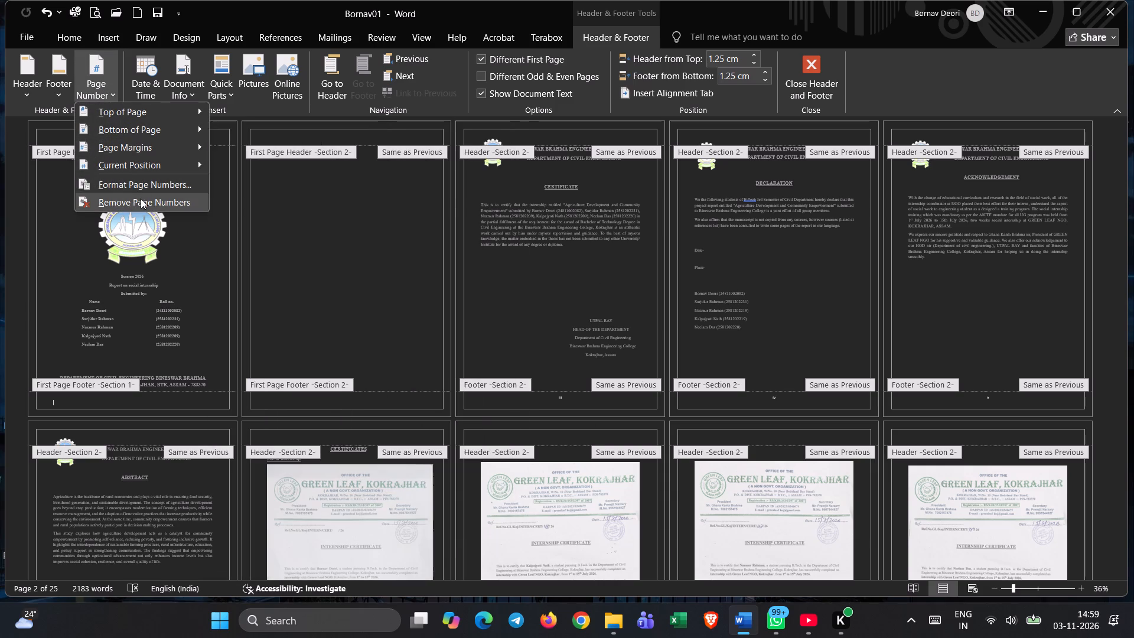
pyautogui.click(140, 198)
# Insert a centred plain page number at the bottom of the blank second page, in the Section 2 first page footer.
pyautogui.click(361, 403)
pyautogui.doubleClick(361, 403)
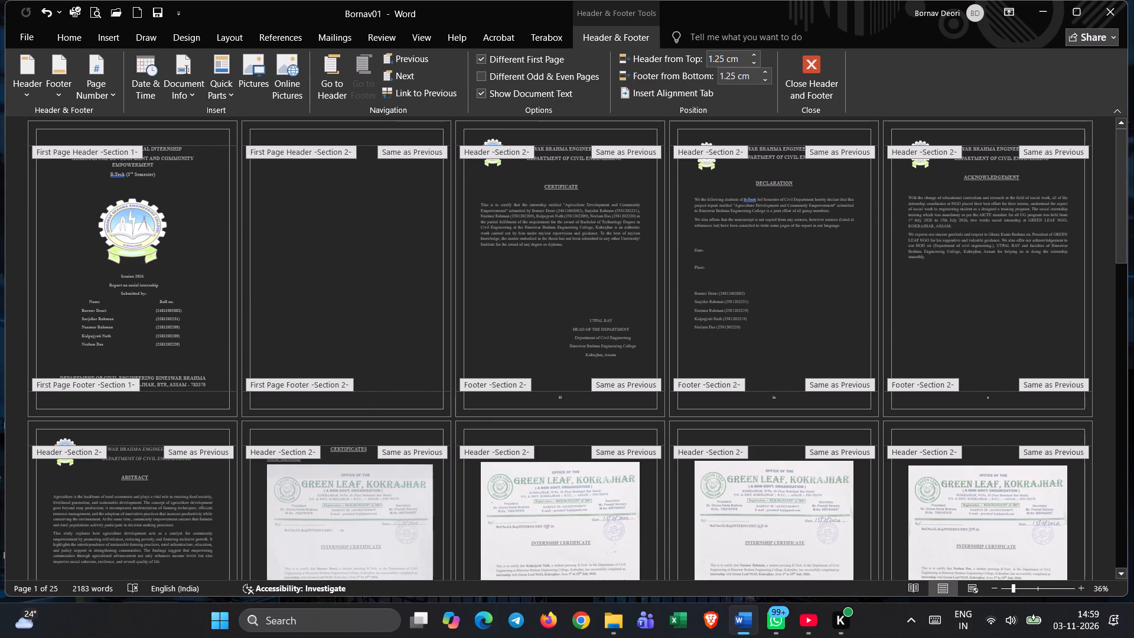
pyautogui.click(105, 95)
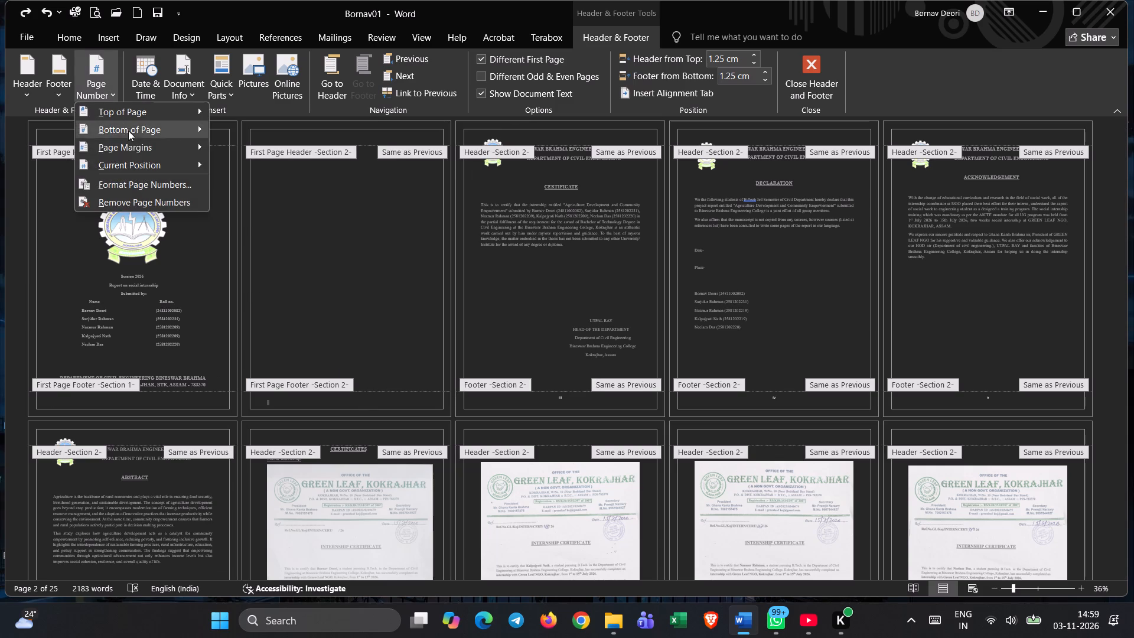
pyautogui.click(136, 134)
pyautogui.click(275, 278)
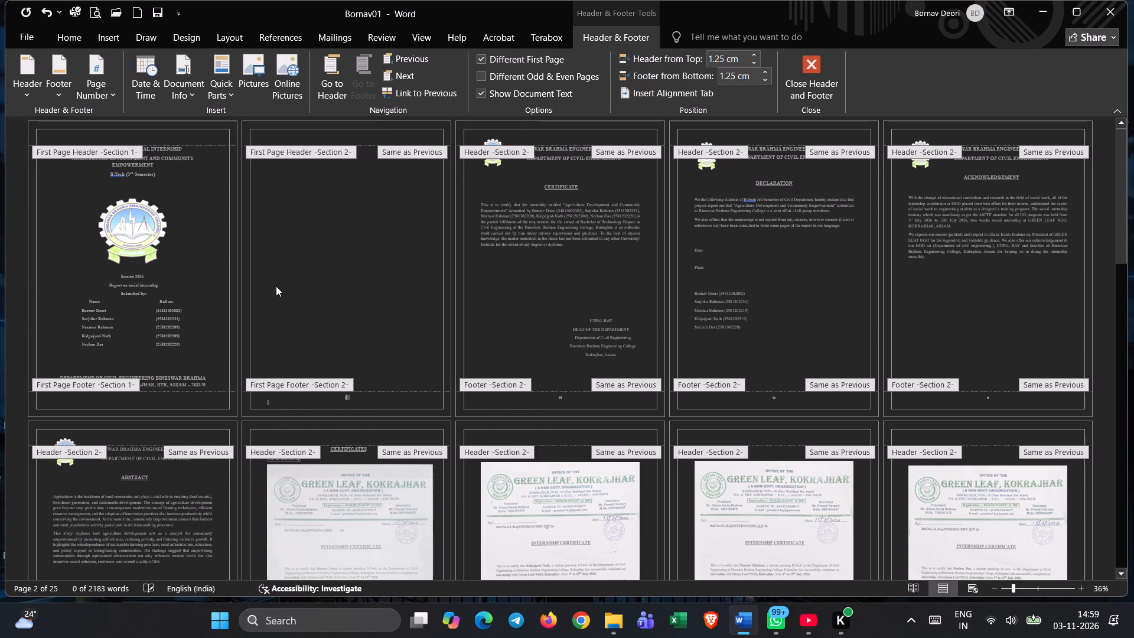
# Turn off Link to Previous for the Section 2 first page header on the blank page after the cover.
pyautogui.click(353, 402)
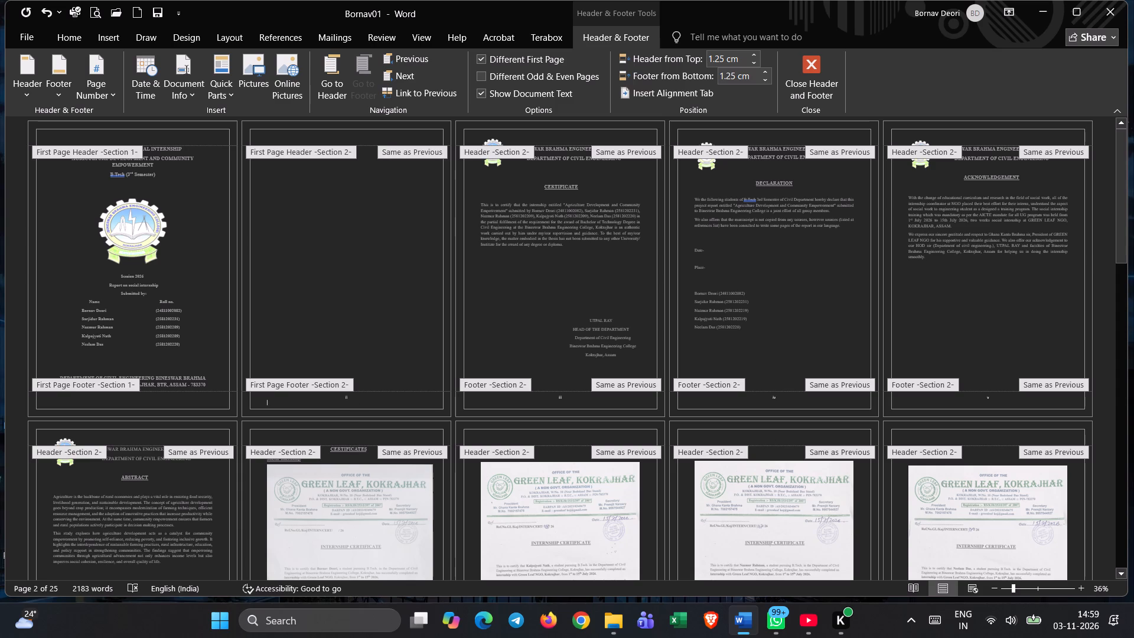
pyautogui.moveTo(356, 399); pyautogui.dragTo(337, 395)
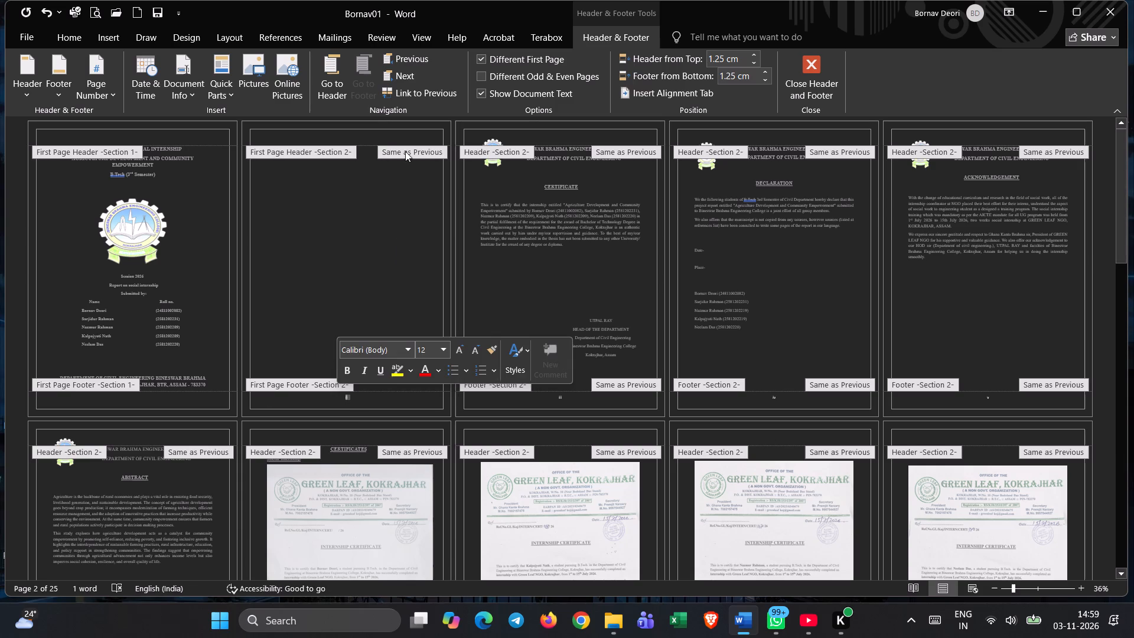
pyautogui.click(391, 139)
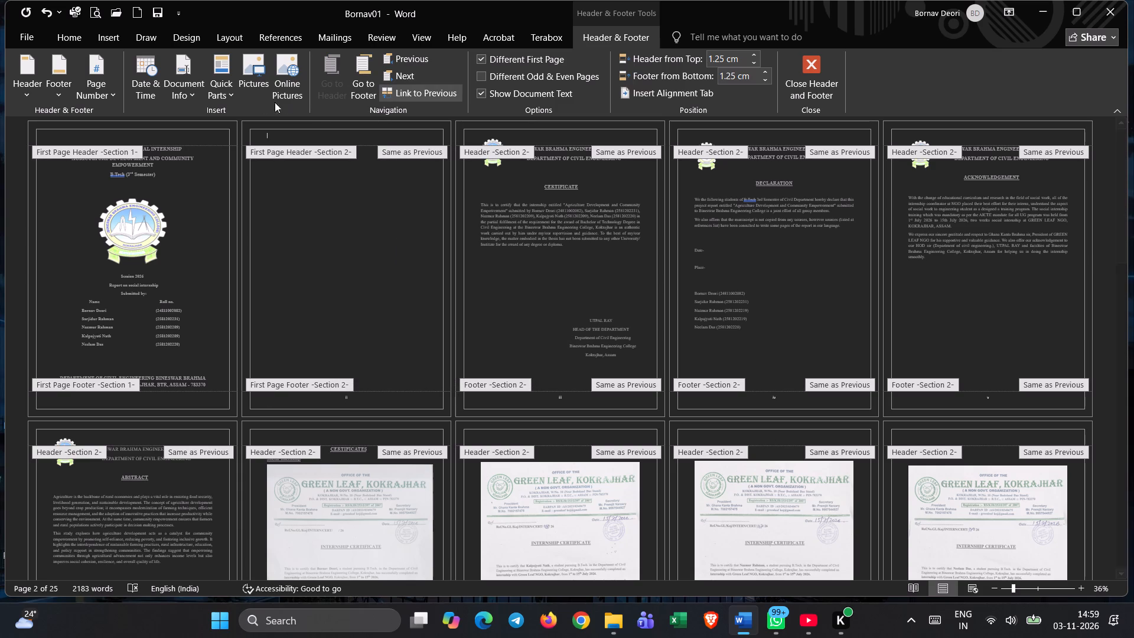
pyautogui.click(408, 90)
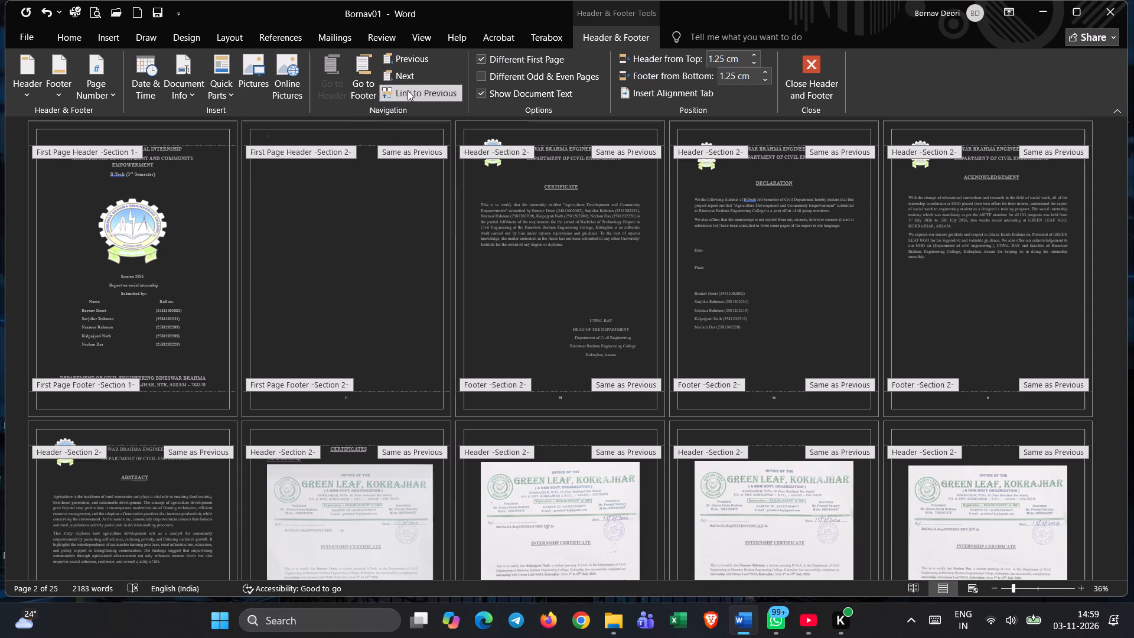
# Delete the page number from the blank page's Section 2 first page footer and apply Remove Page Numbers there.
pyautogui.click(359, 395)
pyautogui.press('BackSpace')
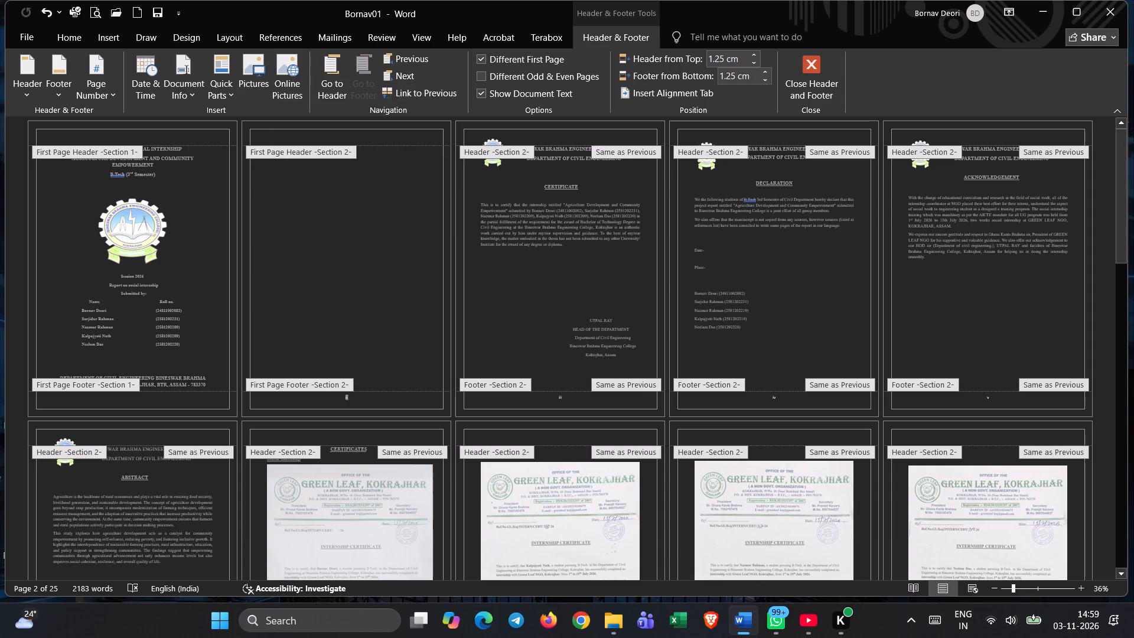
pyautogui.press('BackSpace')
pyautogui.click(89, 80)
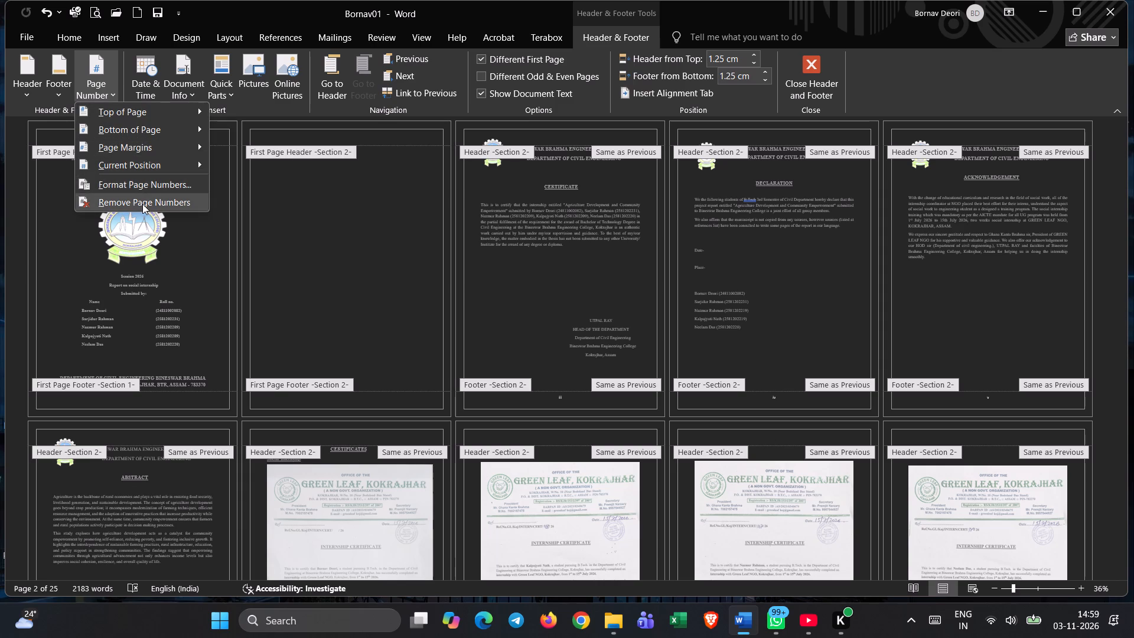
pyautogui.click(142, 205)
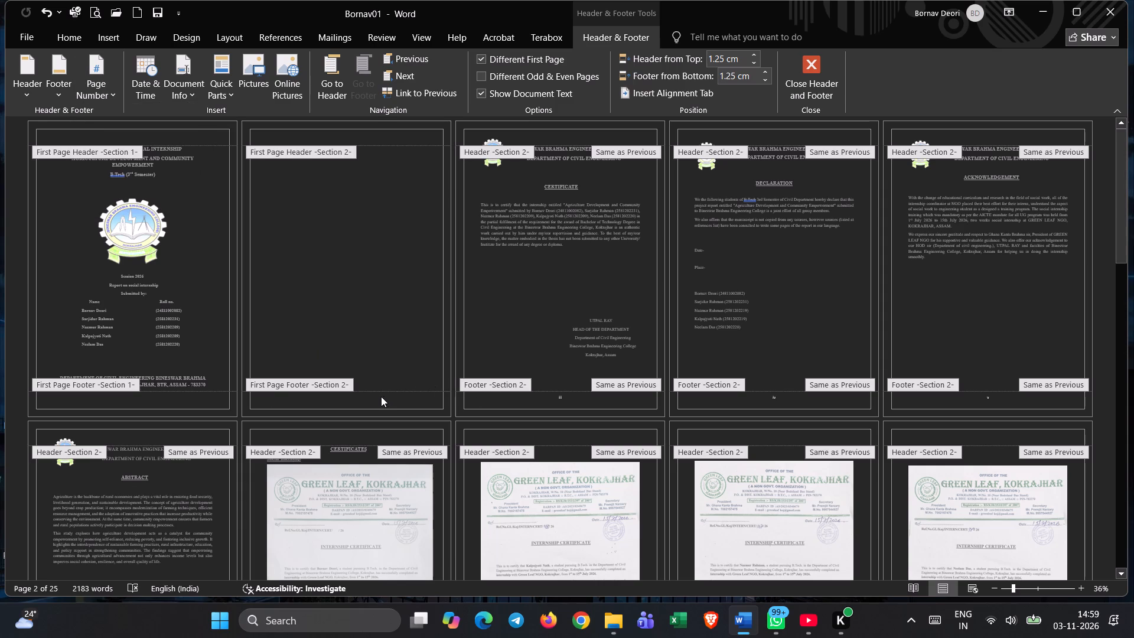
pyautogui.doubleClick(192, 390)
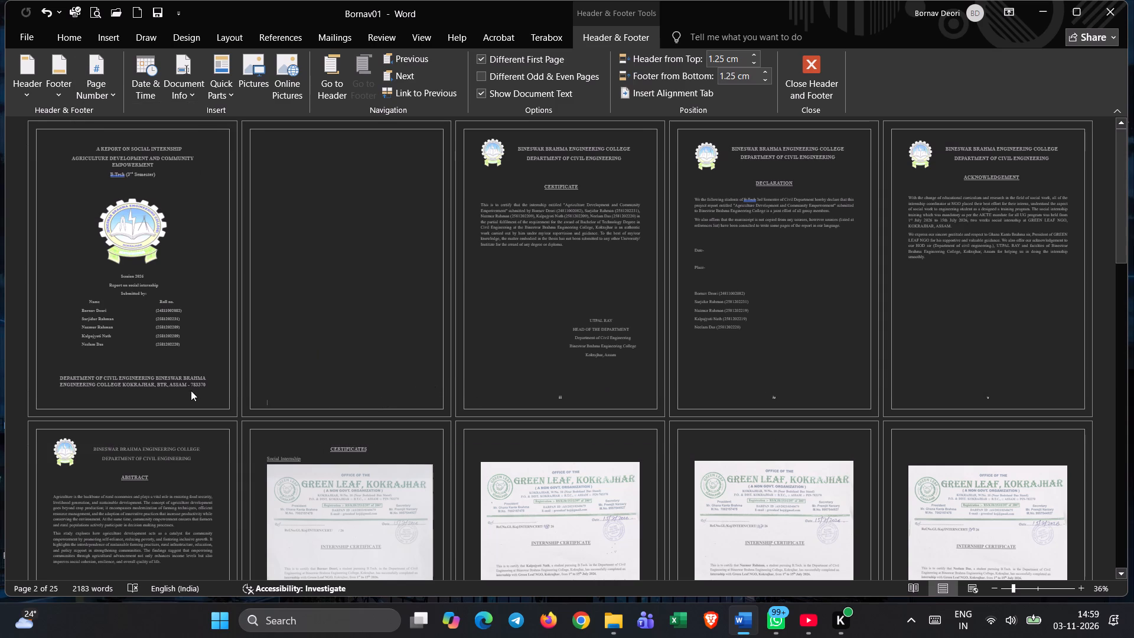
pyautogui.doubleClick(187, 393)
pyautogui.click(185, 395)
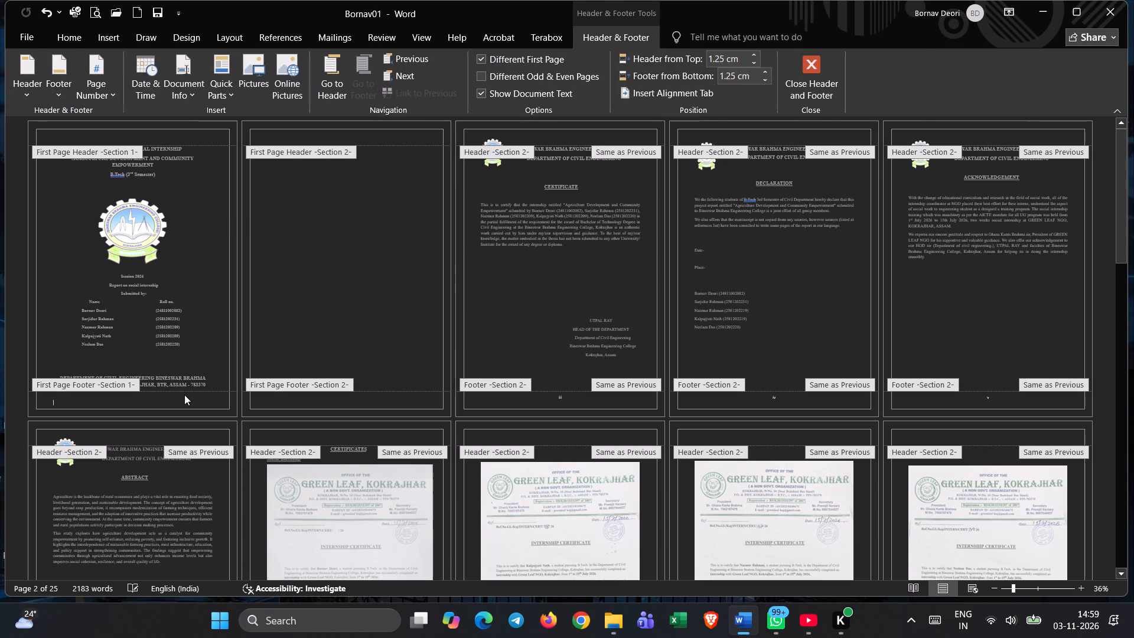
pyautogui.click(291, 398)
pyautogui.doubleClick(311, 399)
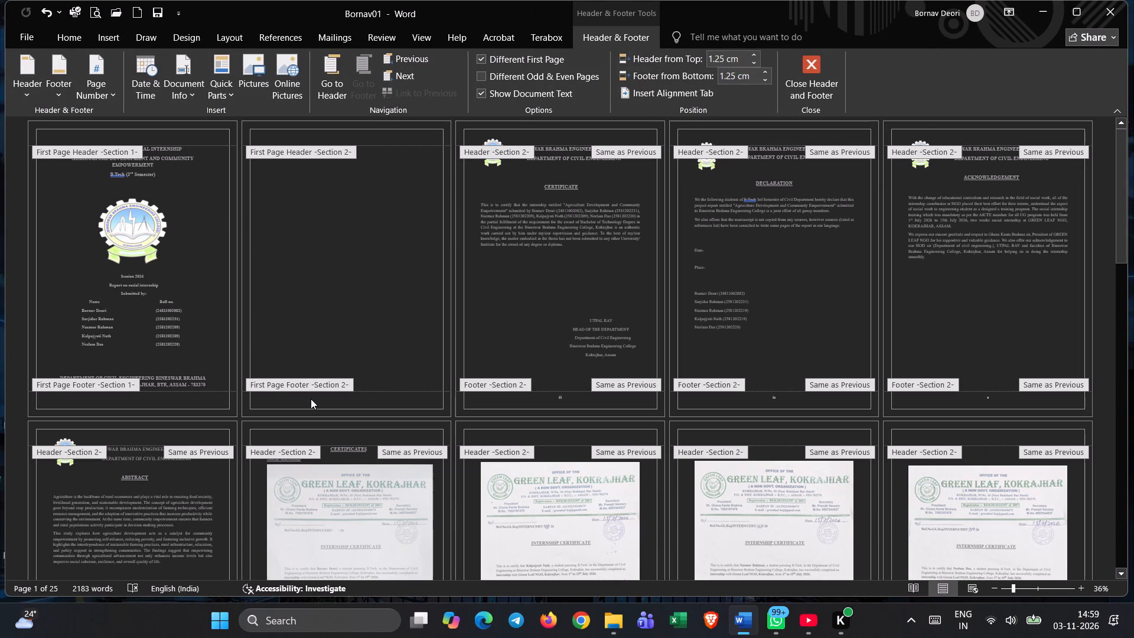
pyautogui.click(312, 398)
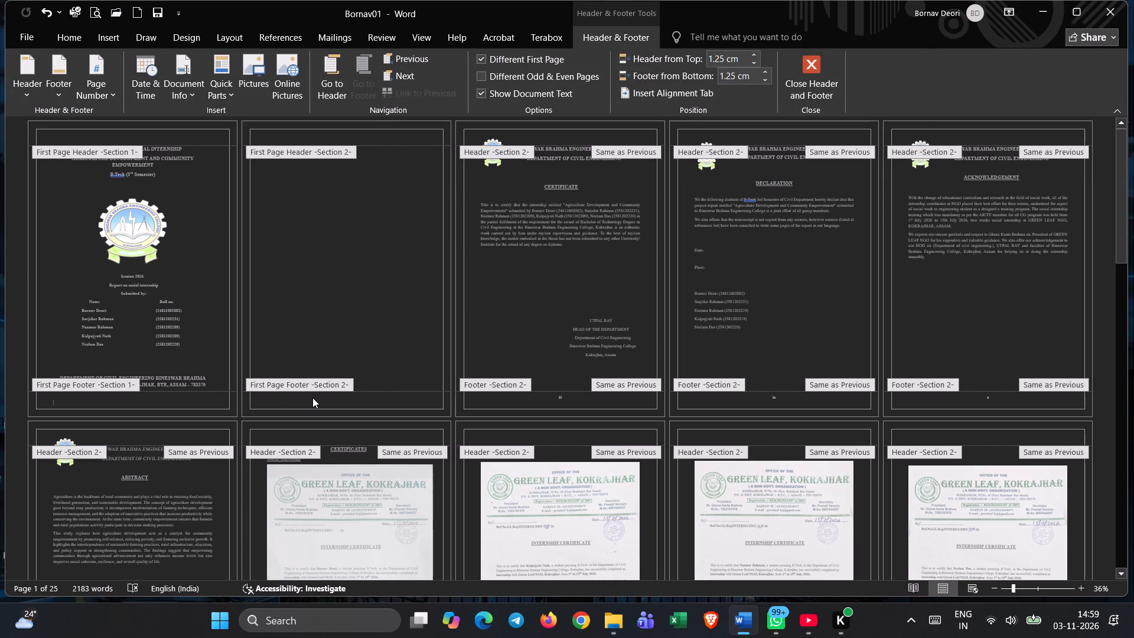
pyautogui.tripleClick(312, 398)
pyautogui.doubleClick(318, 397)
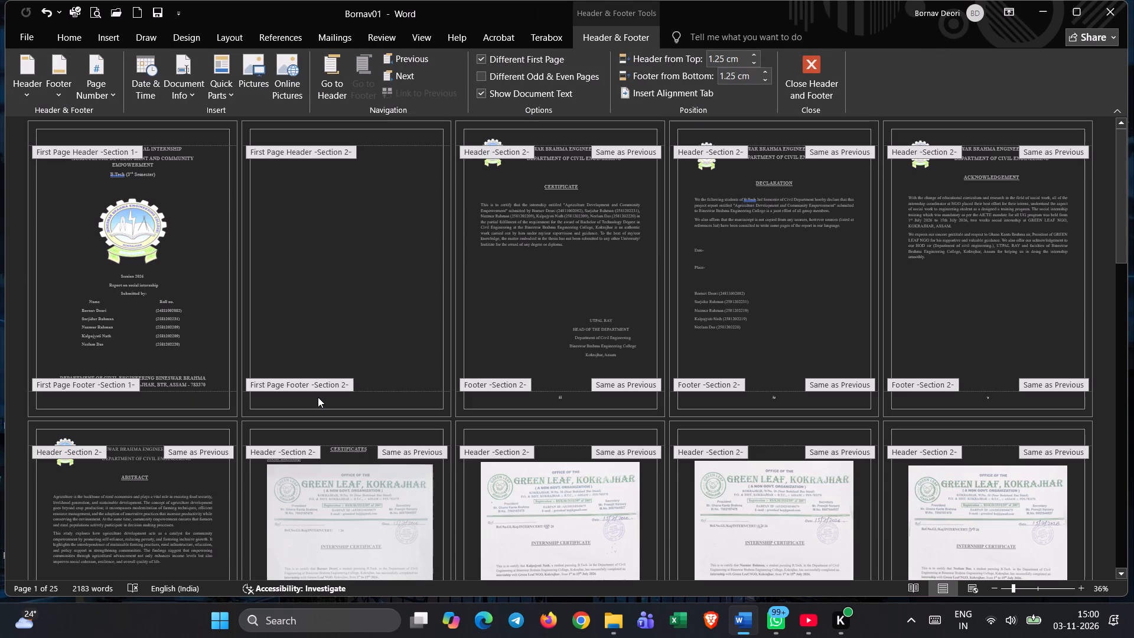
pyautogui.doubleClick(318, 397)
# Turn off Link to Previous for the Section 2 footer on the Certificate page.
pyautogui.click(569, 398)
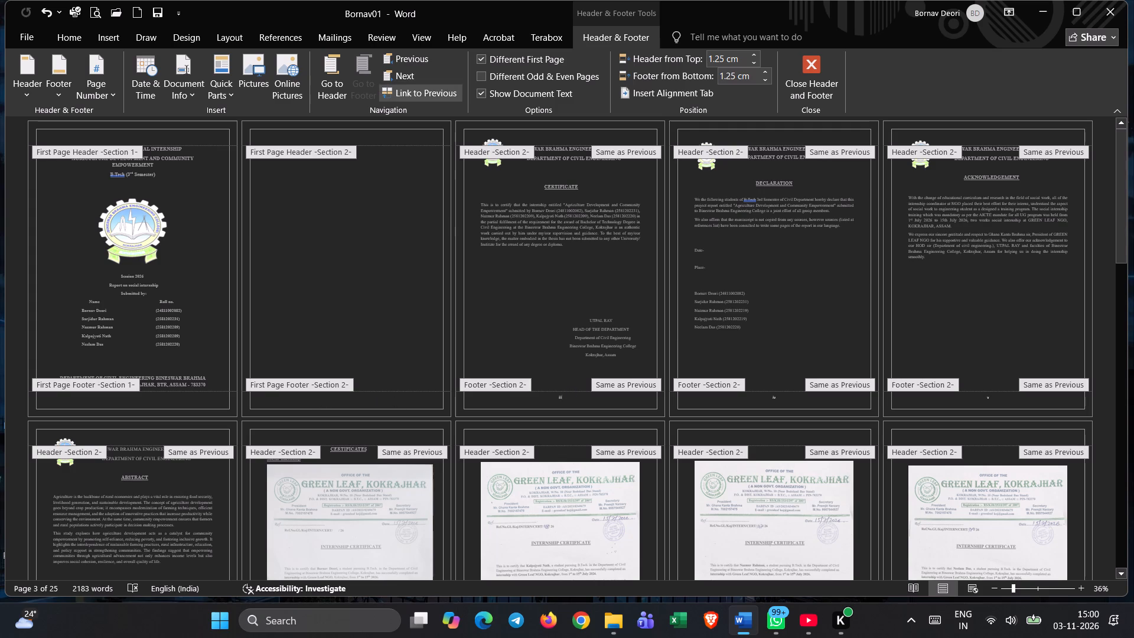
pyautogui.click(418, 89)
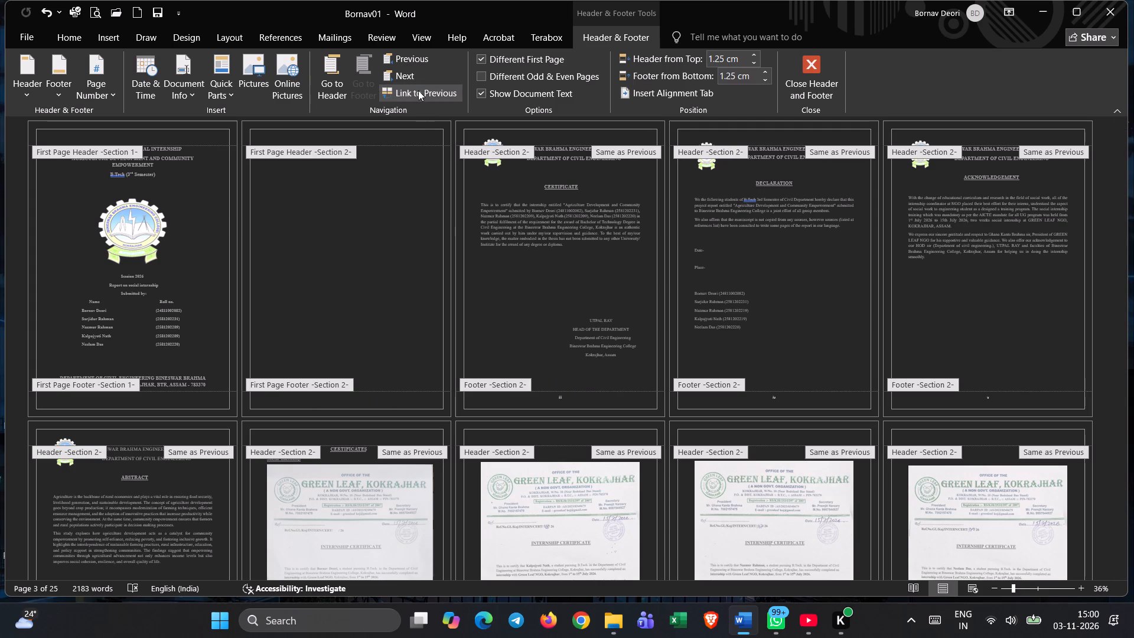
# Turn off Link to Previous for the main Section 2 header that starts on the Certificate page.
pyautogui.click(577, 136)
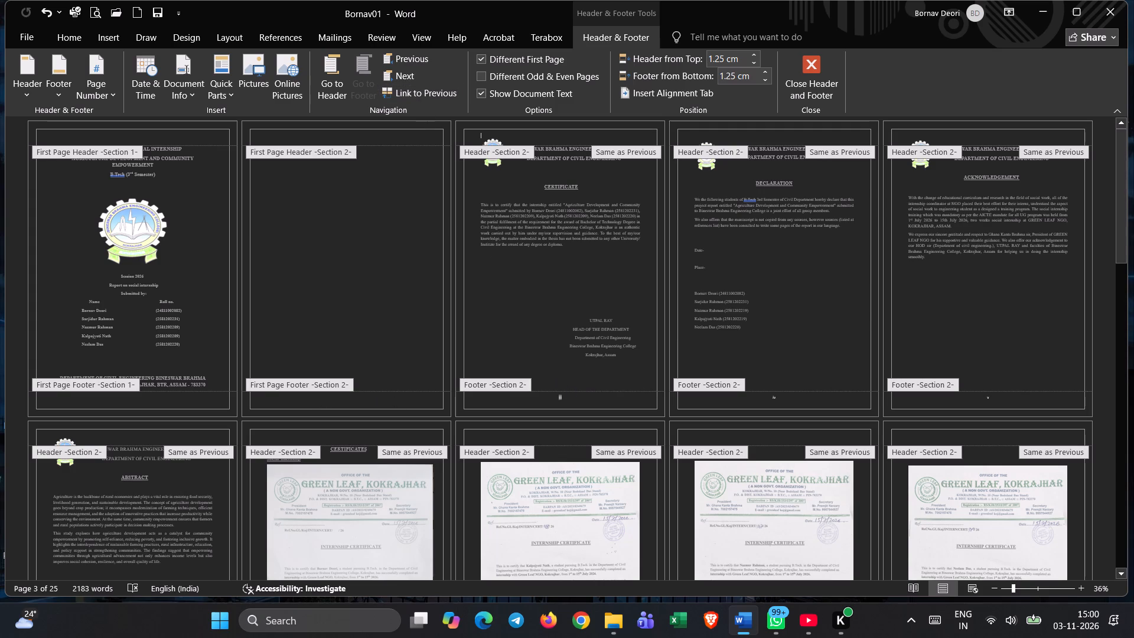
pyautogui.click(455, 91)
pyautogui.tripleClick(763, 138)
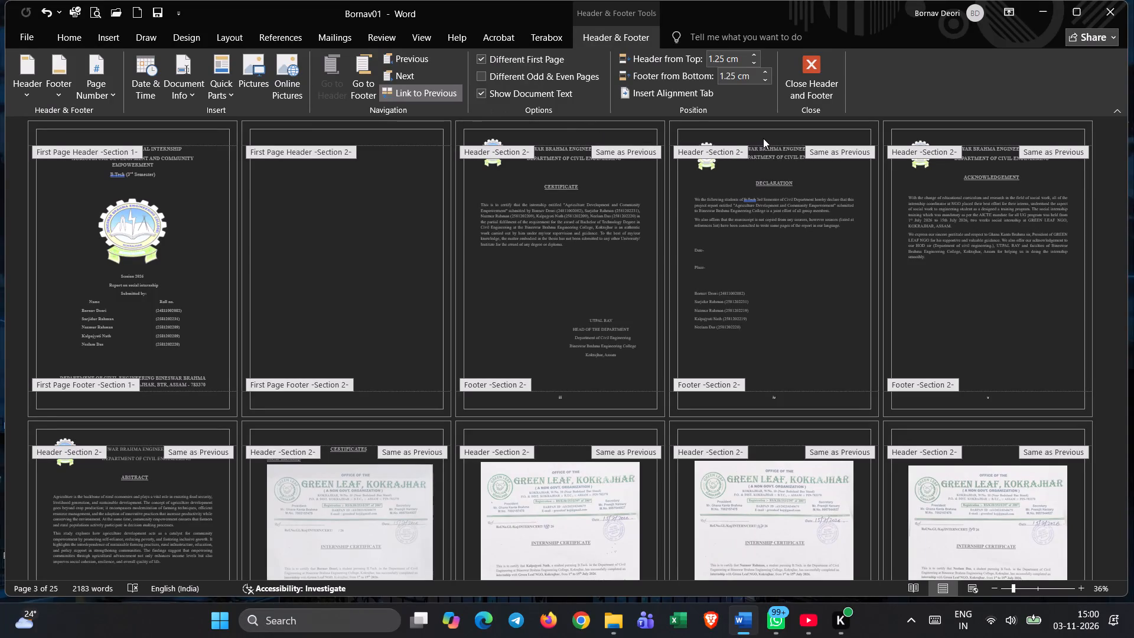
pyautogui.click(763, 138)
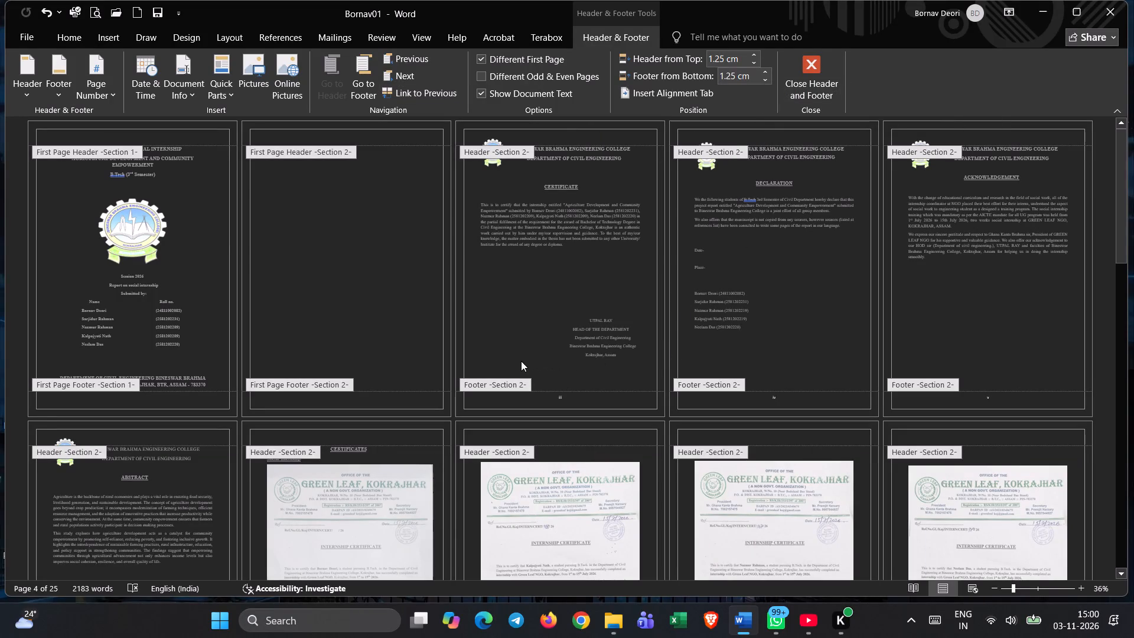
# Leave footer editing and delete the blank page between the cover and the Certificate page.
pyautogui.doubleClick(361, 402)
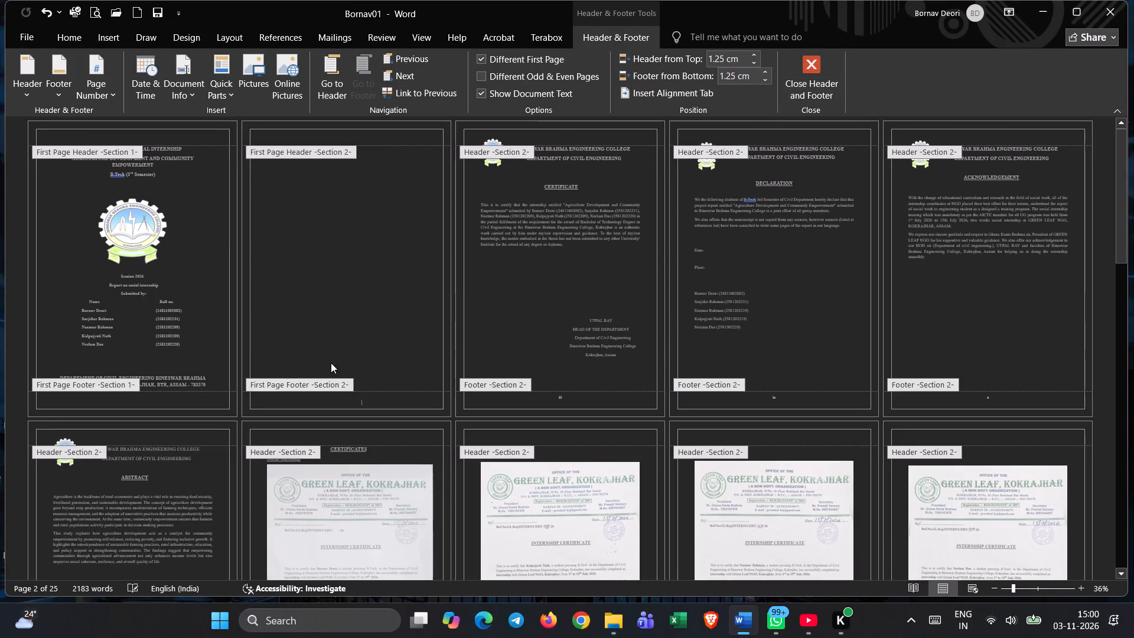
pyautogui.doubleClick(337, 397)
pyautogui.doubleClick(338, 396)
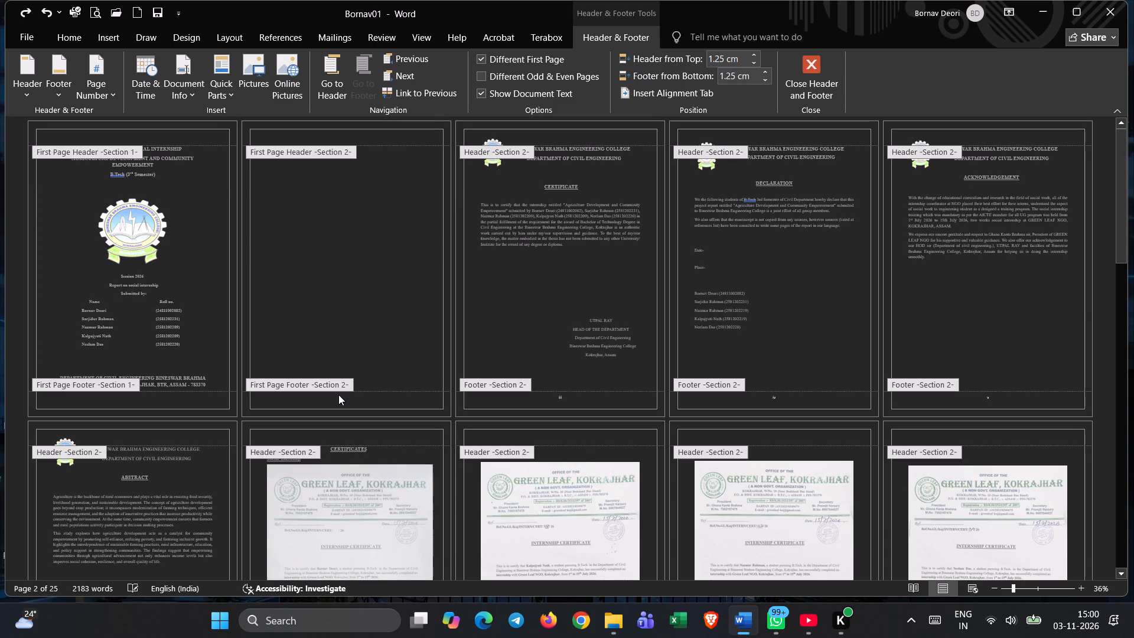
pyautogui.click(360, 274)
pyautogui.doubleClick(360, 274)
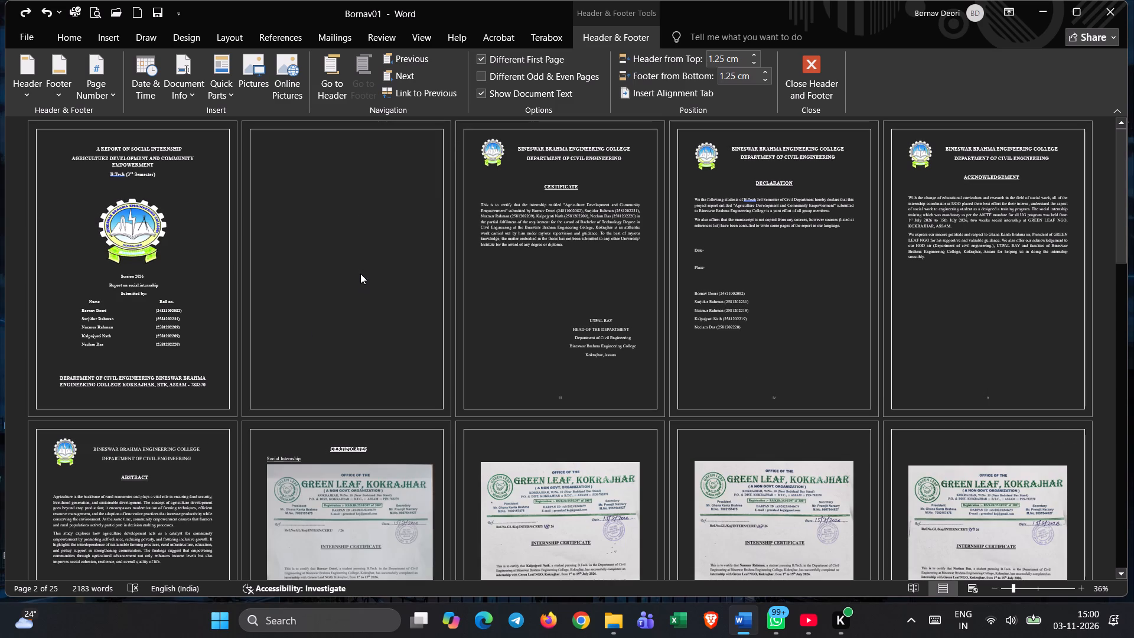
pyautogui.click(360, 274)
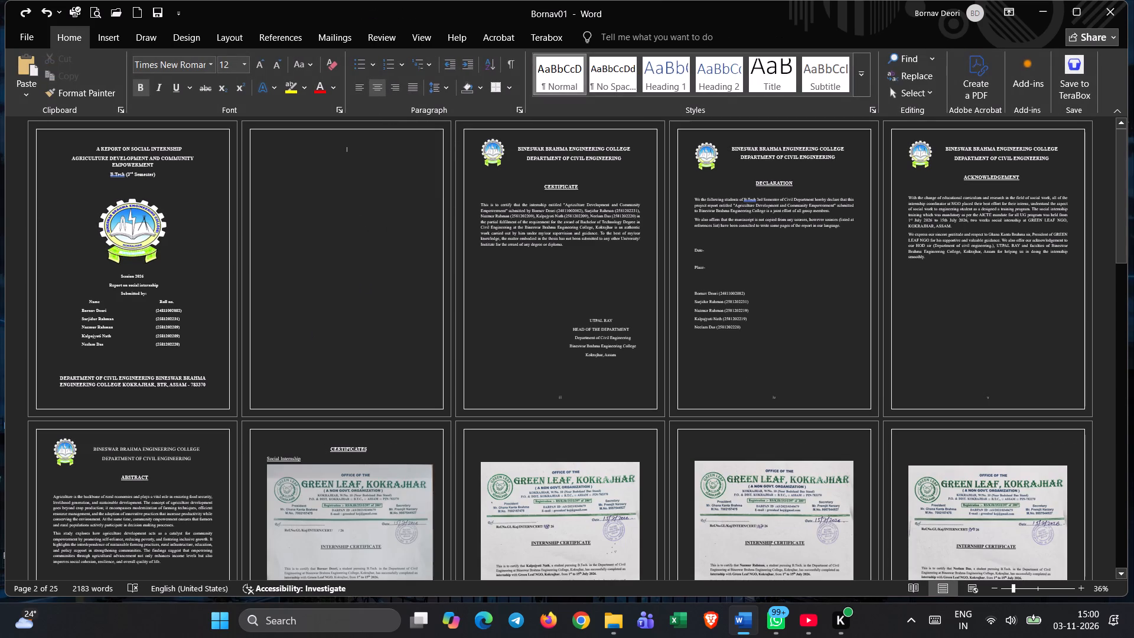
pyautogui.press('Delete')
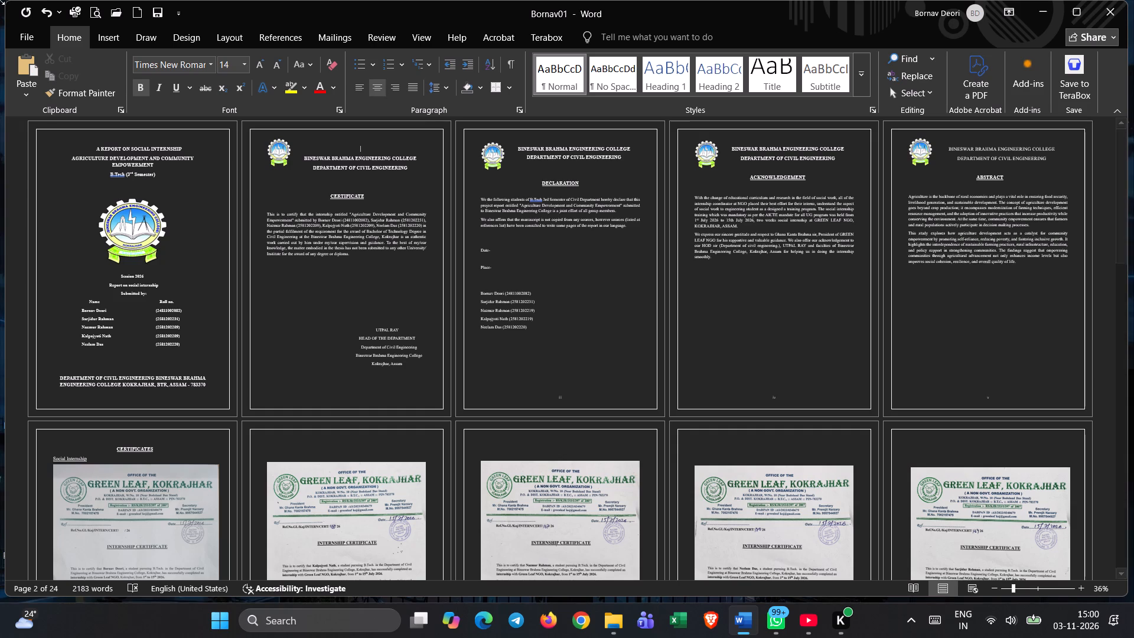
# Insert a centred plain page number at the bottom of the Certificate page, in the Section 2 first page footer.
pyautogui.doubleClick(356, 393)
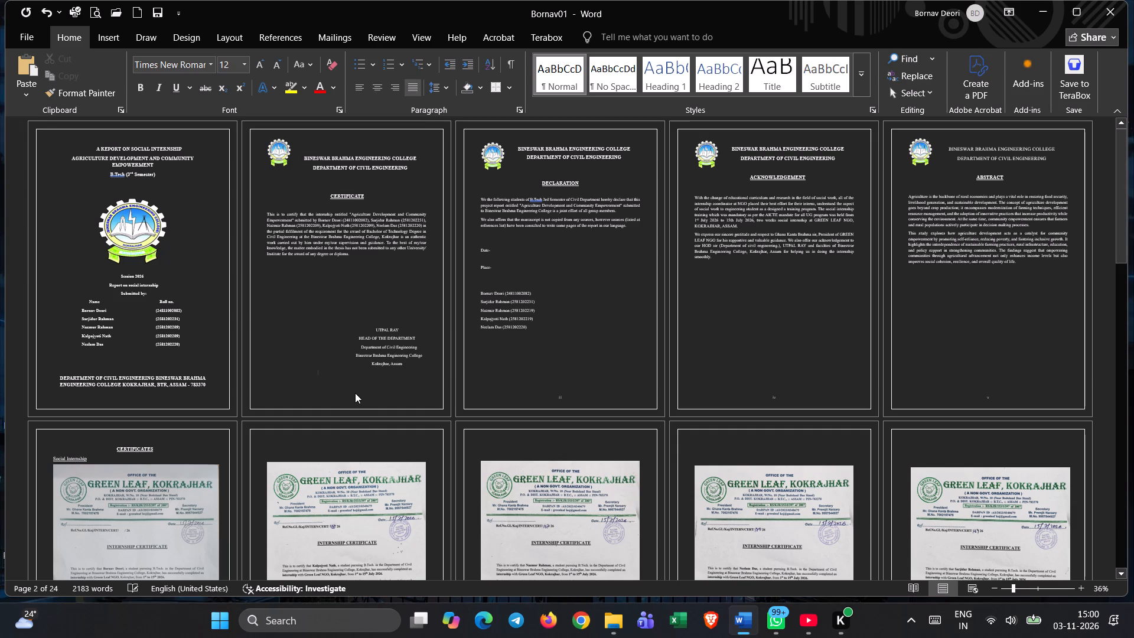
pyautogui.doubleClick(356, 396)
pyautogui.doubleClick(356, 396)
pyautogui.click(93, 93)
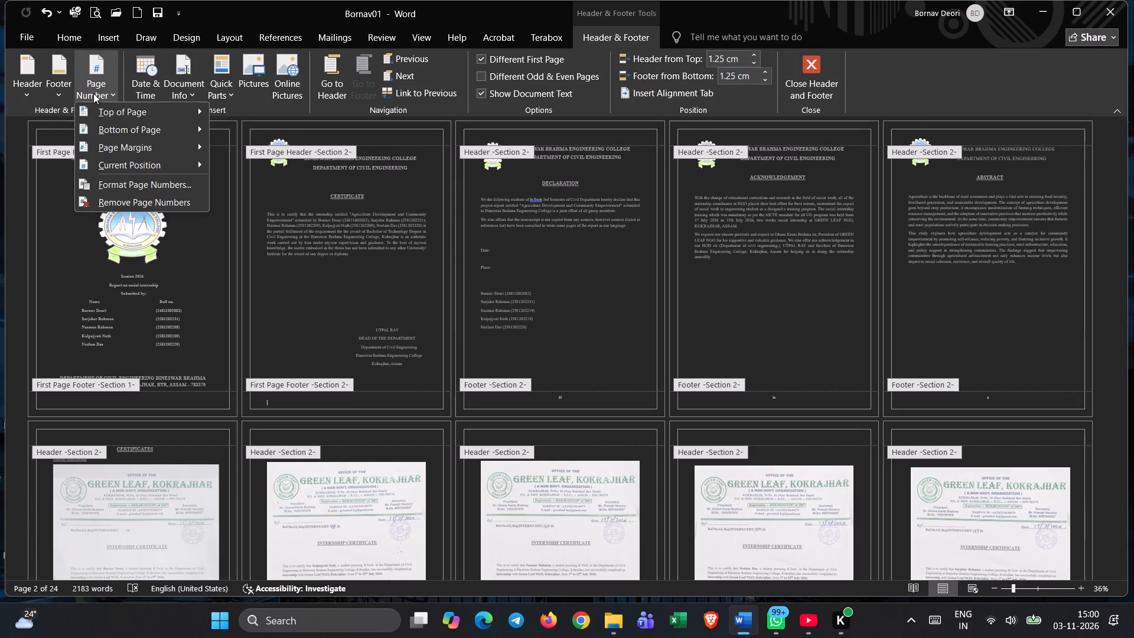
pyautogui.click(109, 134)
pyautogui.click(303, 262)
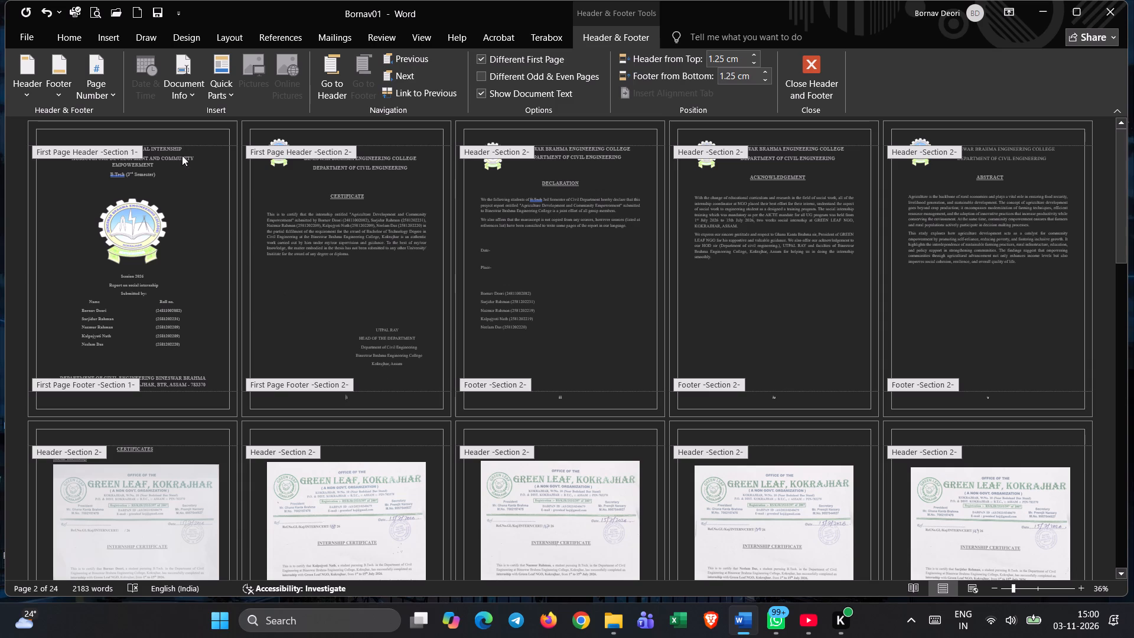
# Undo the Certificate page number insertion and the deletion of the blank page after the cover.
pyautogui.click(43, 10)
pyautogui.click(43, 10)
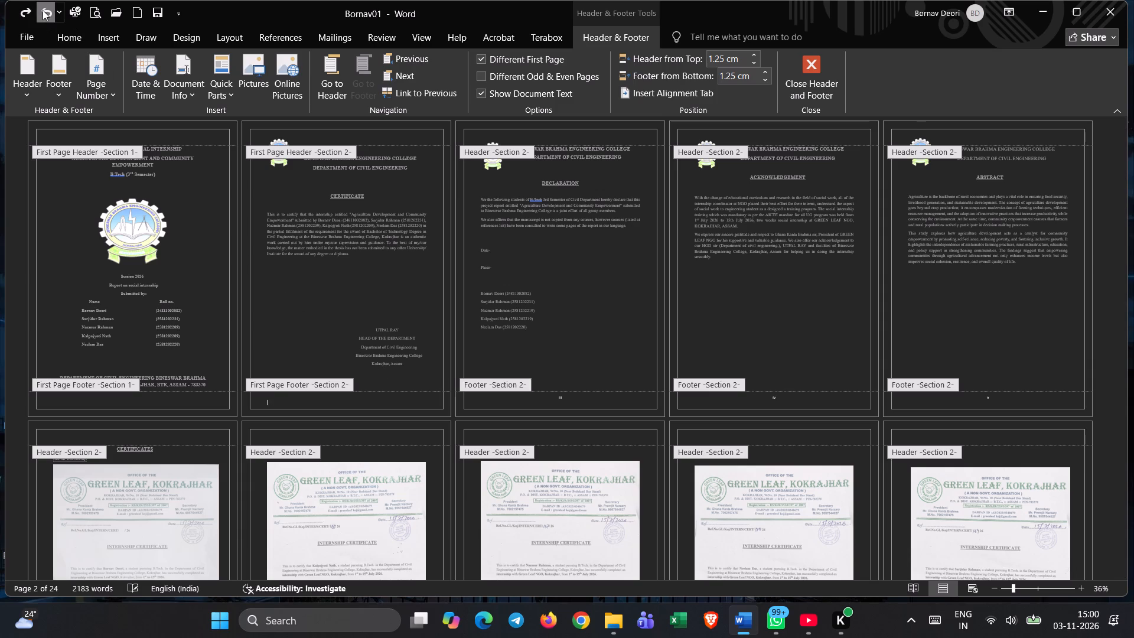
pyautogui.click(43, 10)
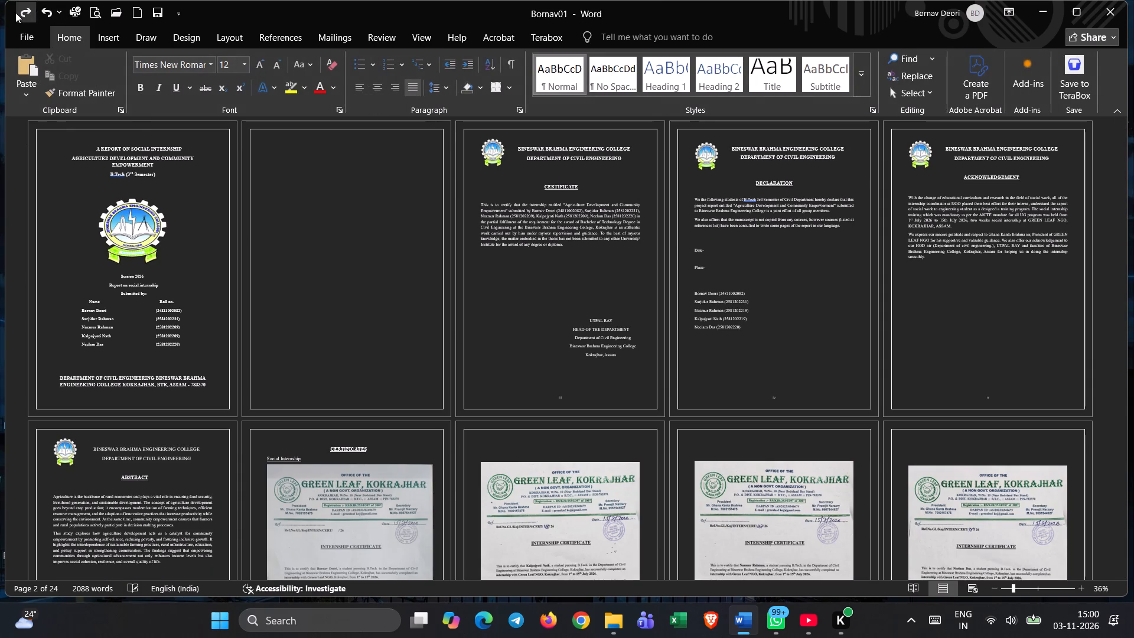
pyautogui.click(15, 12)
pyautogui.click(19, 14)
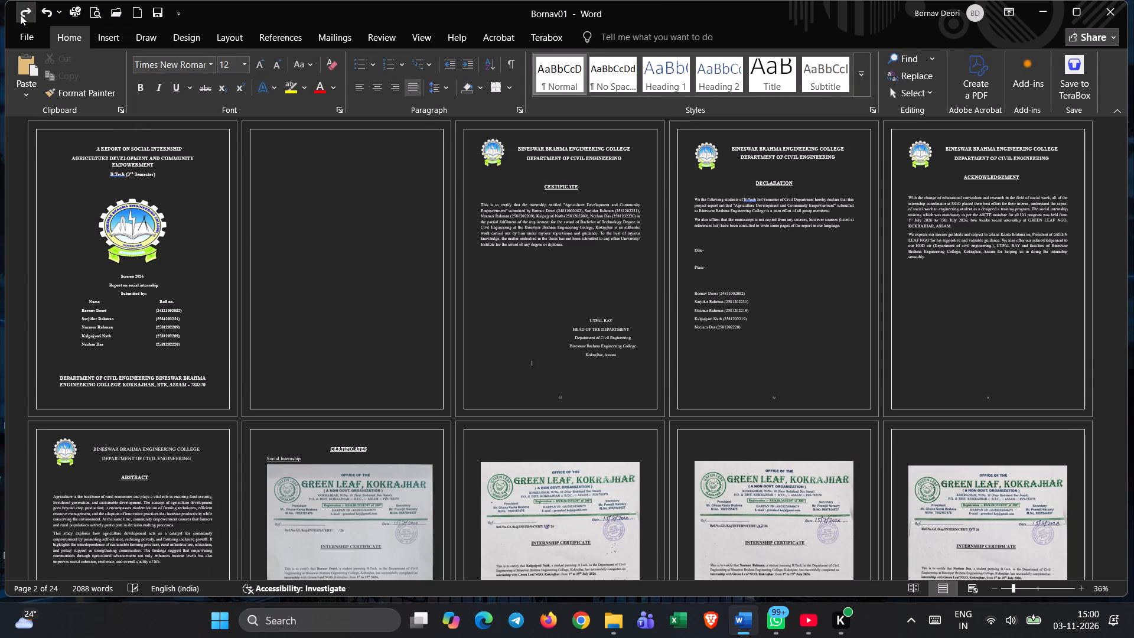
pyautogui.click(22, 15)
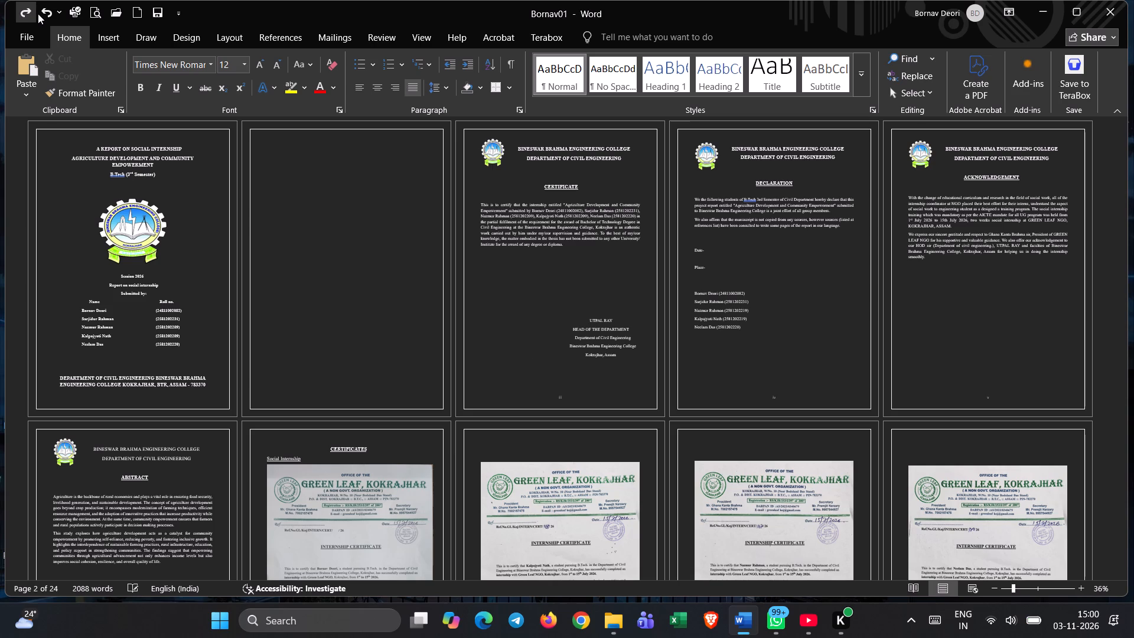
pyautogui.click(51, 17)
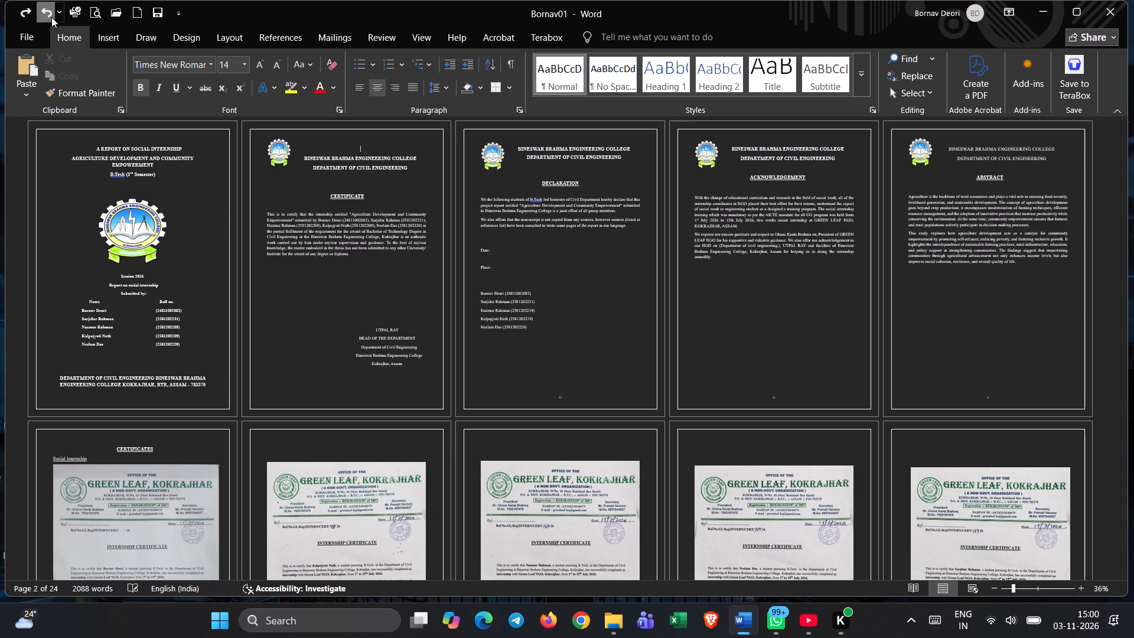
# Insert the Plain Number 2 page number at the bottom of the blank second page, in the Section 2 first page footer.
pyautogui.tripleClick(368, 395)
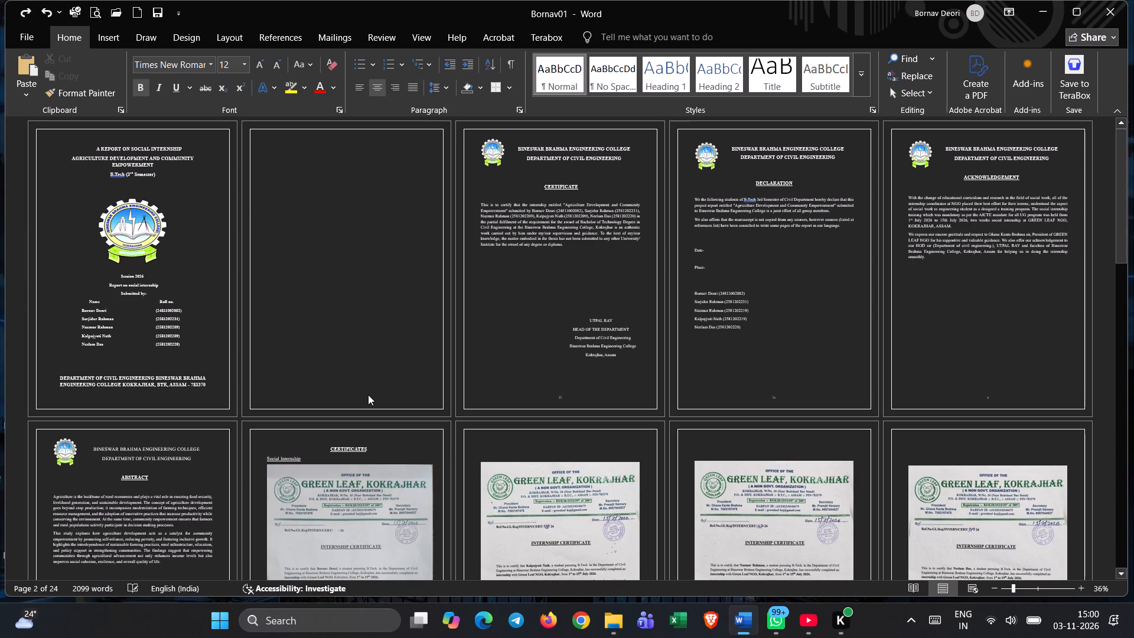
pyautogui.click(350, 396)
pyautogui.doubleClick(340, 396)
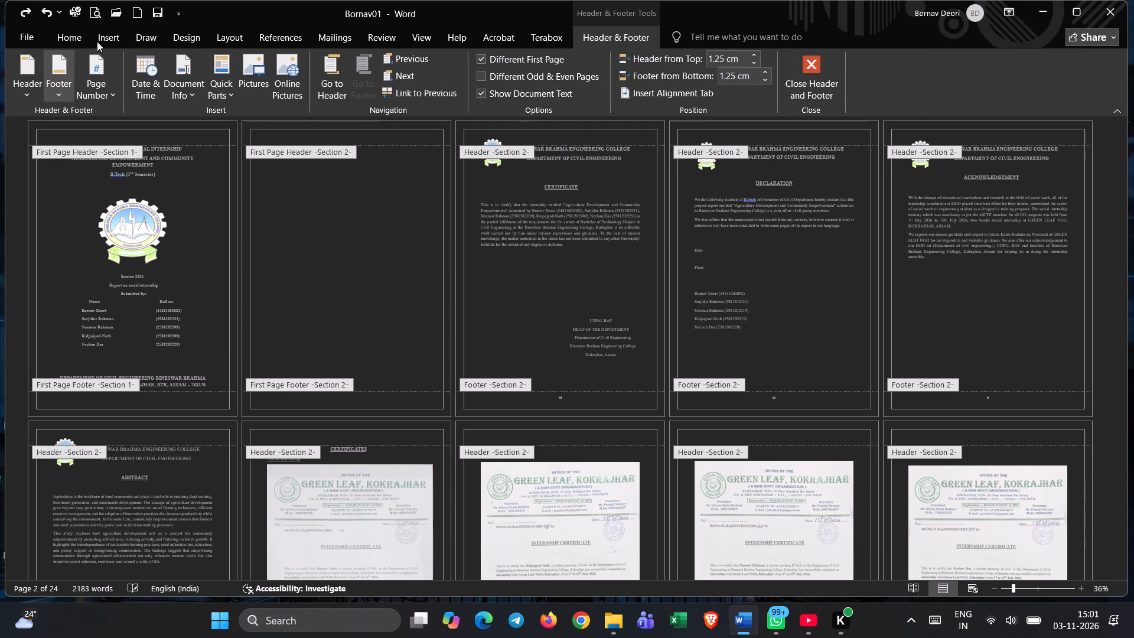
pyautogui.click(96, 75)
pyautogui.click(106, 130)
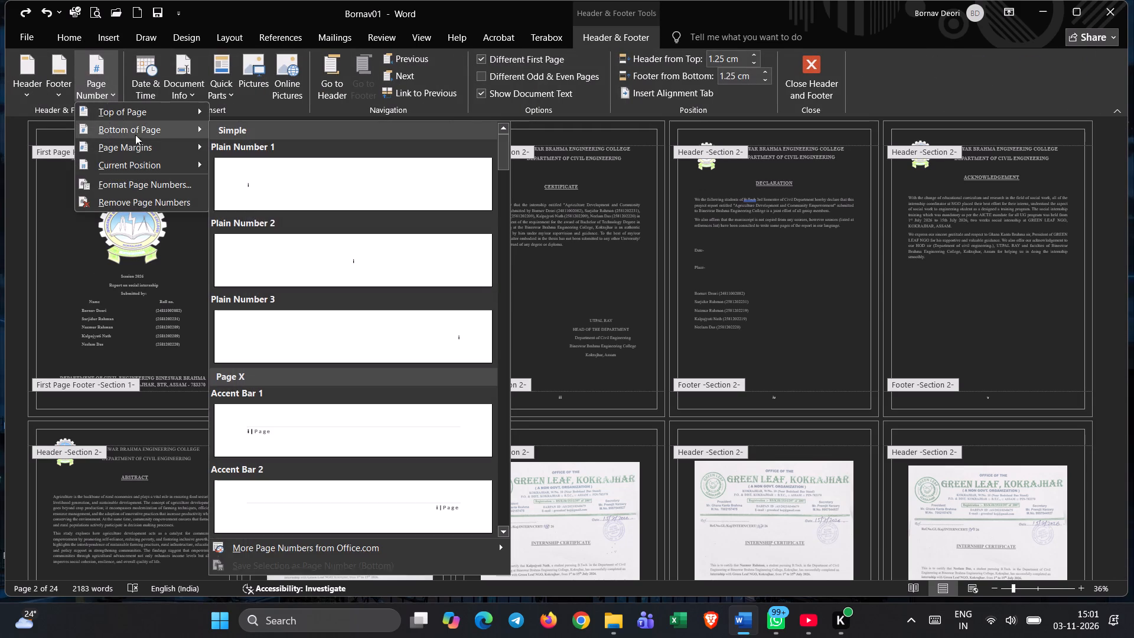
pyautogui.click(295, 266)
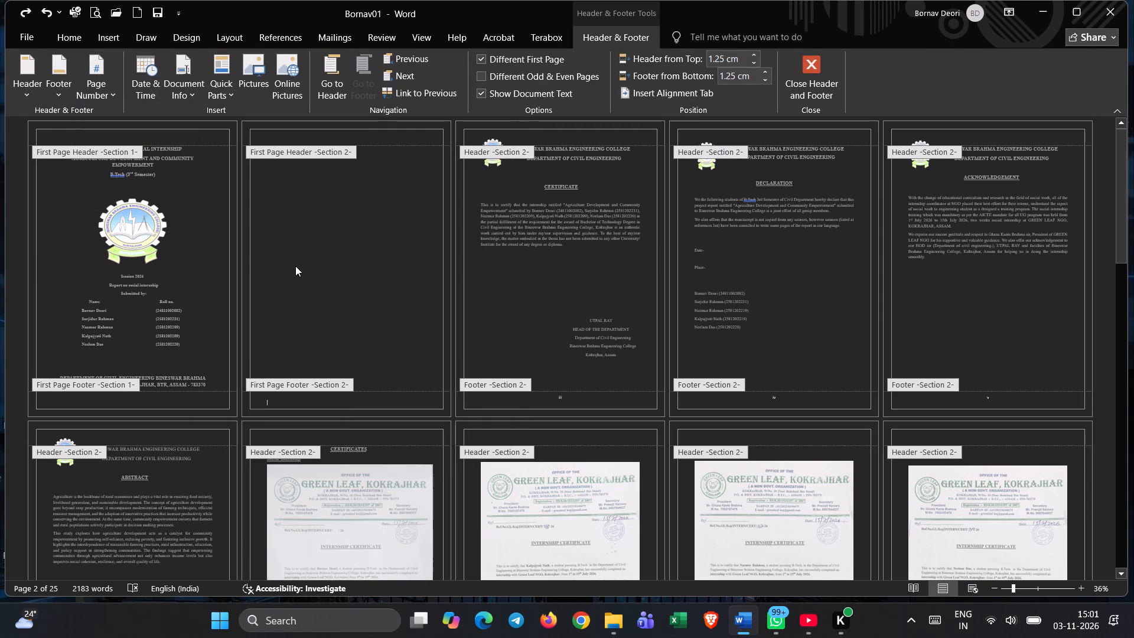
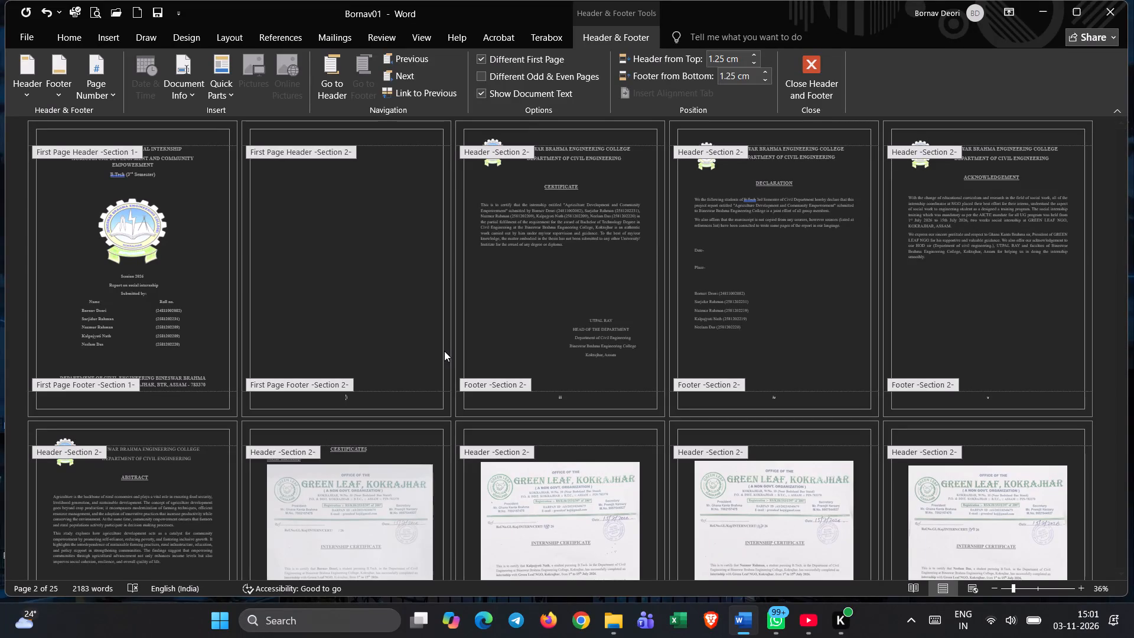
# Review the footer page numbers from the cover through the internship certificates and the table of contents.
pyautogui.scroll(-4, 444, 351)
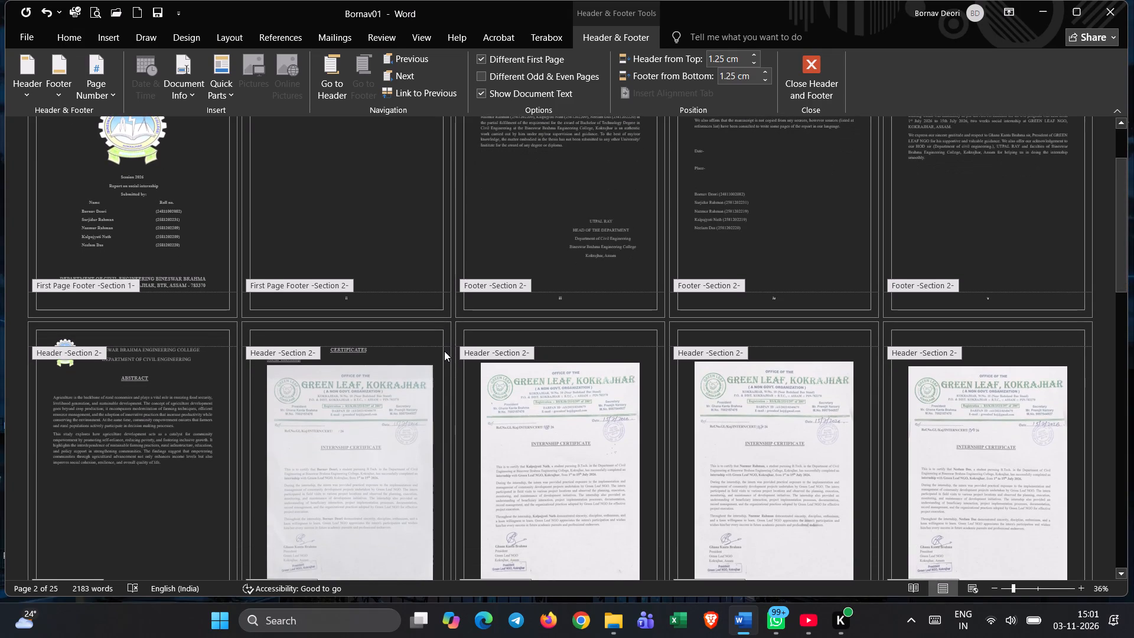
pyautogui.scroll(3, 444, 351)
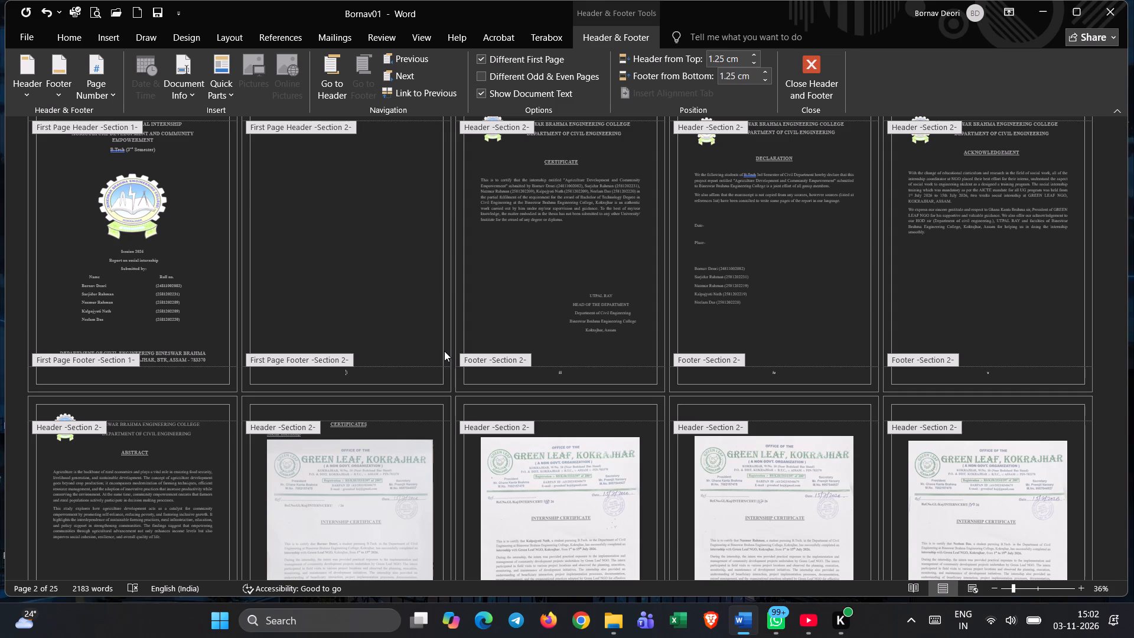
pyautogui.scroll(-2, 444, 351)
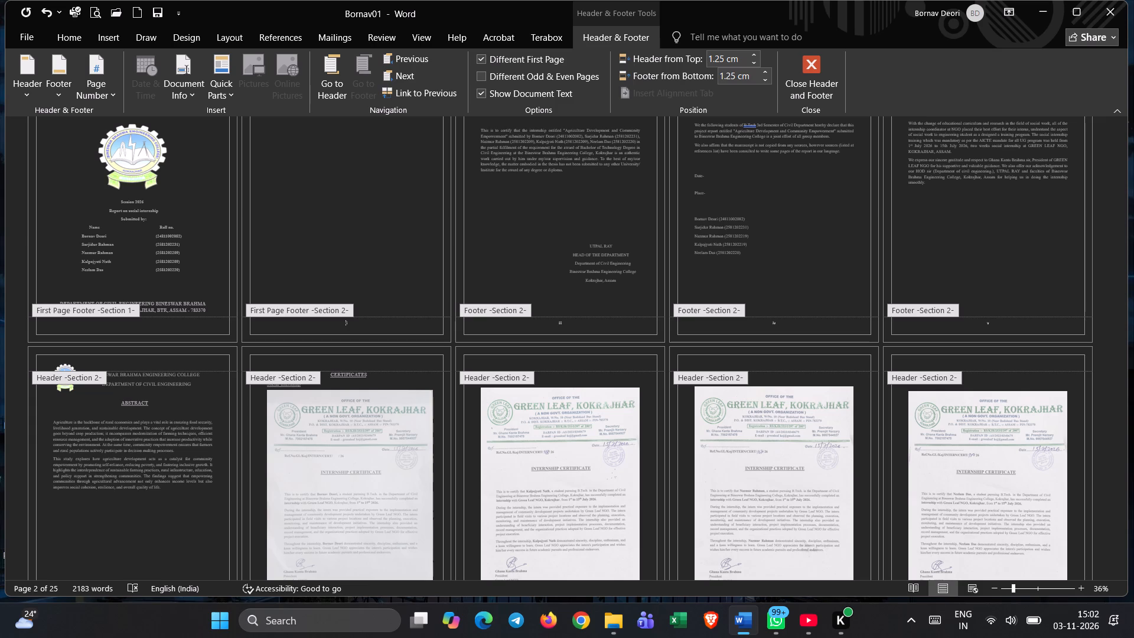
pyautogui.scroll(-2, 444, 351)
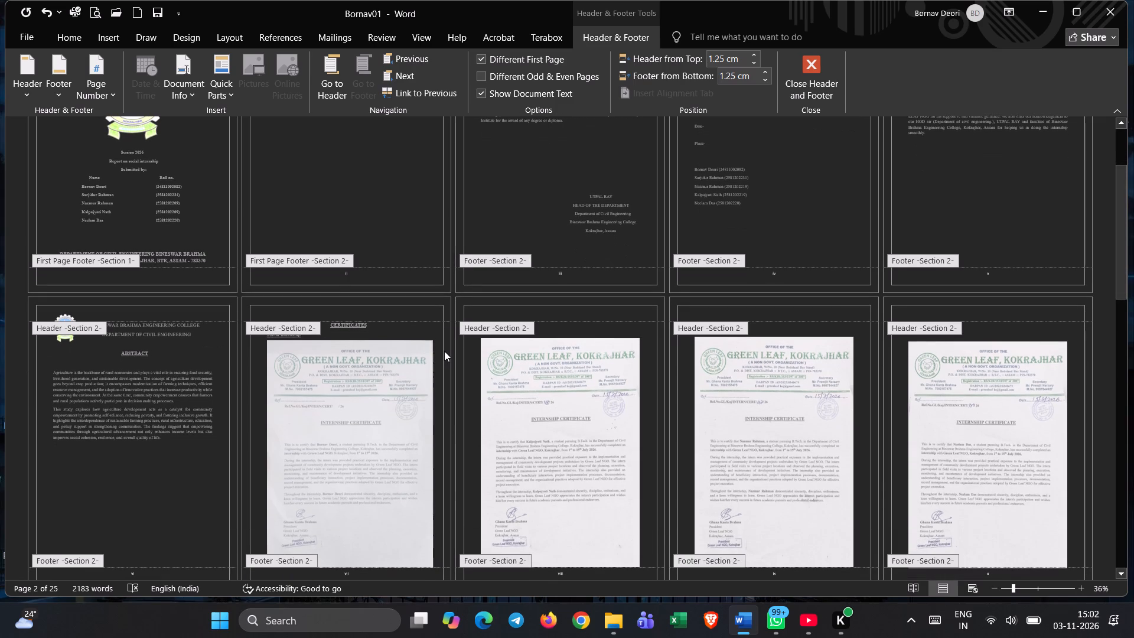
pyautogui.scroll(-2, 444, 351)
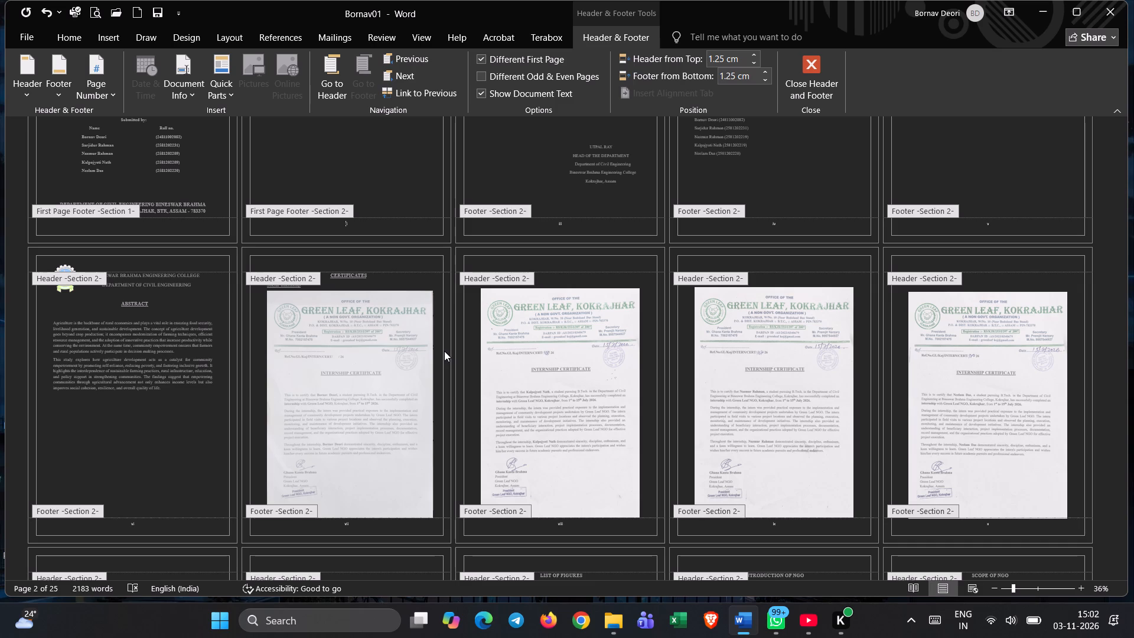
pyautogui.scroll(-1, 444, 351)
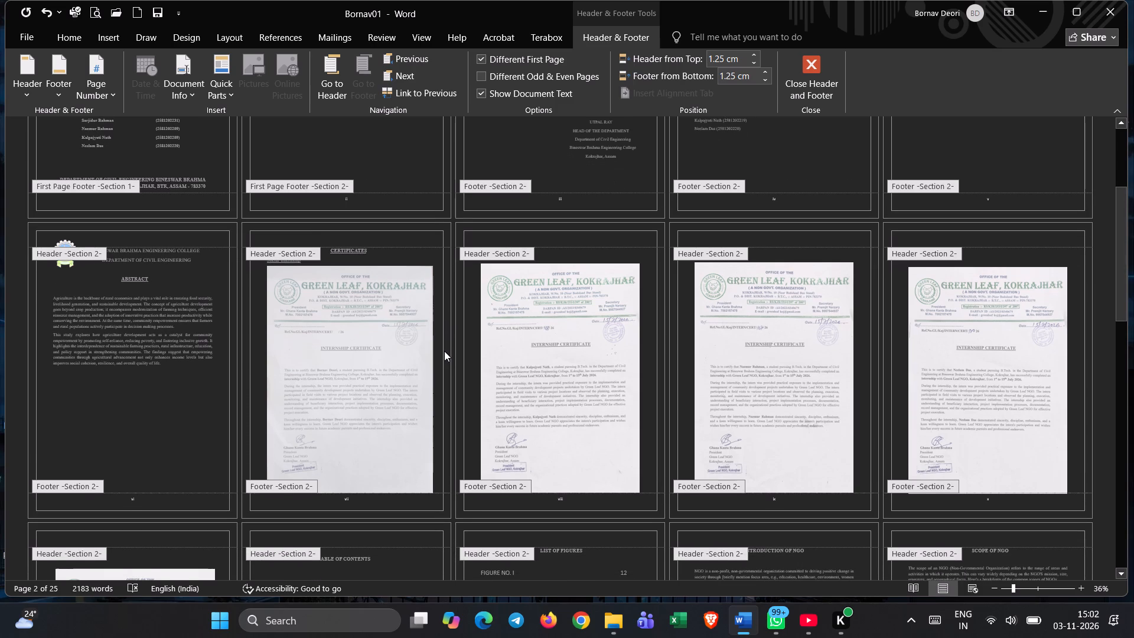
pyautogui.scroll(-4, 444, 351)
pyautogui.scroll(4, 444, 351)
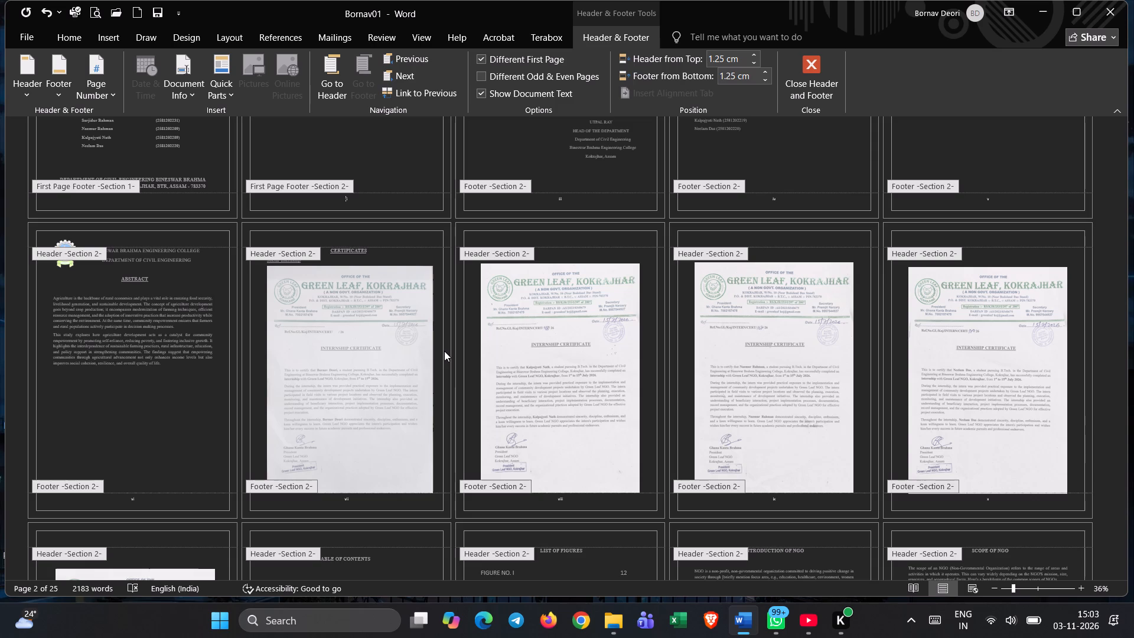
pyautogui.scroll(-3, 444, 351)
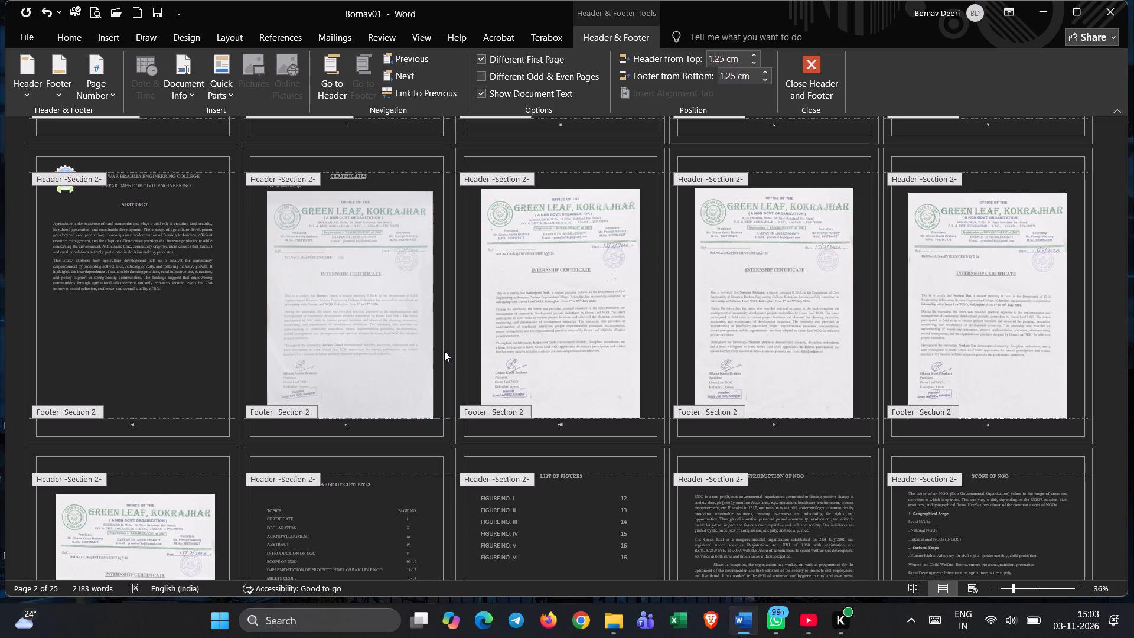
pyautogui.scroll(14, 444, 351)
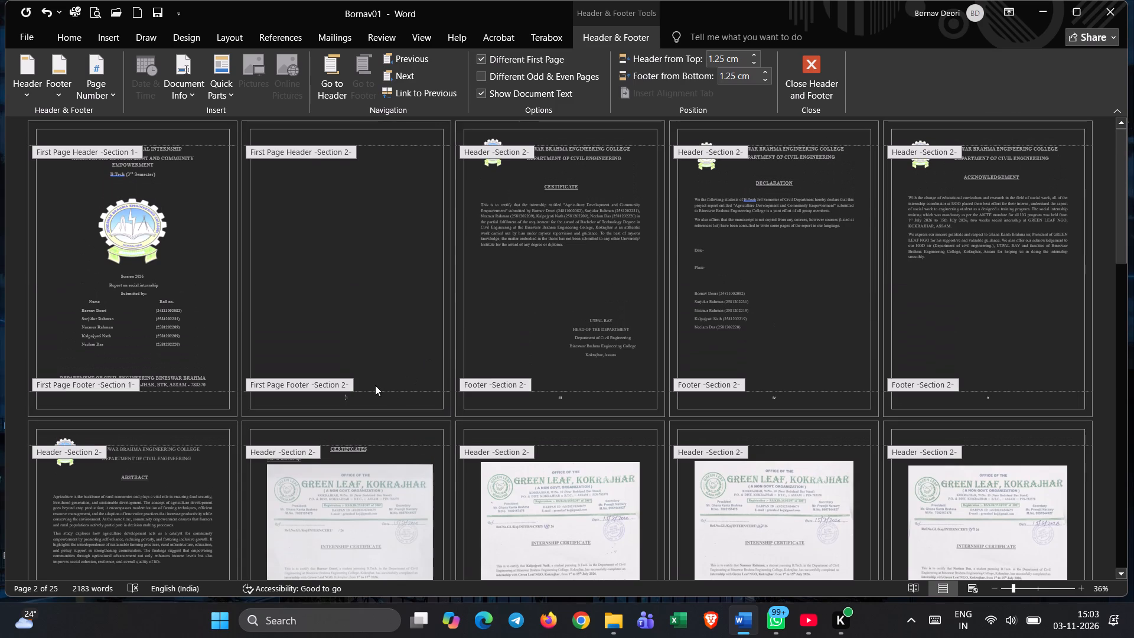
# Leave footer editing and delete the blank page between the cover and the Certificate page.
pyautogui.doubleClick(356, 396)
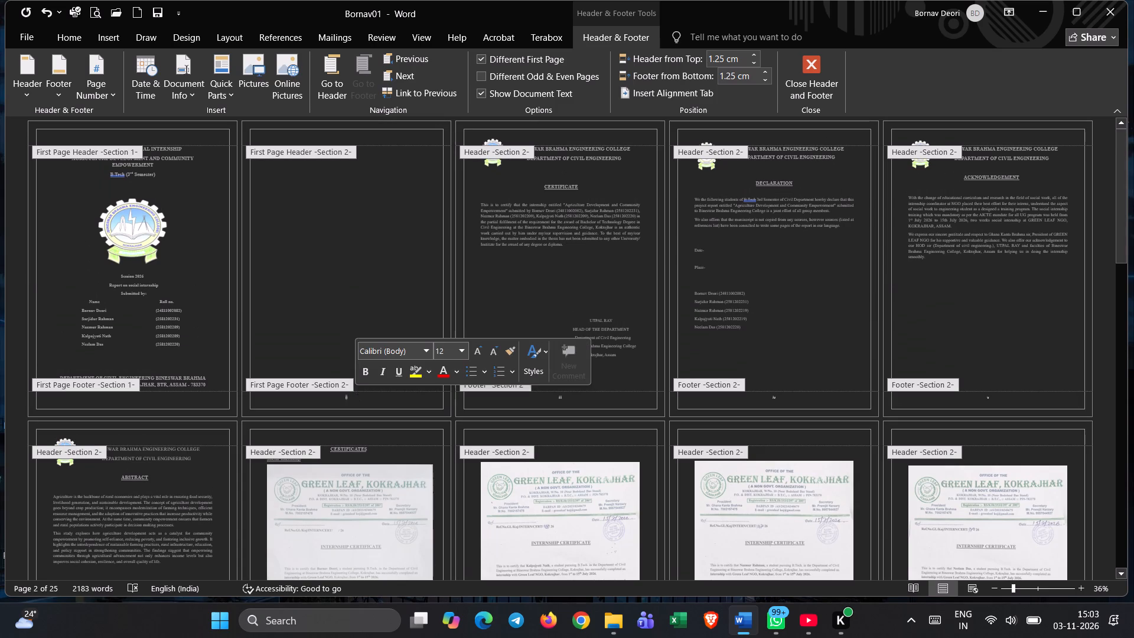
pyautogui.rightClick(298, 232)
pyautogui.tripleClick(292, 230)
pyautogui.doubleClick(292, 230)
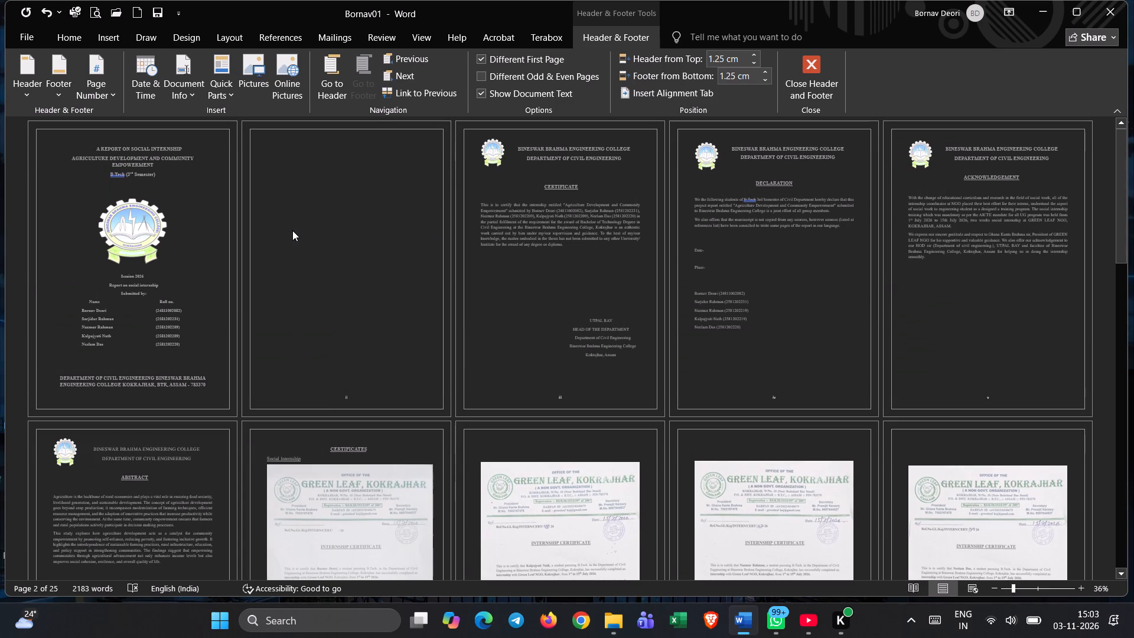
pyautogui.click(292, 231)
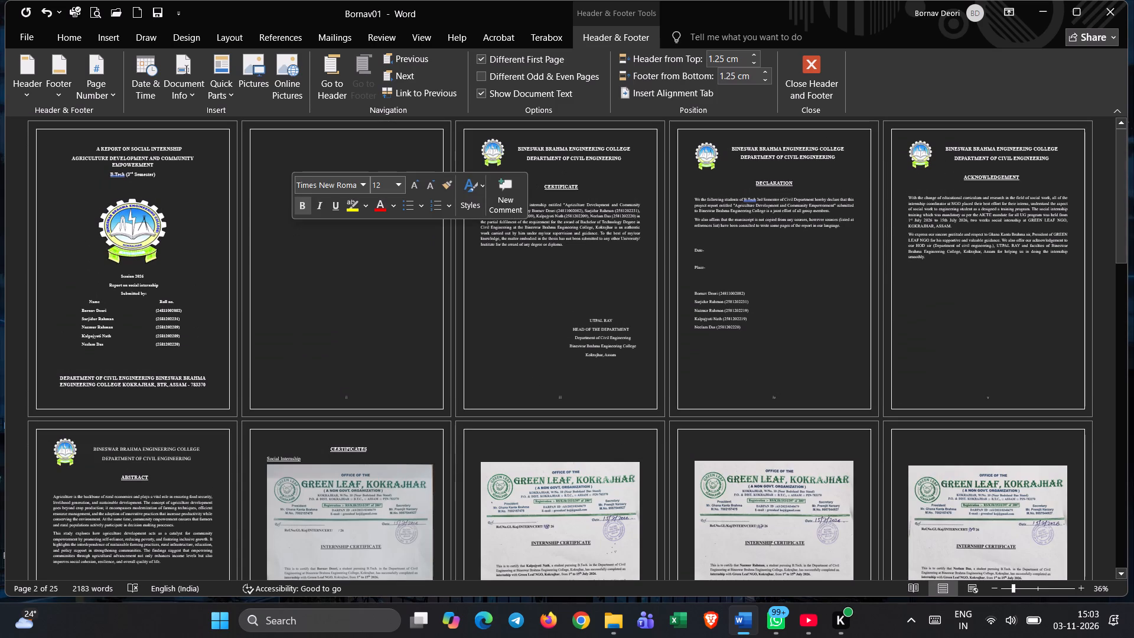
pyautogui.click(304, 262)
pyautogui.click(331, 254)
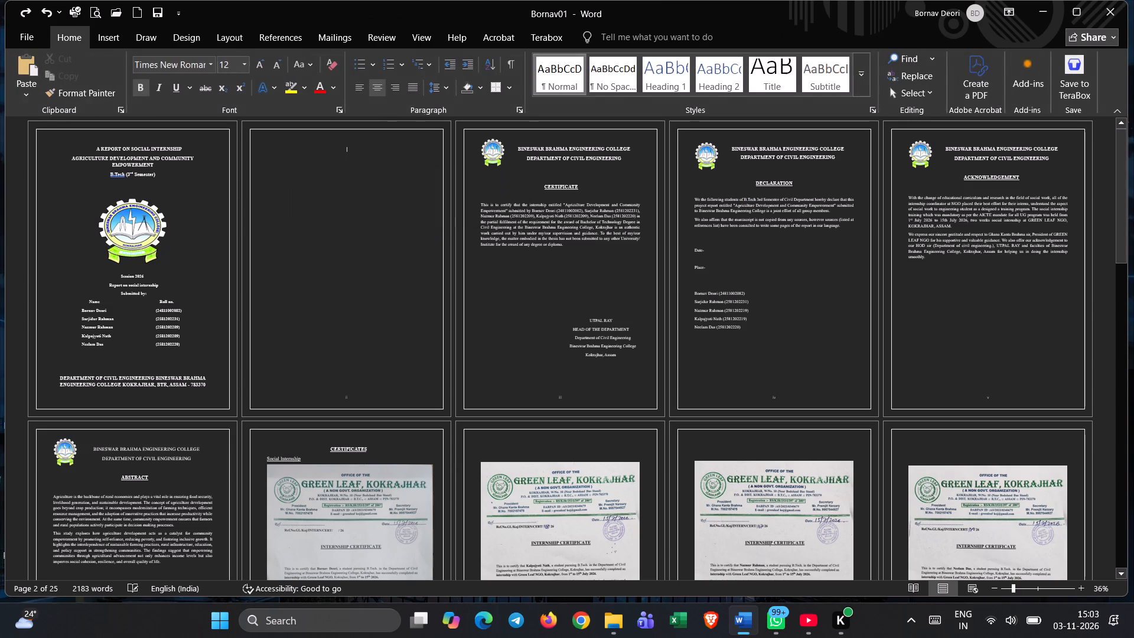
pyautogui.press('Delete')
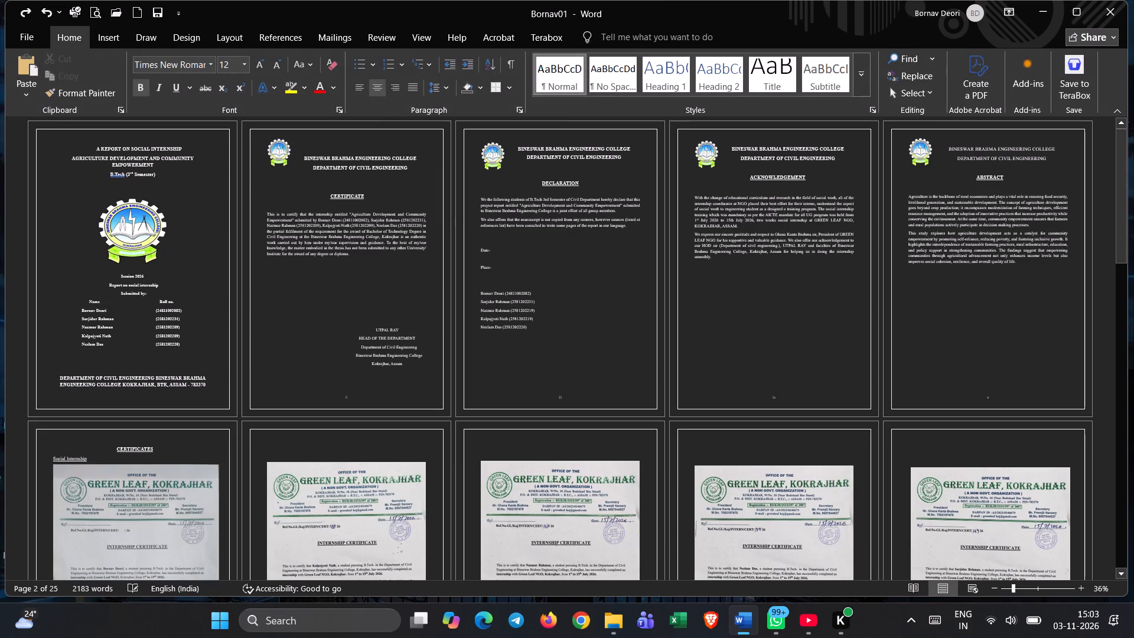
# Insert the Plain Number 2 page number at the bottom of the Certificate page, in the Section 2 first page footer.
pyautogui.doubleClick(354, 396)
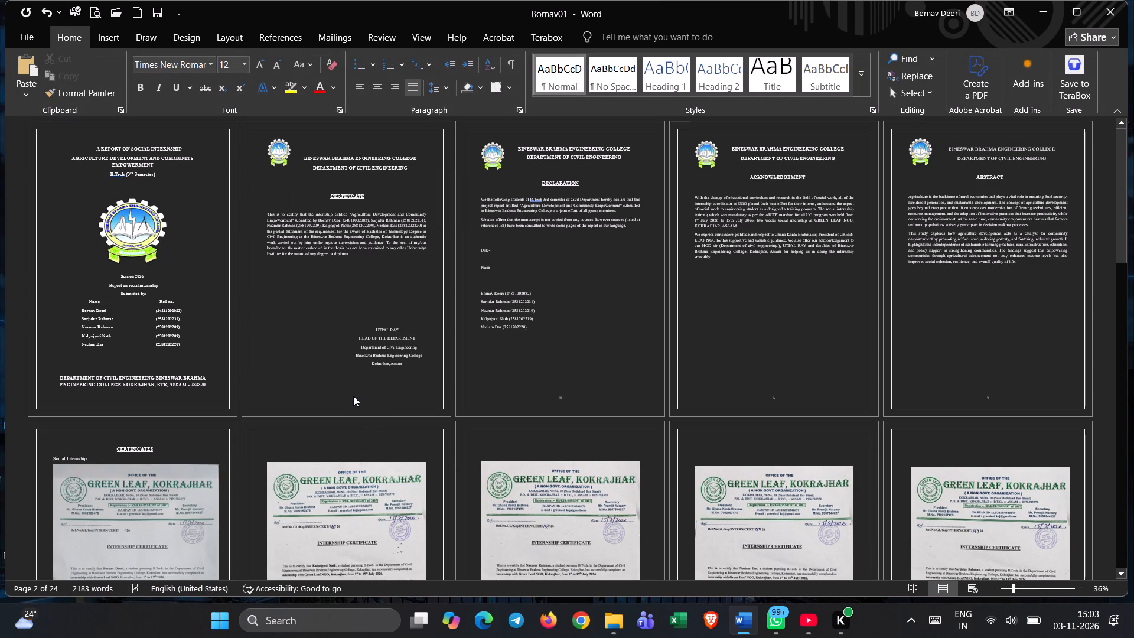
pyautogui.click(350, 396)
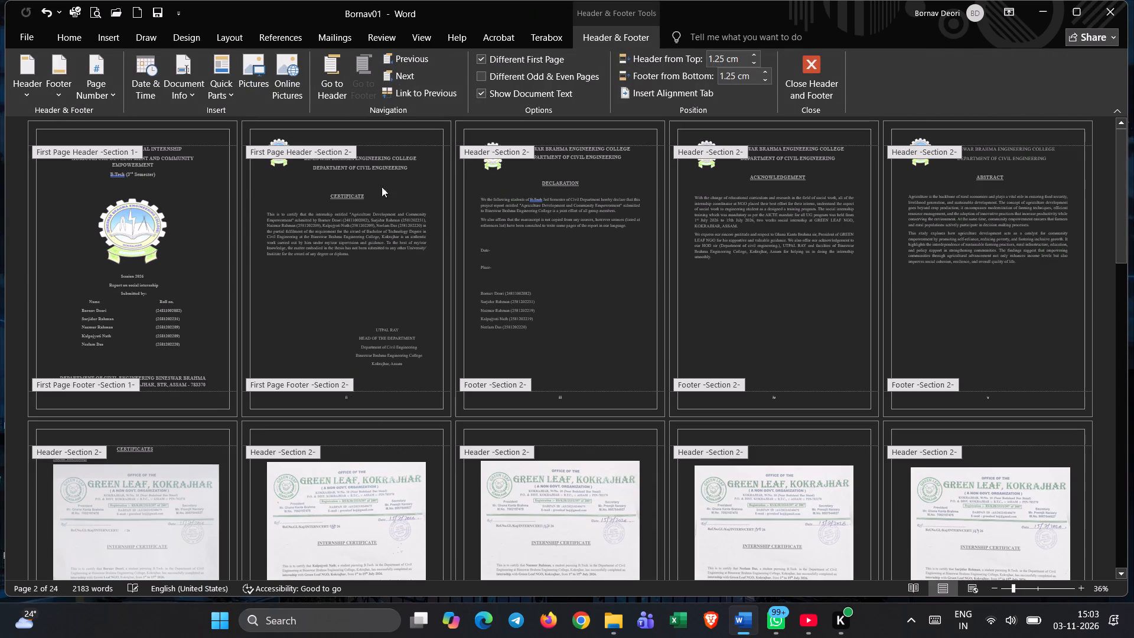
pyautogui.click(389, 93)
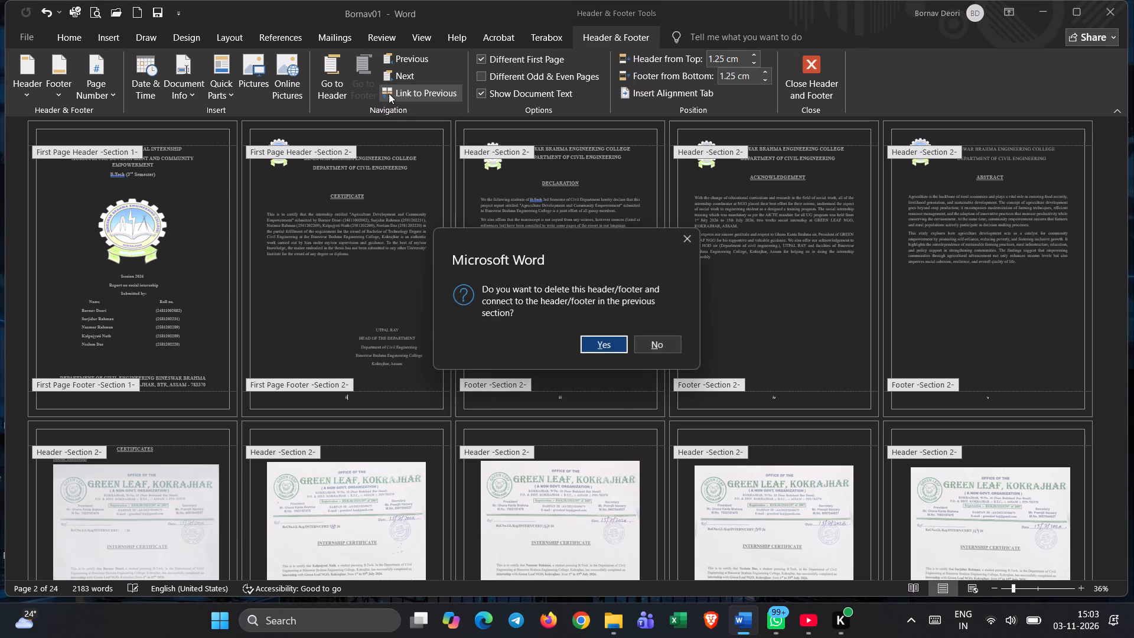
pyautogui.click(644, 343)
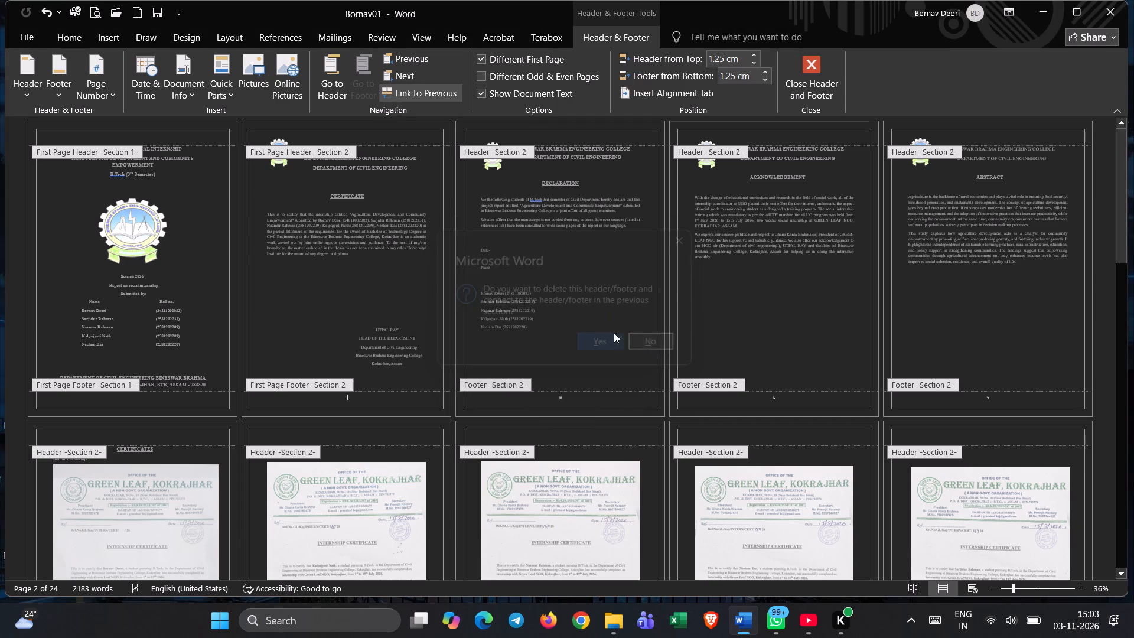
pyautogui.click(109, 95)
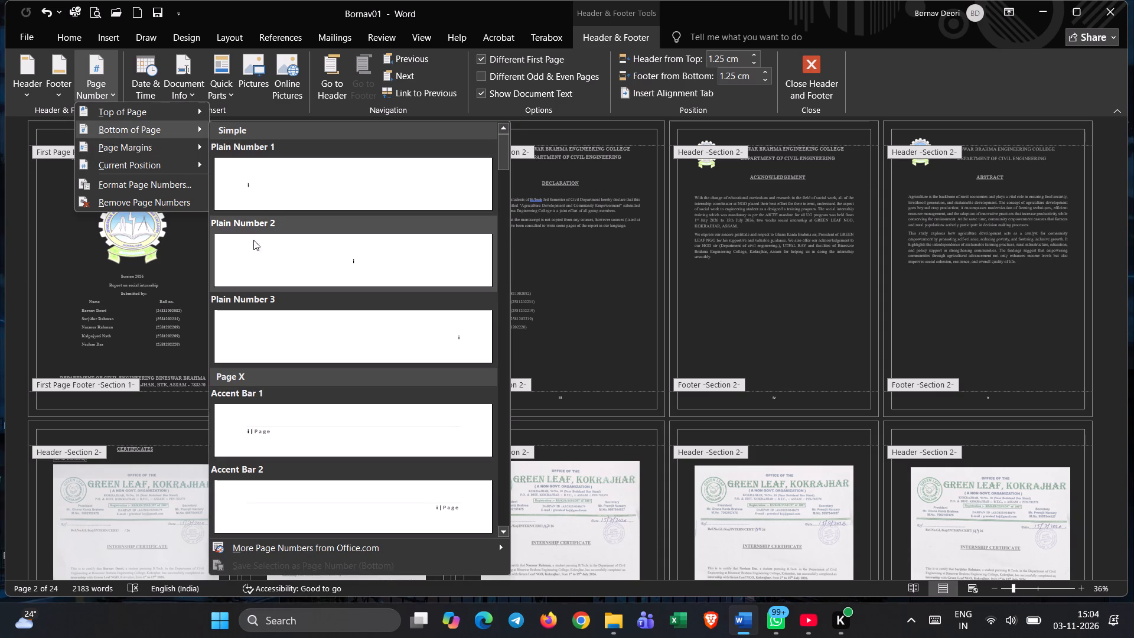
pyautogui.click(261, 253)
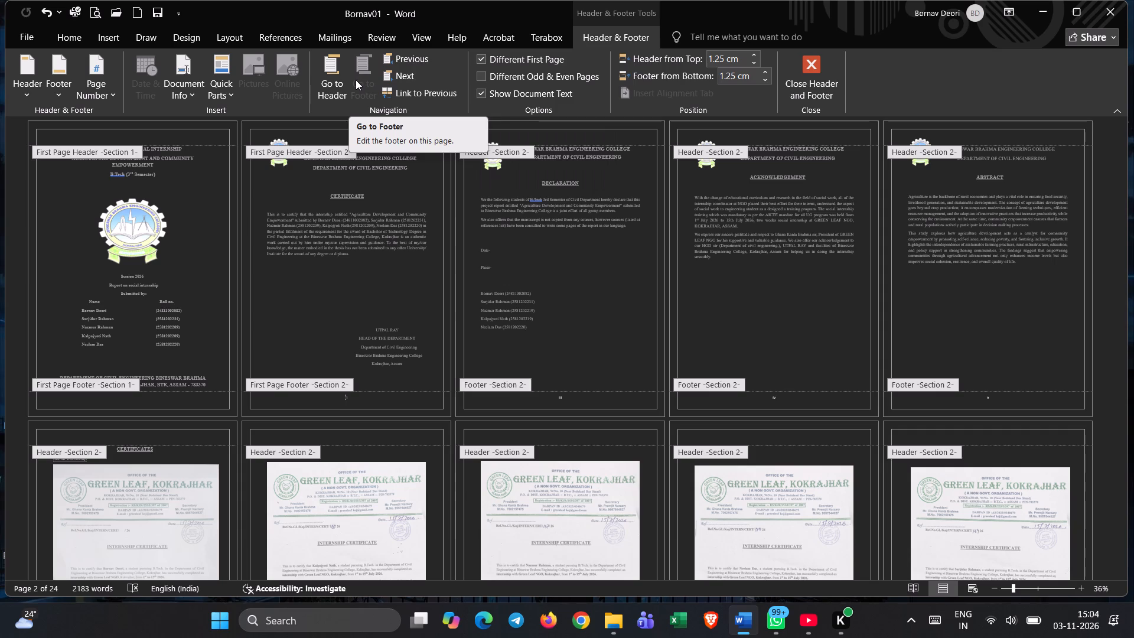
# Format the Section 2 page numbers to start at i instead of continuing from the previous section.
pyautogui.click(112, 93)
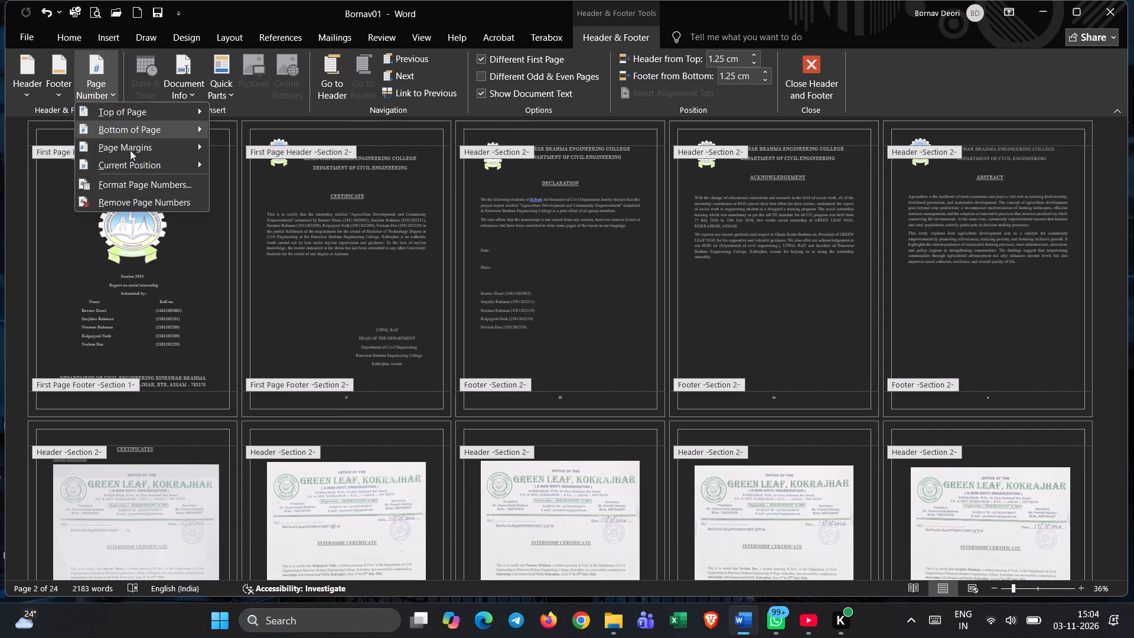
pyautogui.click(145, 180)
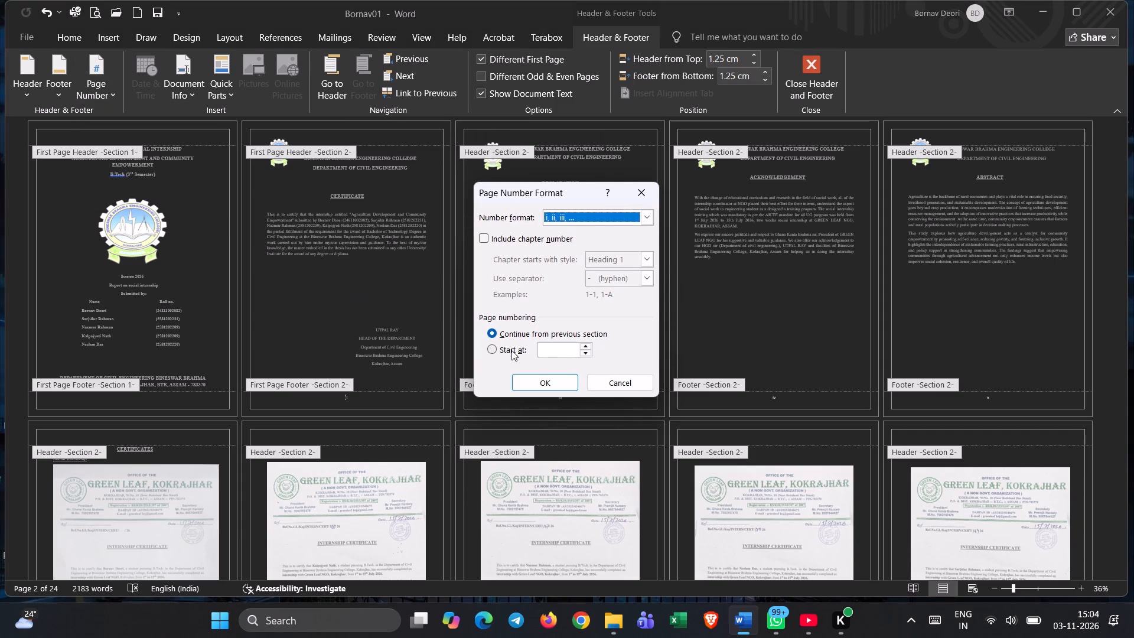
pyautogui.click(491, 349)
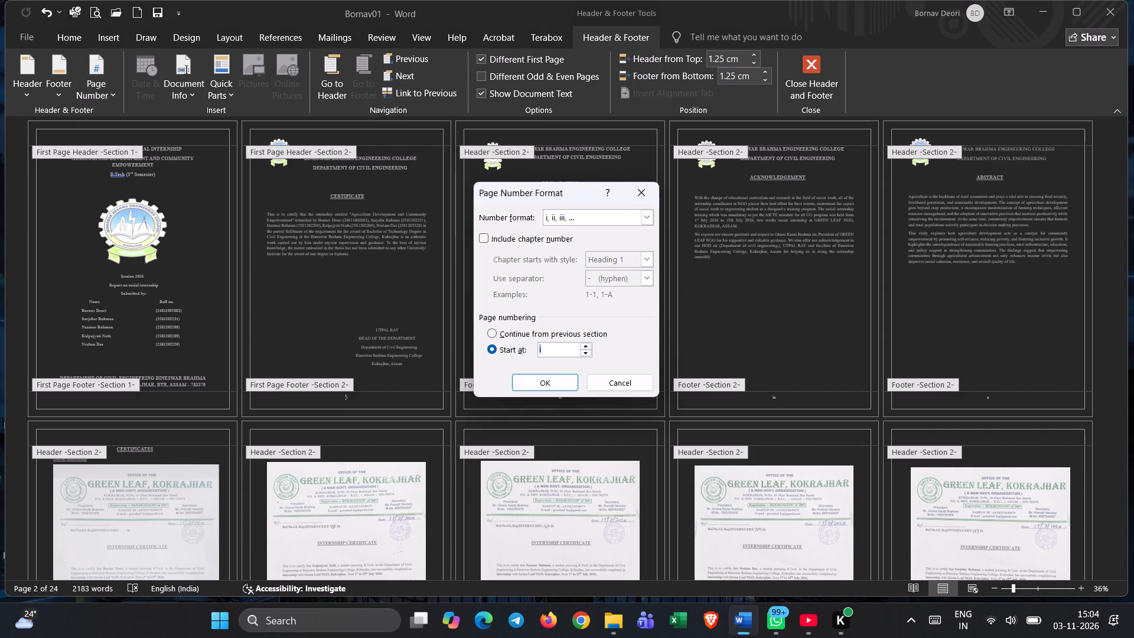
pyautogui.click(546, 379)
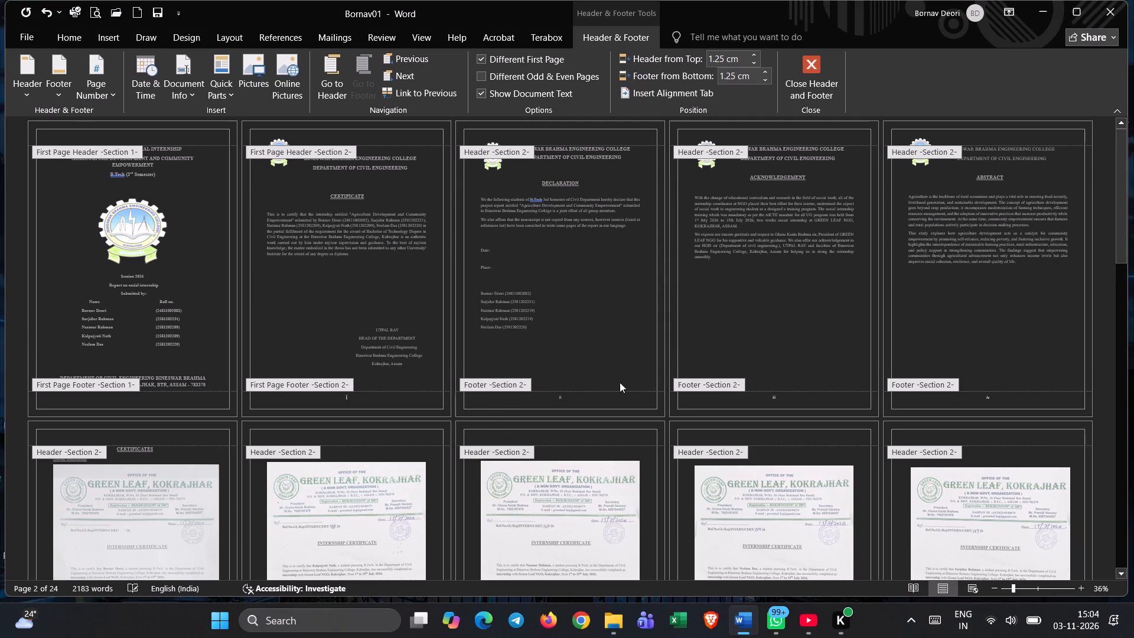
# Check the footer page numbering on the Section 2 pages, from the certificates through the contents, NGO and millets pages.
pyautogui.scroll(-9, 620, 382)
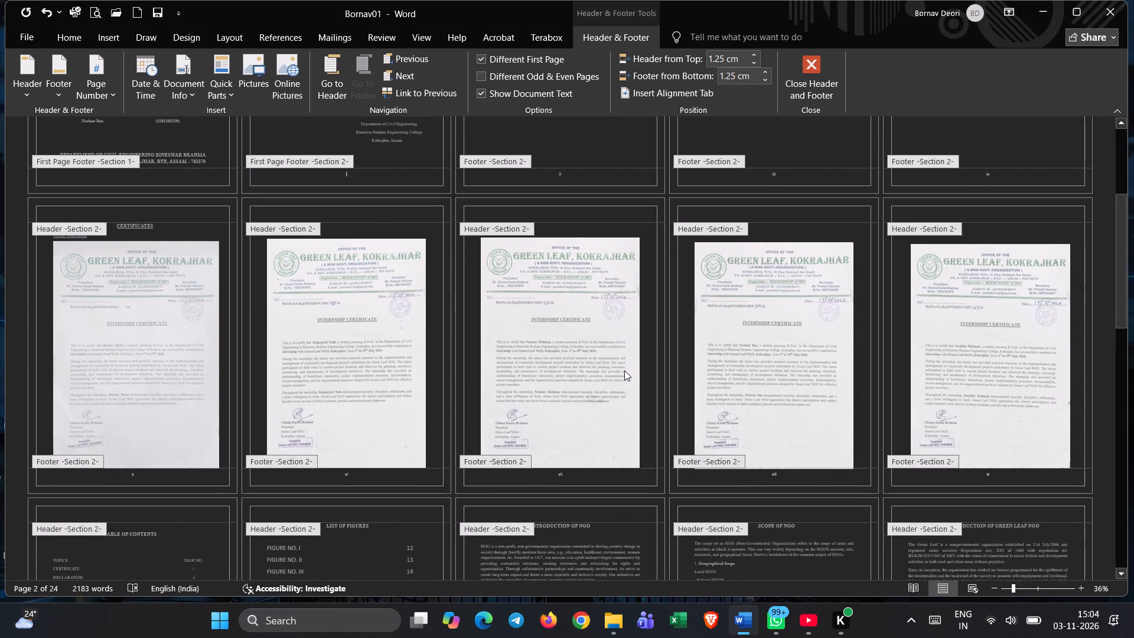
pyautogui.scroll(-11, 624, 370)
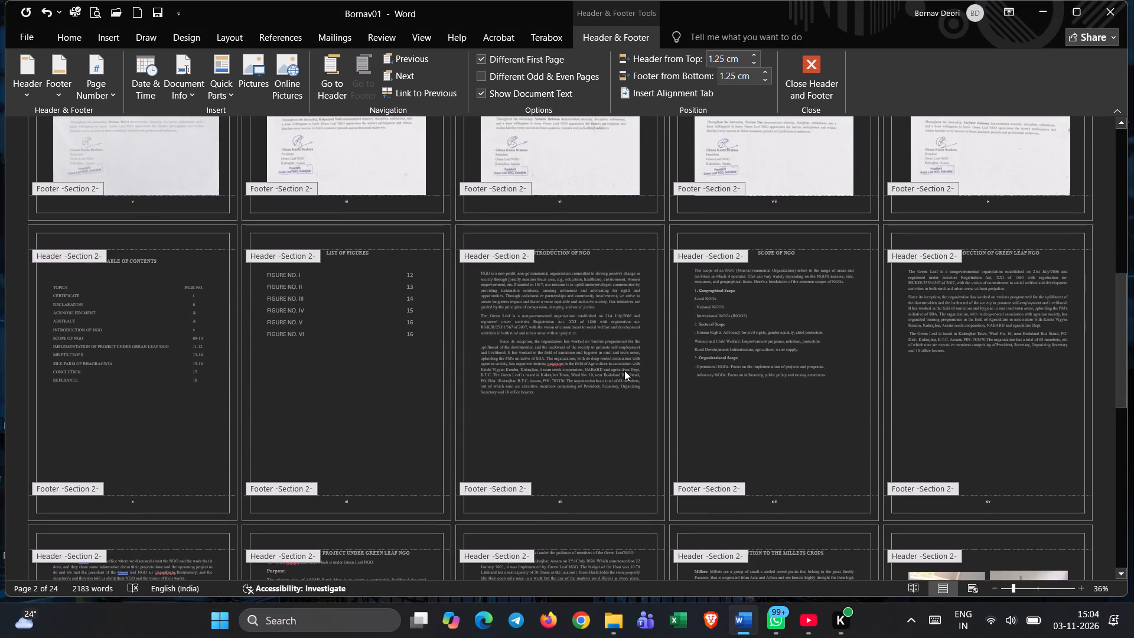
pyautogui.scroll(-7, 624, 370)
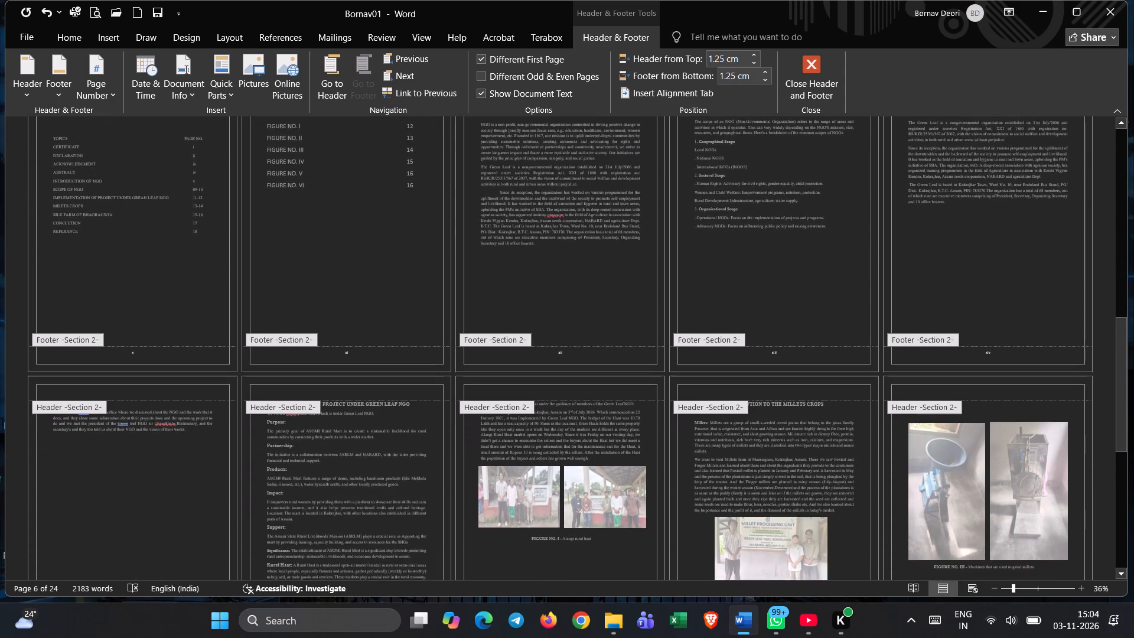
pyautogui.scroll(-2, 624, 370)
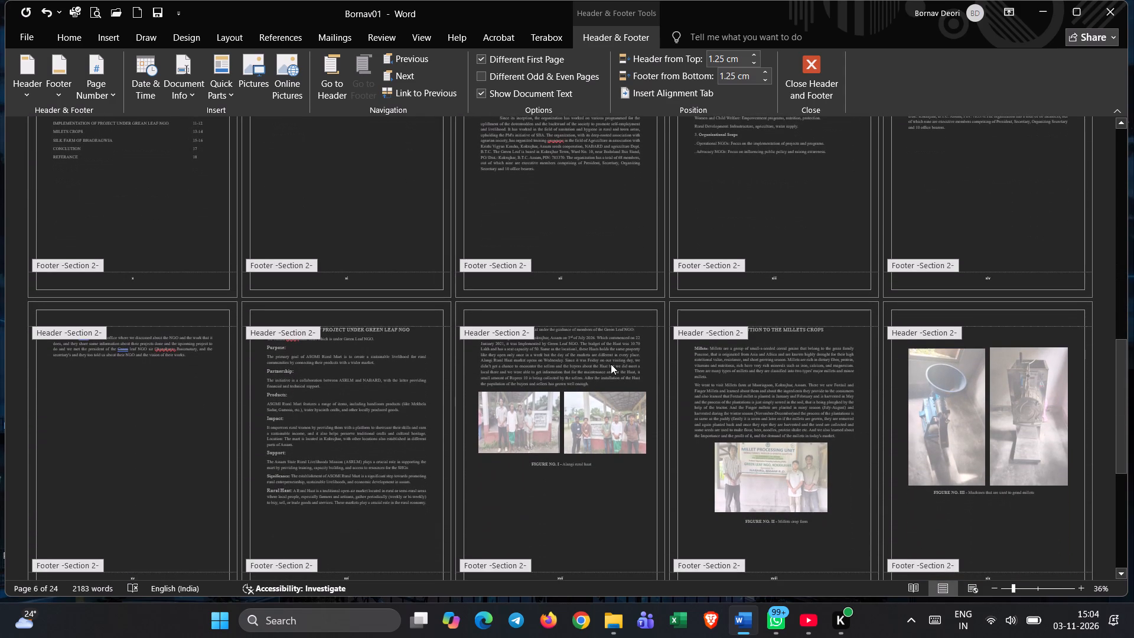
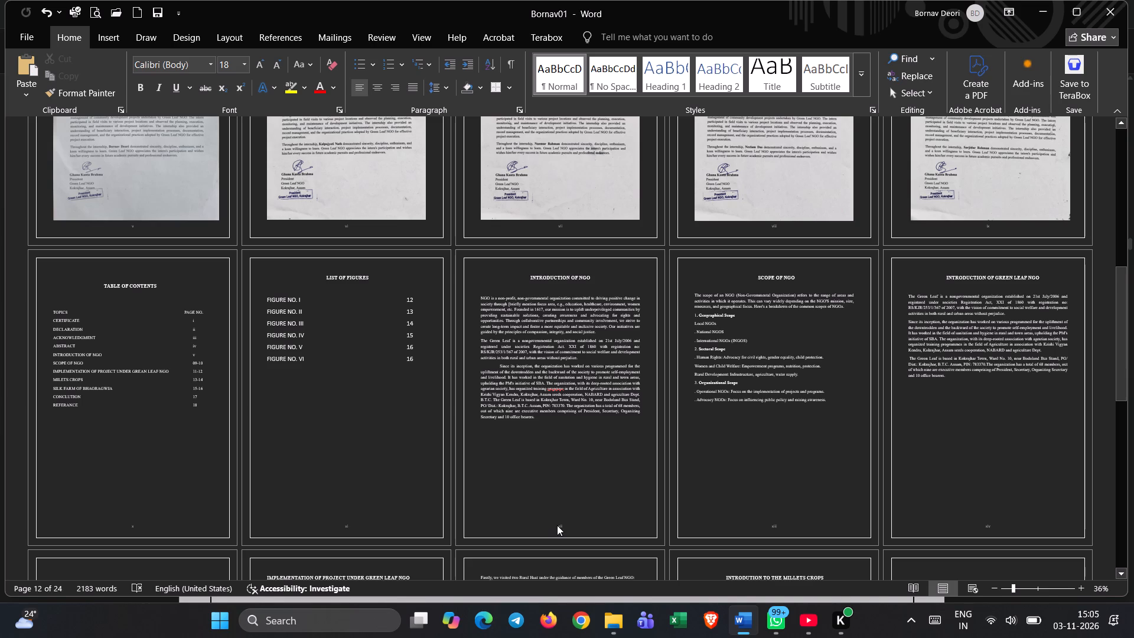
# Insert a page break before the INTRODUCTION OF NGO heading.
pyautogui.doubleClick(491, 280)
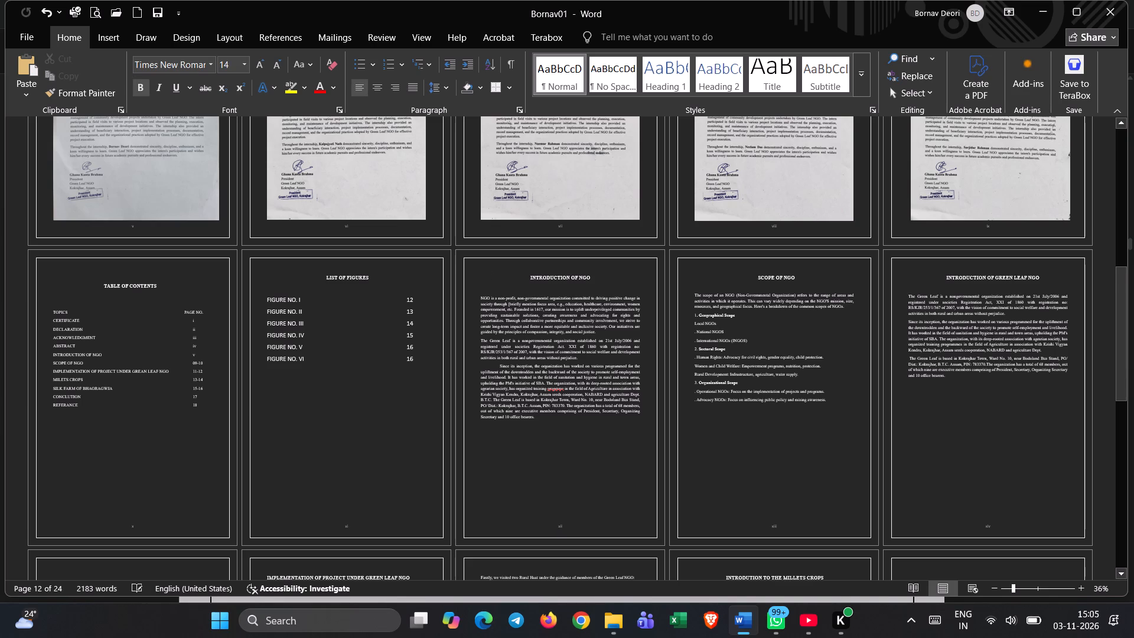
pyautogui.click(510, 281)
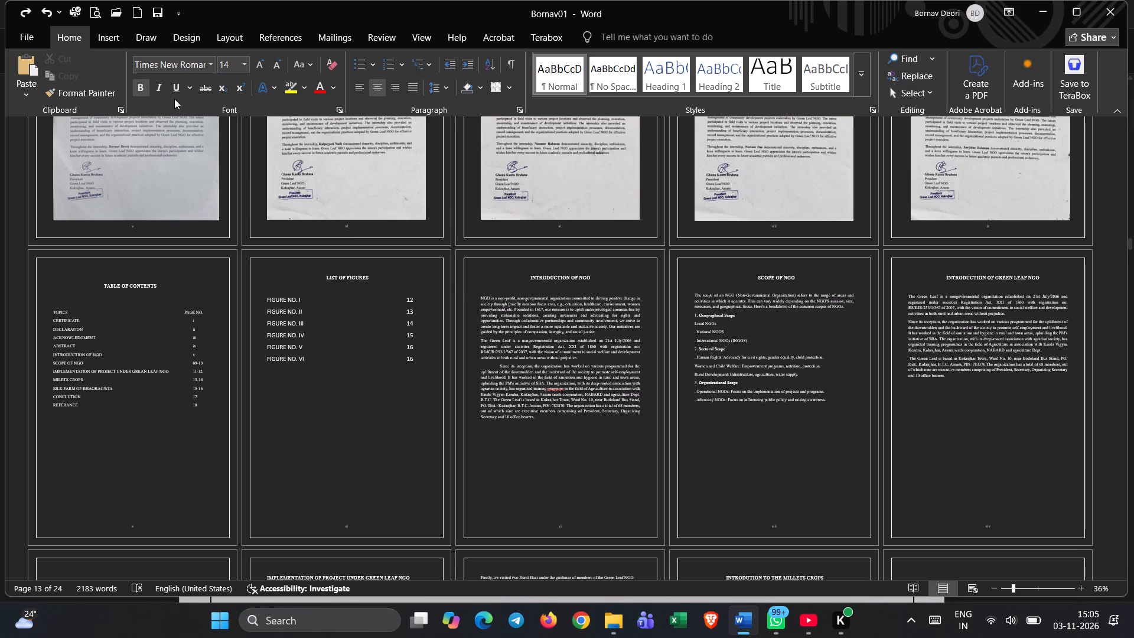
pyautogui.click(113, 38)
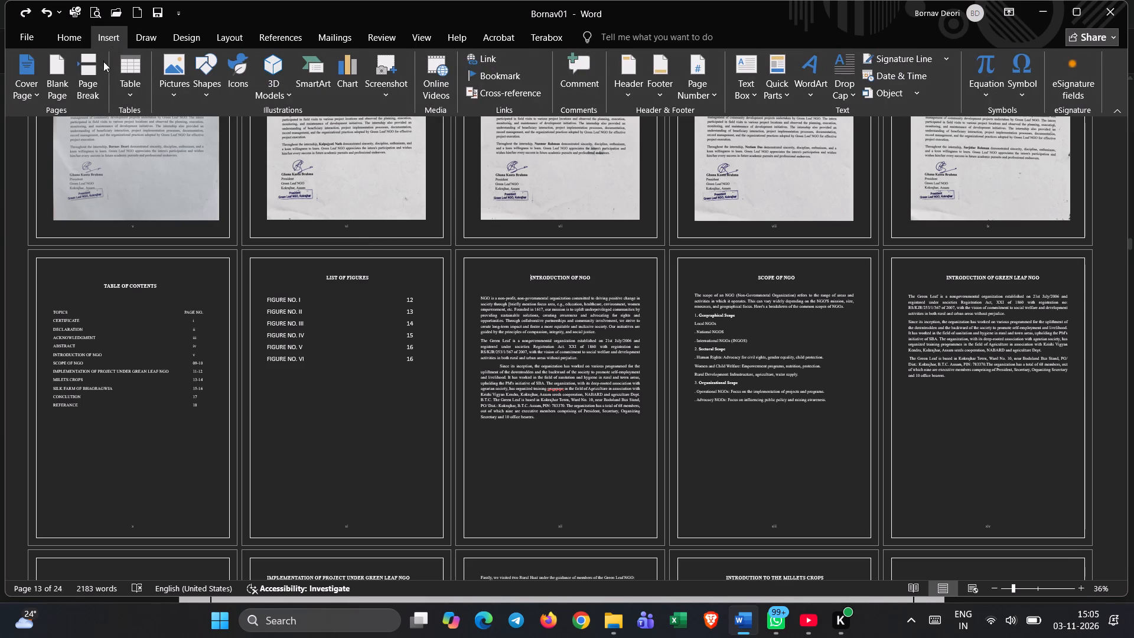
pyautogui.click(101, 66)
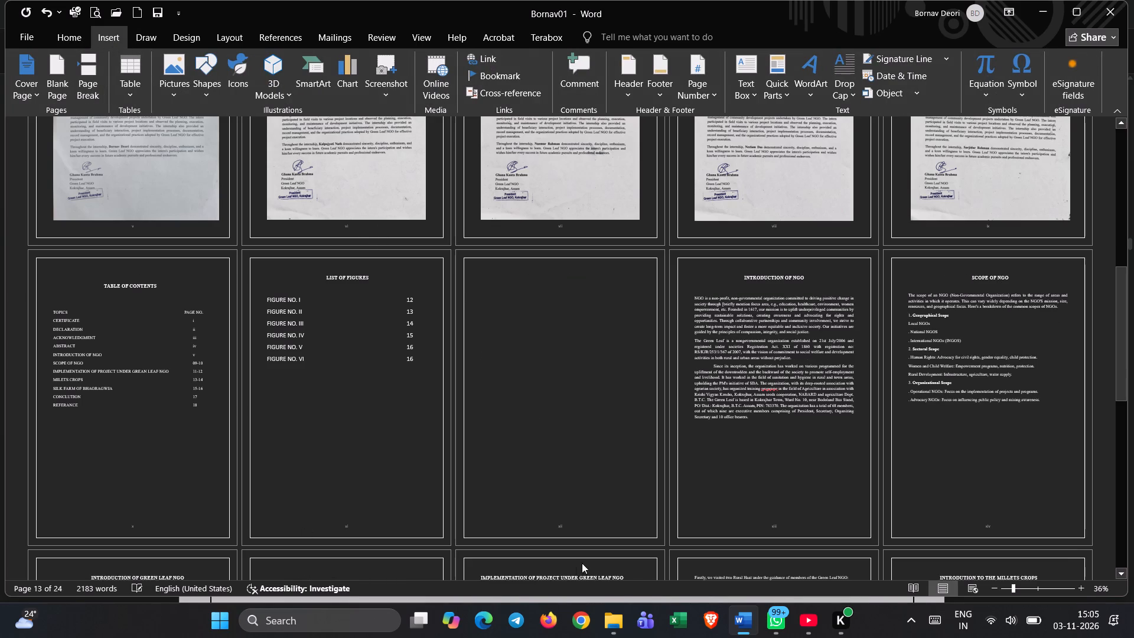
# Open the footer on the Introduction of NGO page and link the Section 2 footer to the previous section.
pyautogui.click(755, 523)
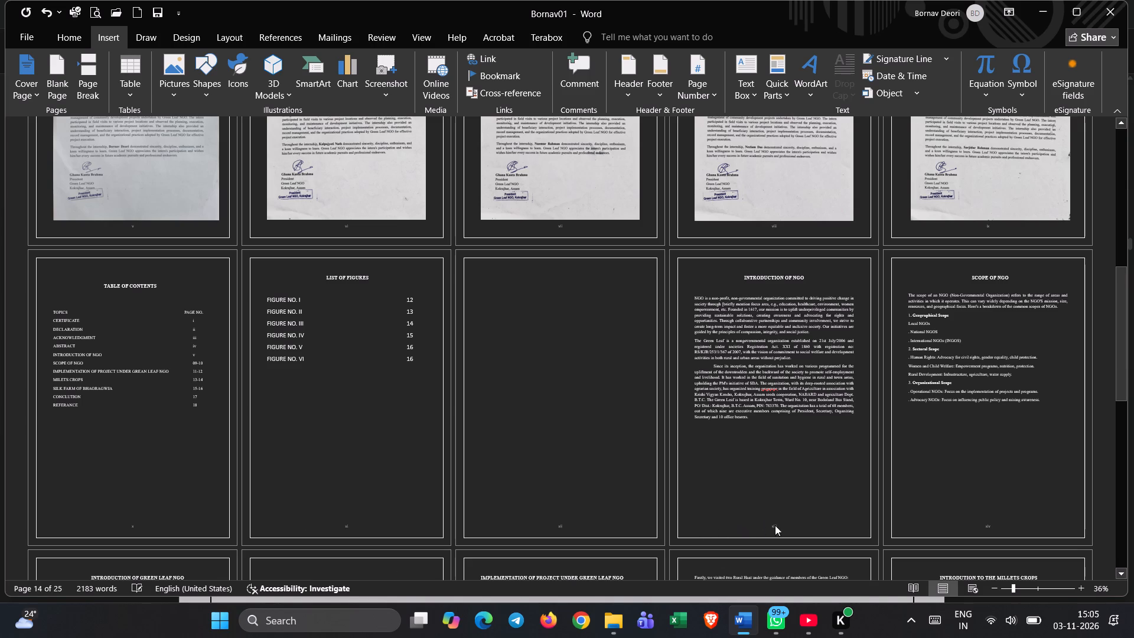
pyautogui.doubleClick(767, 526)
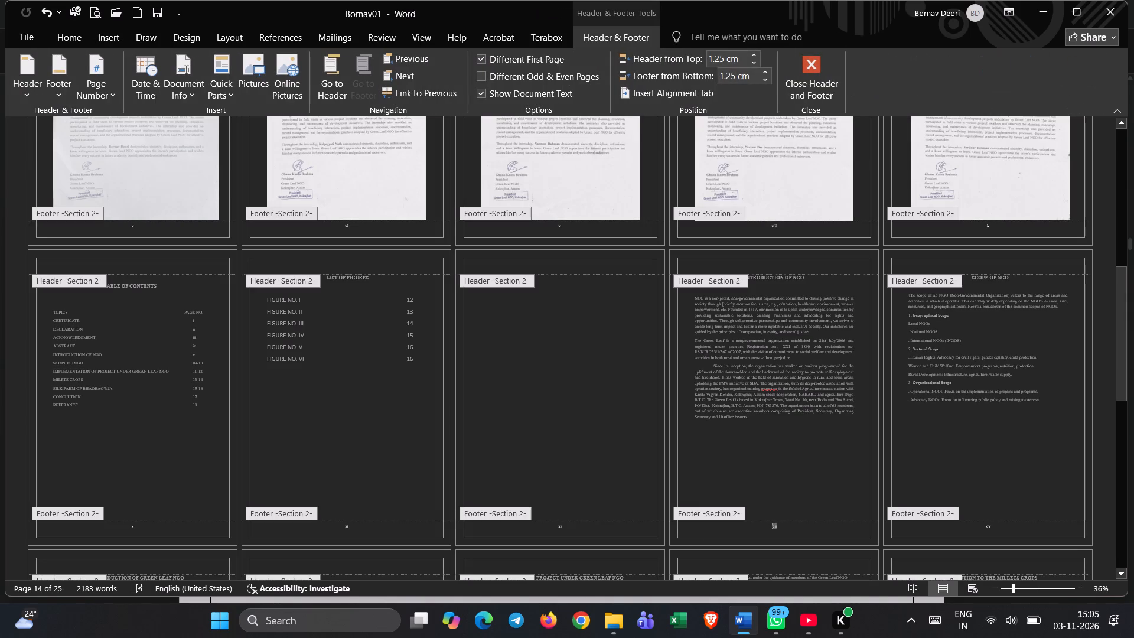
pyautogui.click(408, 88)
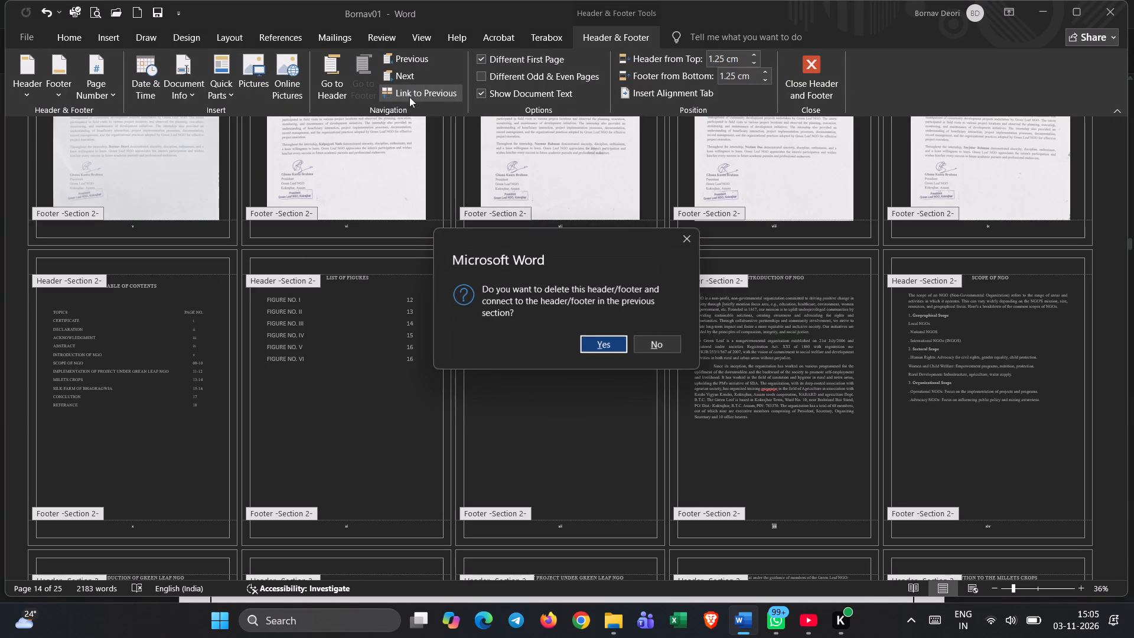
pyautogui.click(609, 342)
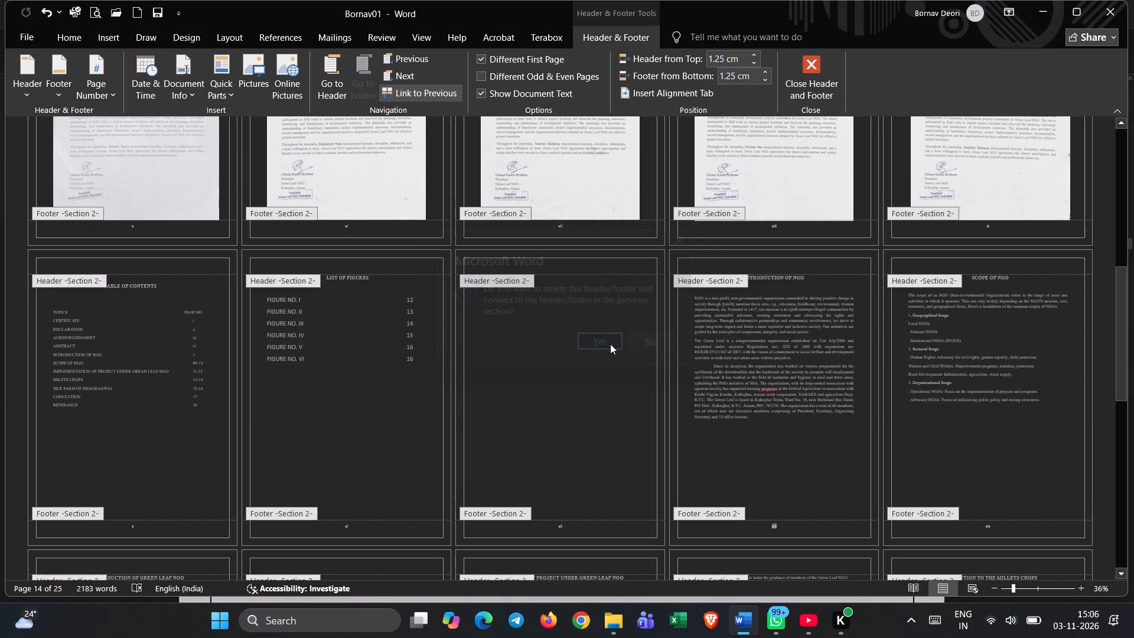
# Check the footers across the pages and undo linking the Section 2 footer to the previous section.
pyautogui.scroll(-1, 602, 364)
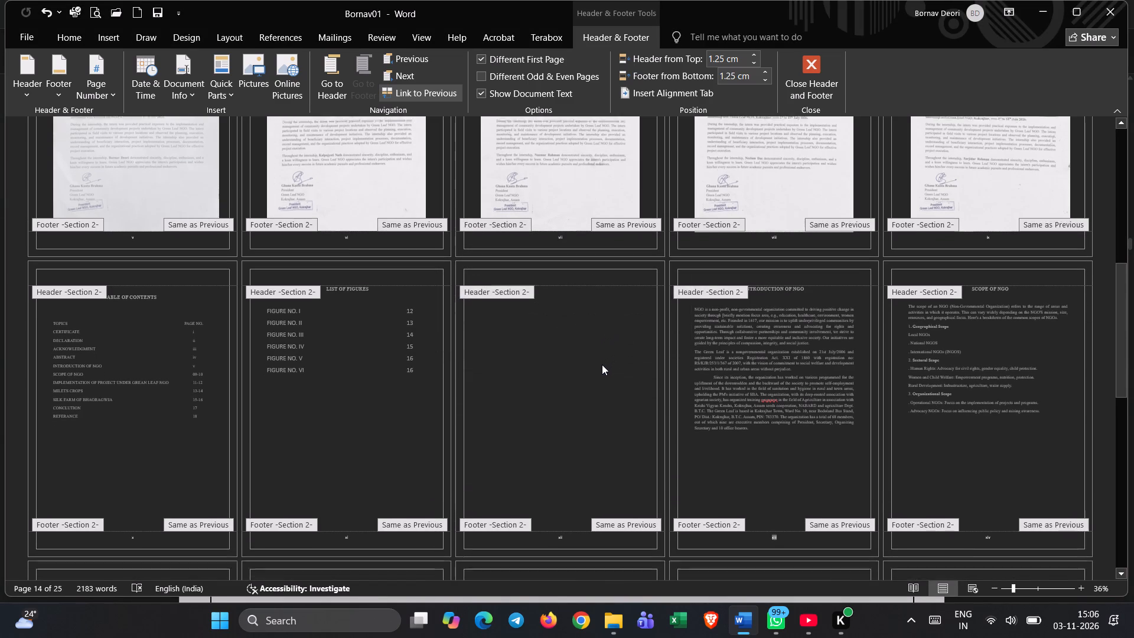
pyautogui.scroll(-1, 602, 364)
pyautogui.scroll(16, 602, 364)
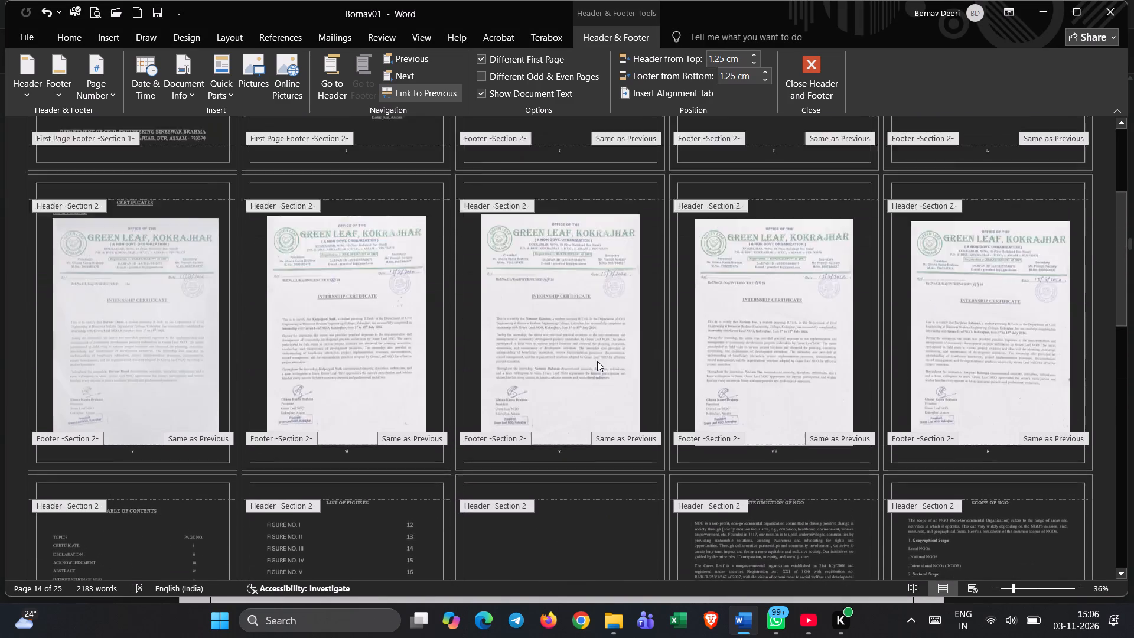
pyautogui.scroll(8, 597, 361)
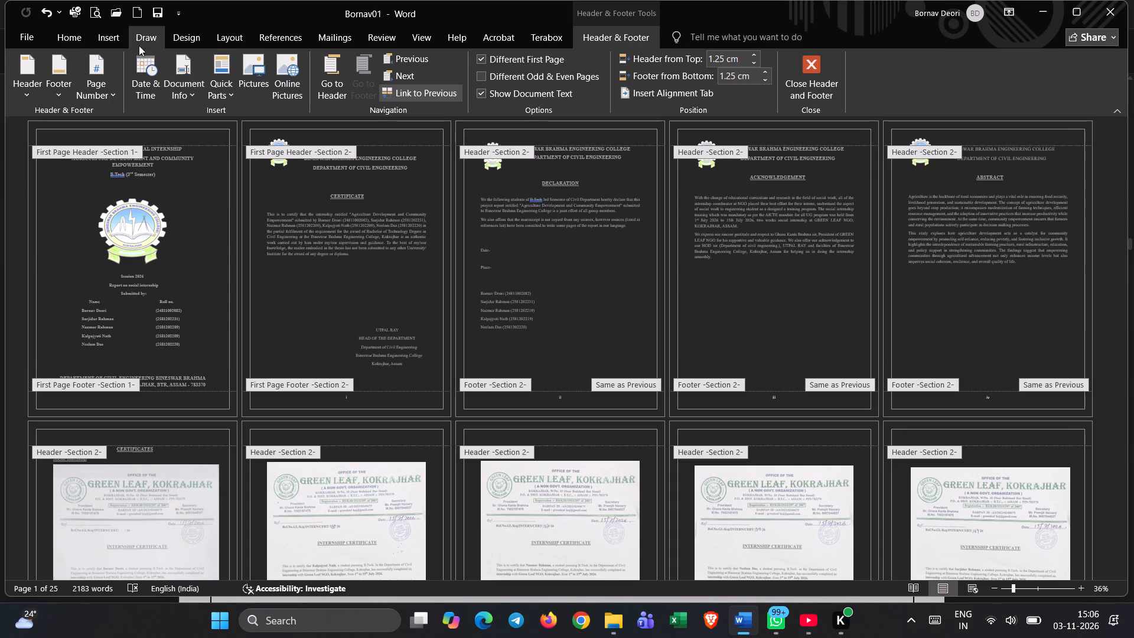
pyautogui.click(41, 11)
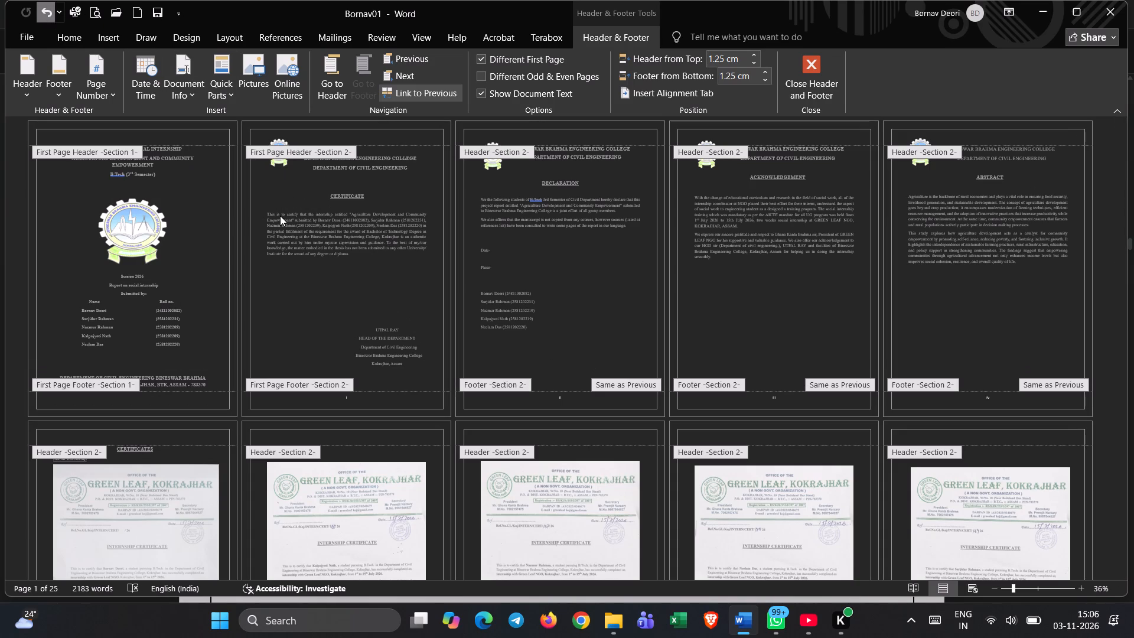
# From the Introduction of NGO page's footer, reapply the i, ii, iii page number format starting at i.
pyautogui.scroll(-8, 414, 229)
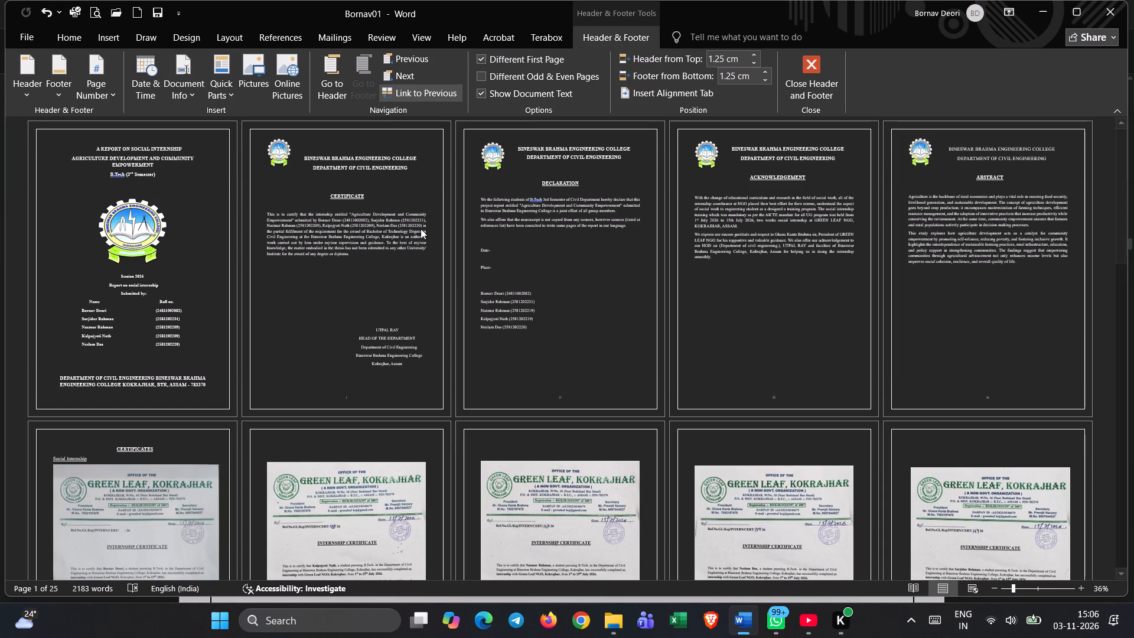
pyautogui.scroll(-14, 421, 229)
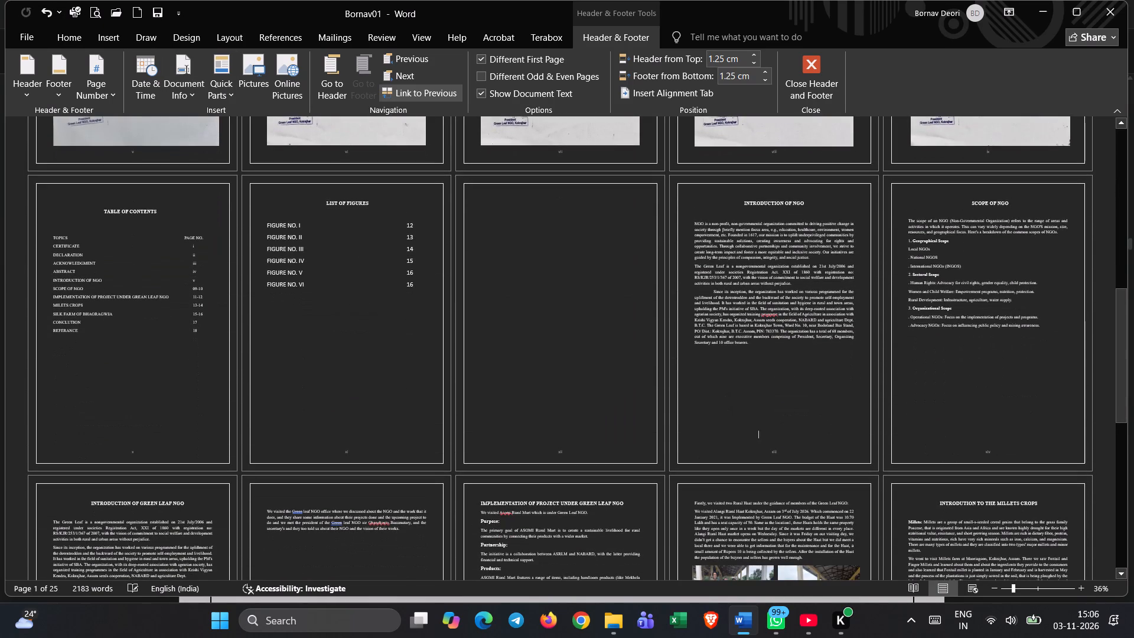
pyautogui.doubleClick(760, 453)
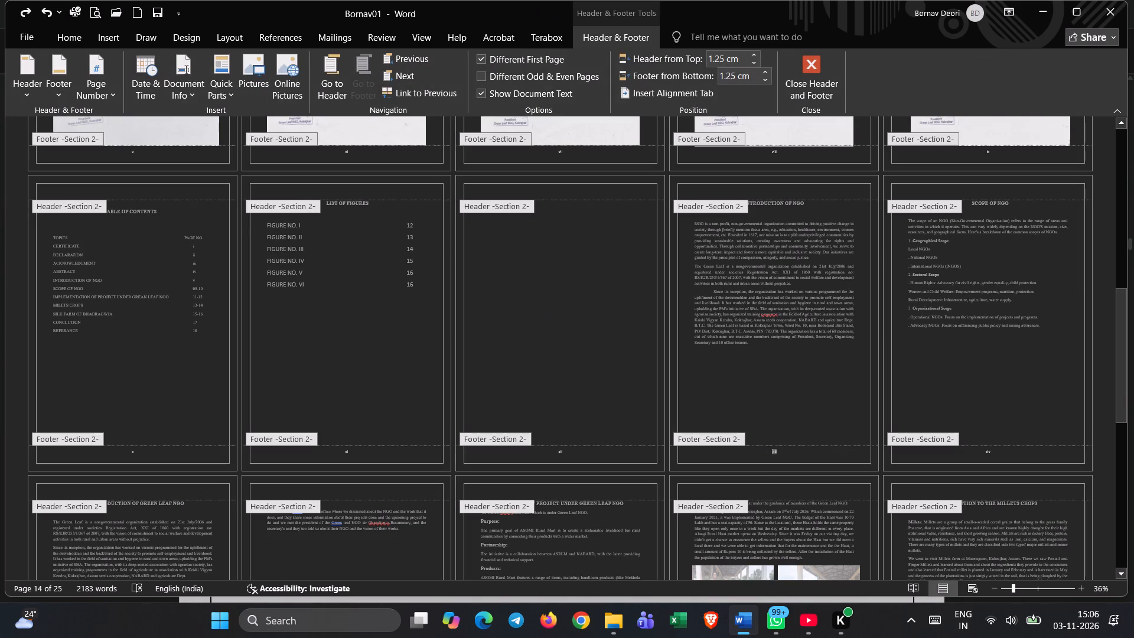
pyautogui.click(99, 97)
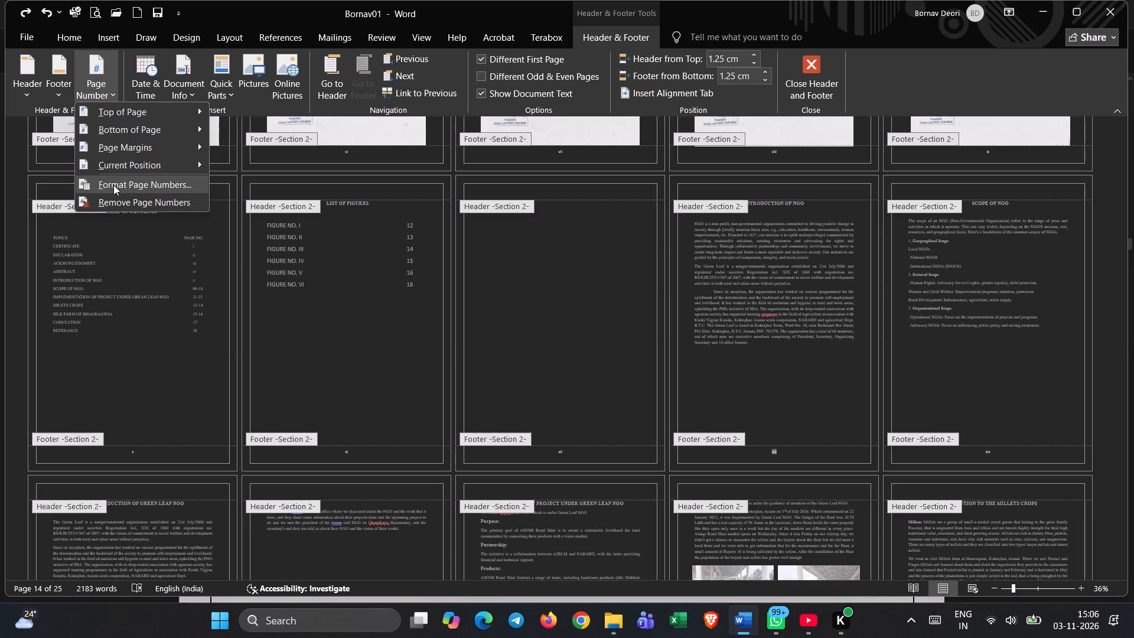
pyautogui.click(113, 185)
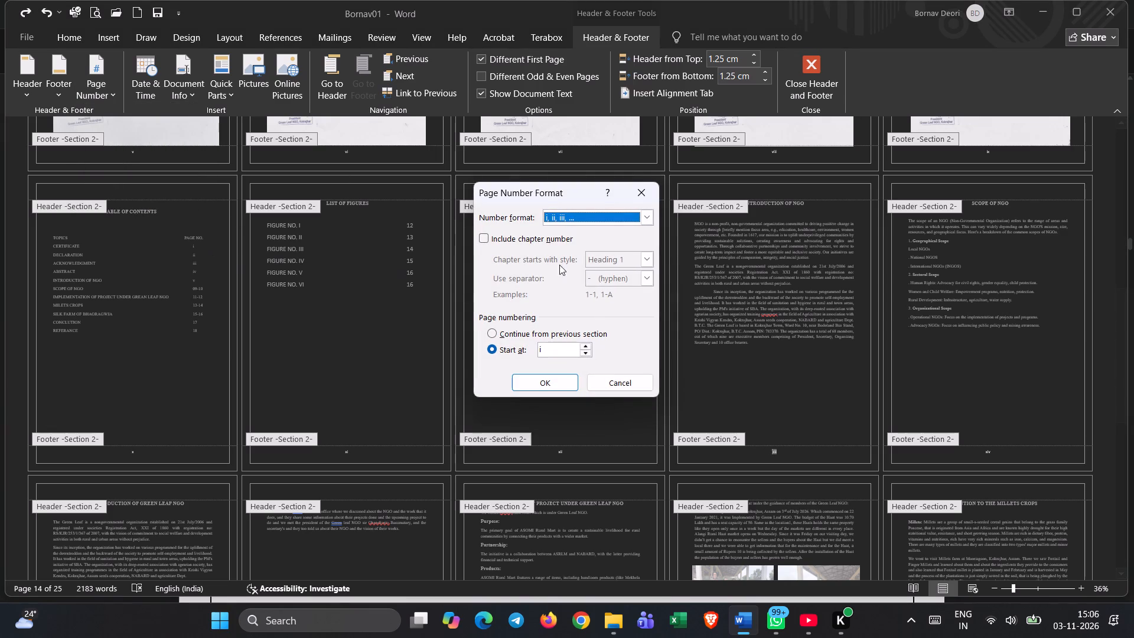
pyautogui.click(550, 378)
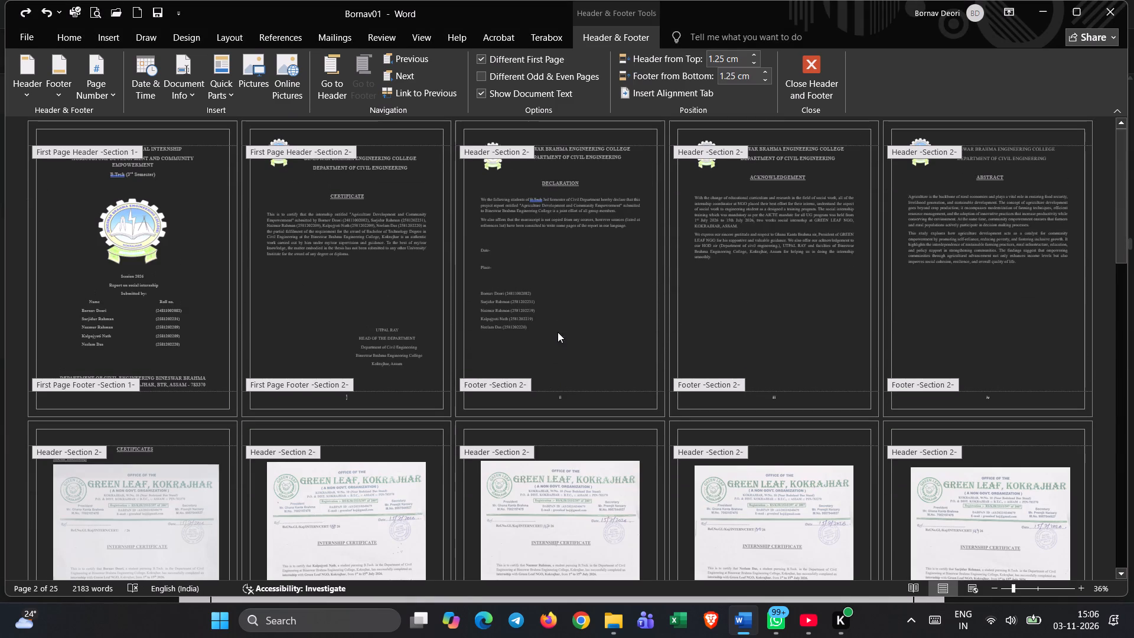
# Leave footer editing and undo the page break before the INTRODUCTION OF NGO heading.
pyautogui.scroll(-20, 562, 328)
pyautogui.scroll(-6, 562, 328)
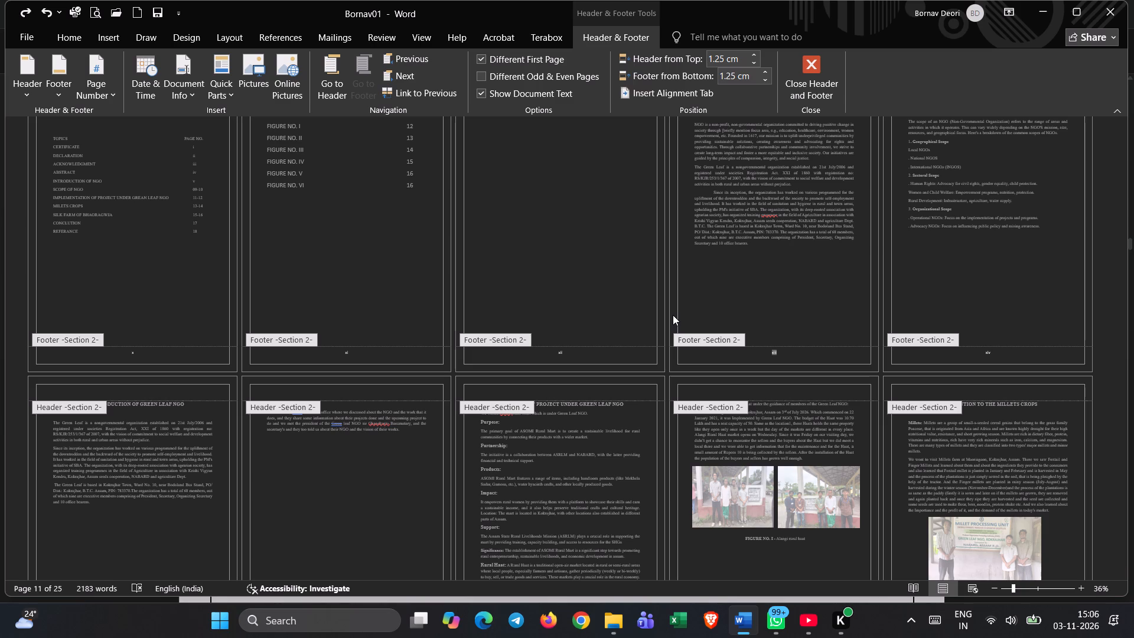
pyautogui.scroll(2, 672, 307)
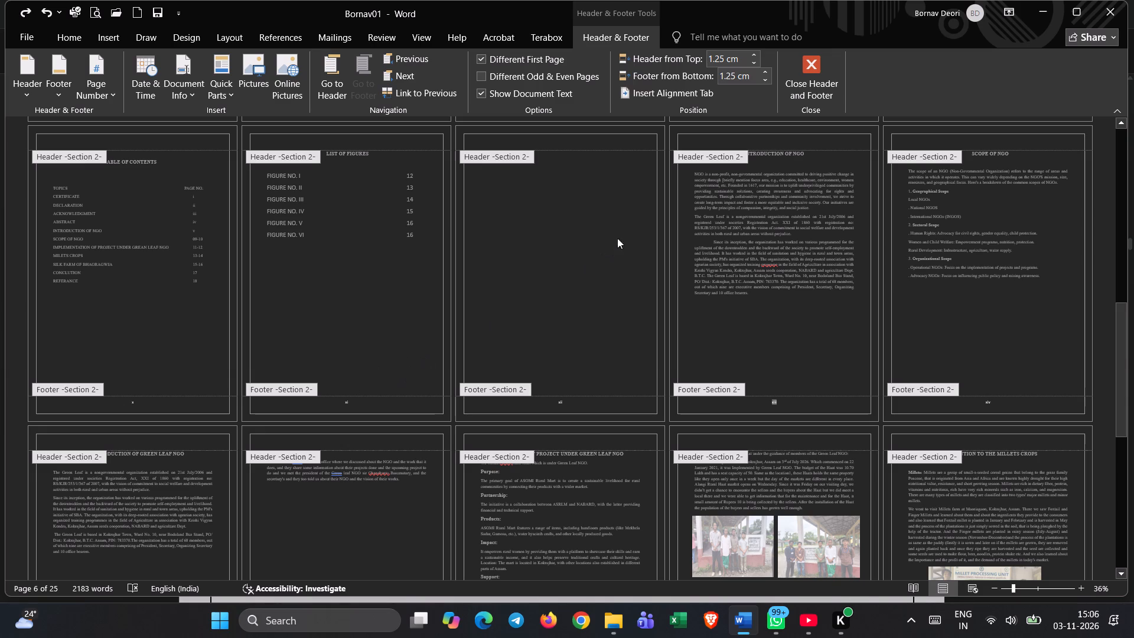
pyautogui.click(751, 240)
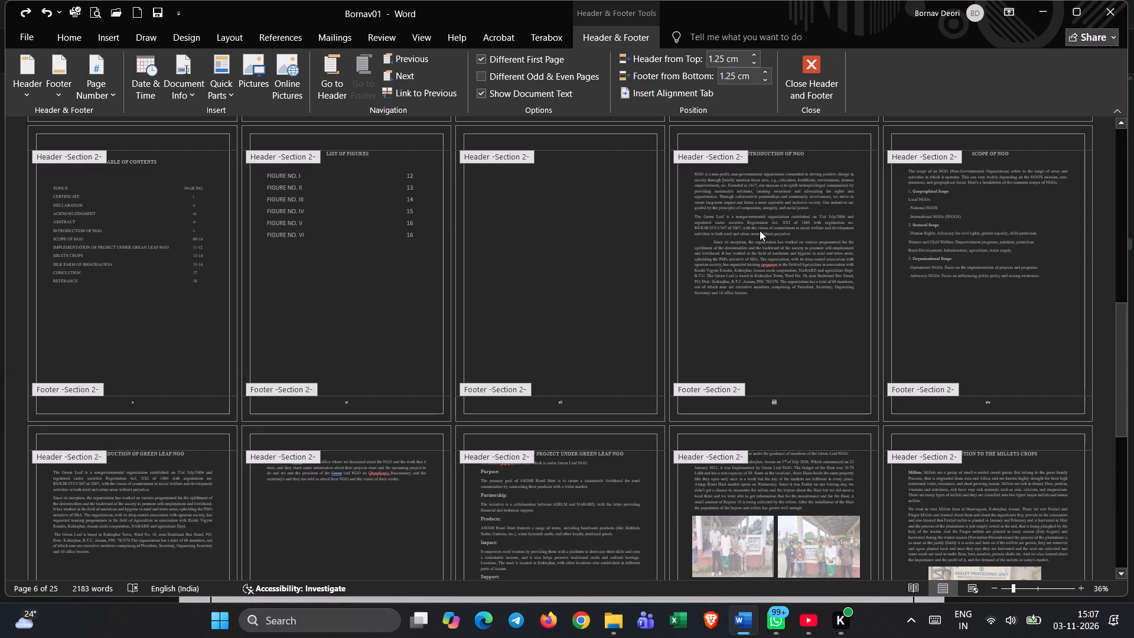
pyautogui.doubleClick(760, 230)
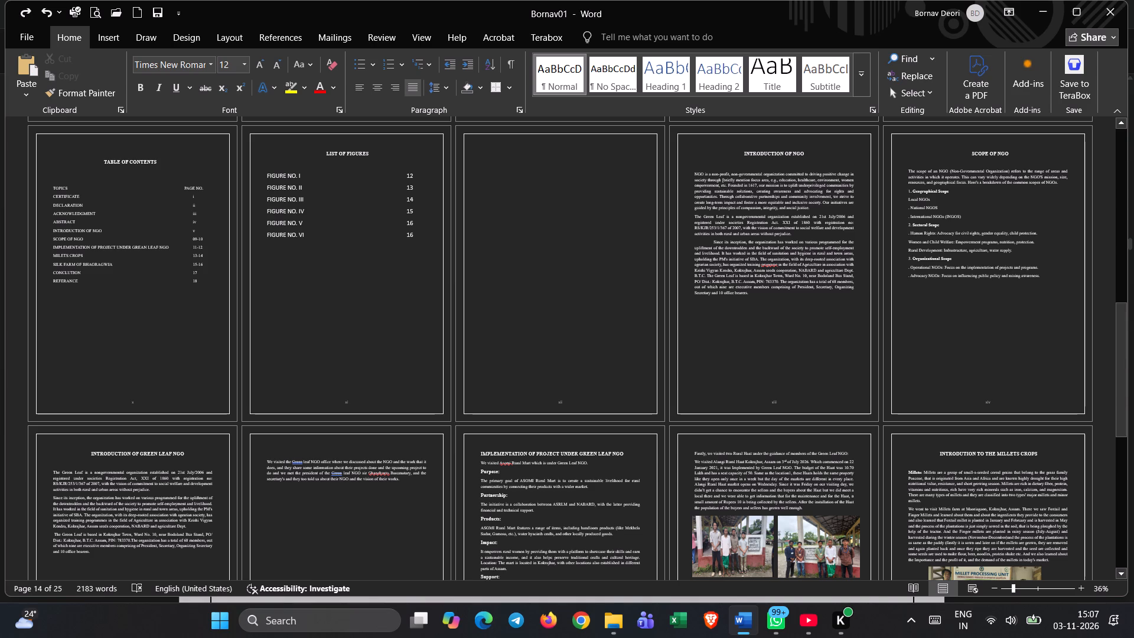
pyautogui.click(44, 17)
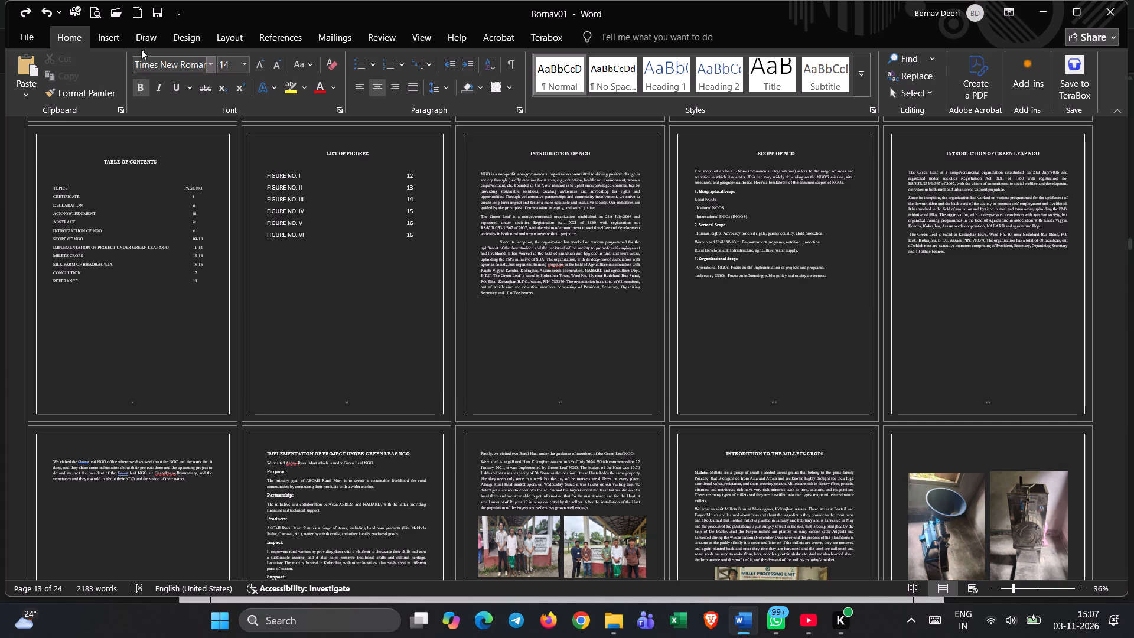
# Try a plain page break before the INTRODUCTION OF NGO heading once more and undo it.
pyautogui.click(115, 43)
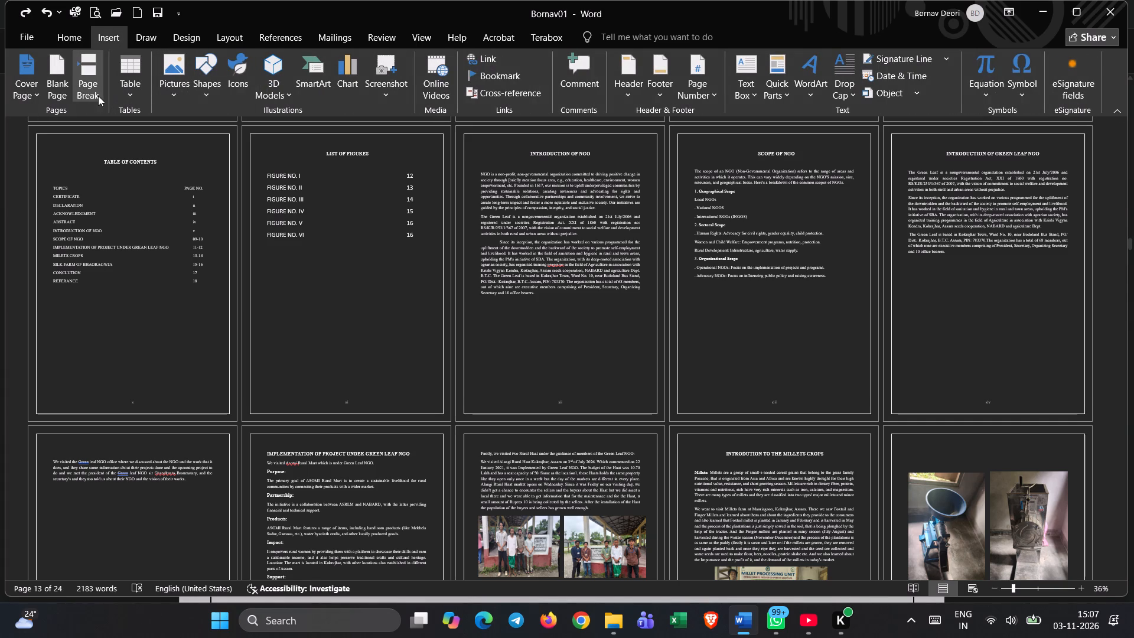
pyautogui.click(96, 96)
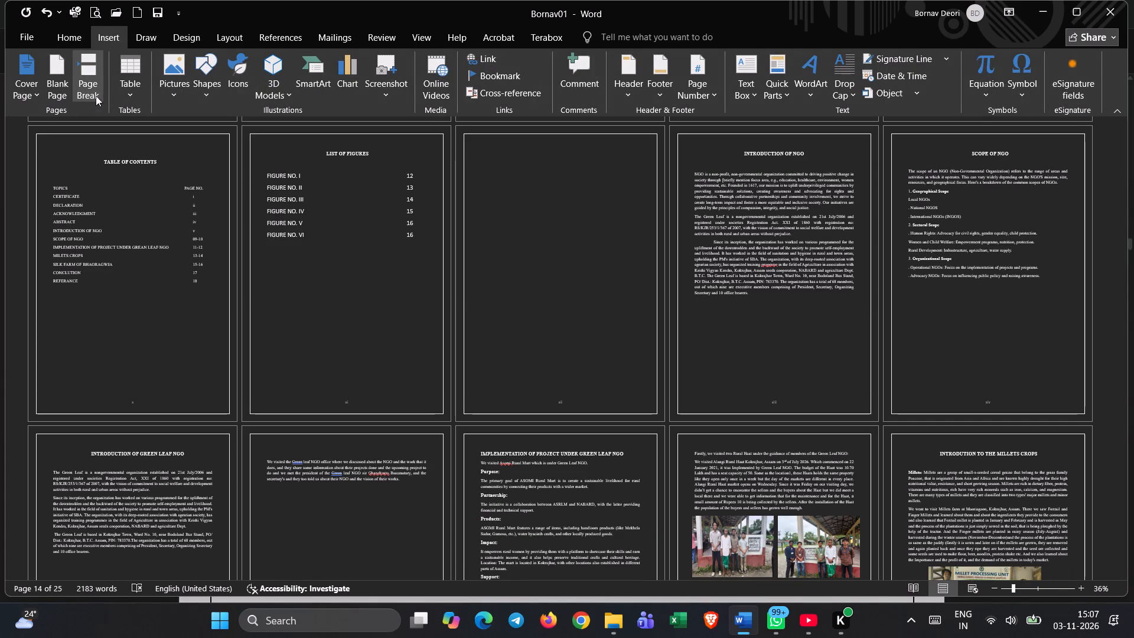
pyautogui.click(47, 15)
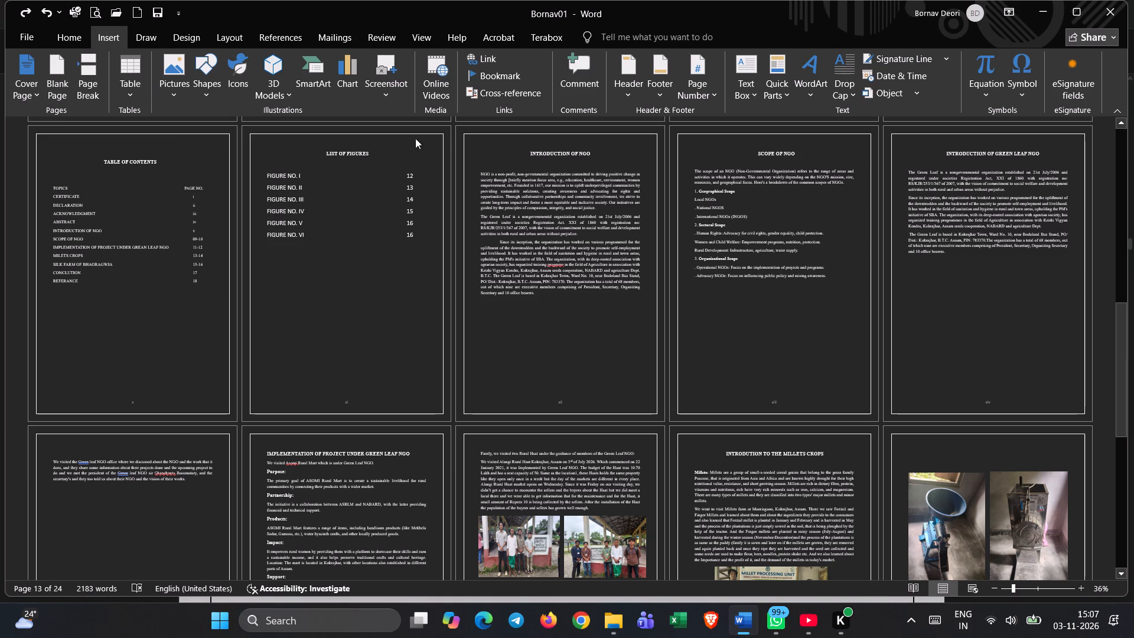
# Insert a Next Page section break before the INTRODUCTION OF NGO heading.
pyautogui.click(525, 157)
pyautogui.click(224, 33)
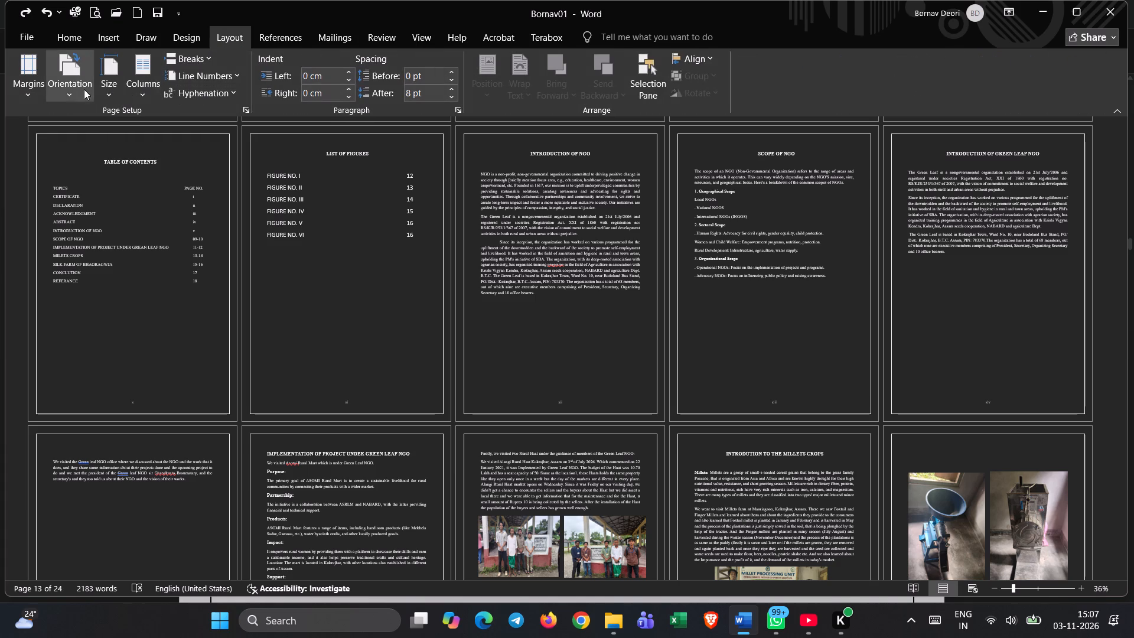
pyautogui.click(204, 55)
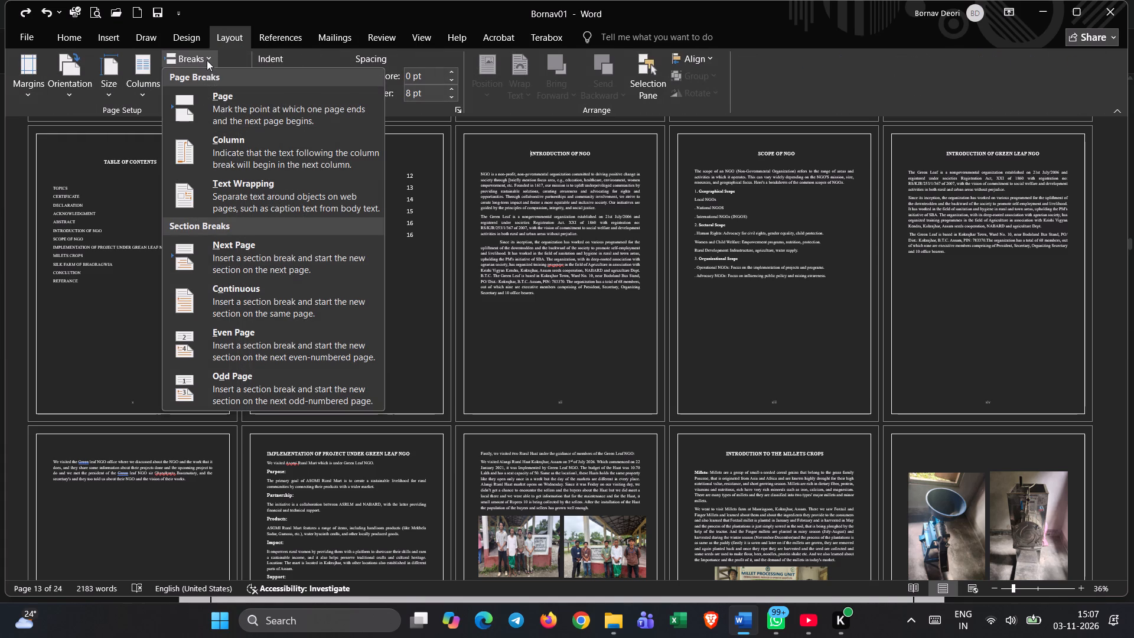
pyautogui.click(199, 255)
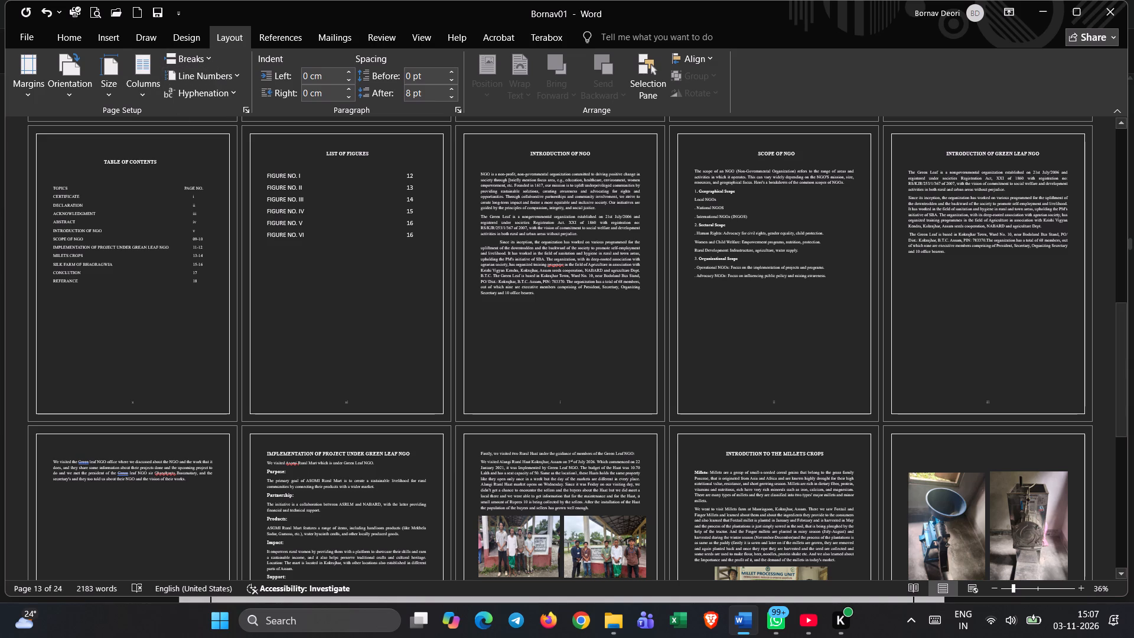
# From the INTRODUCTION OF NGO page's footer, set the section's page number format to 1, 2, 3 and leave footer editing.
pyautogui.doubleClick(536, 399)
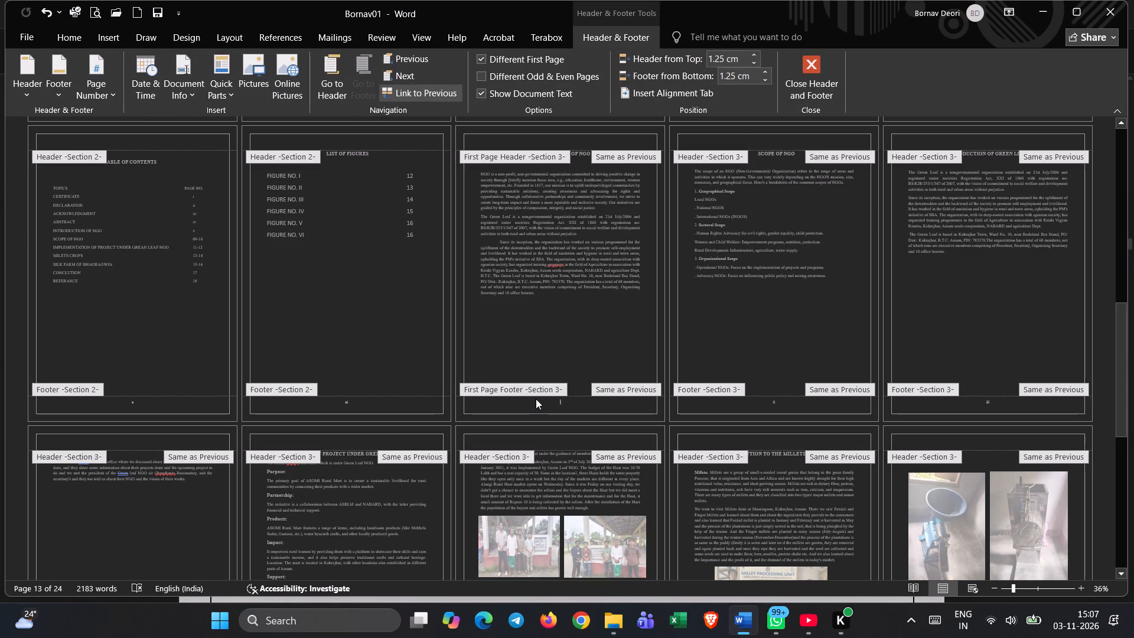
pyautogui.scroll(2, 550, 395)
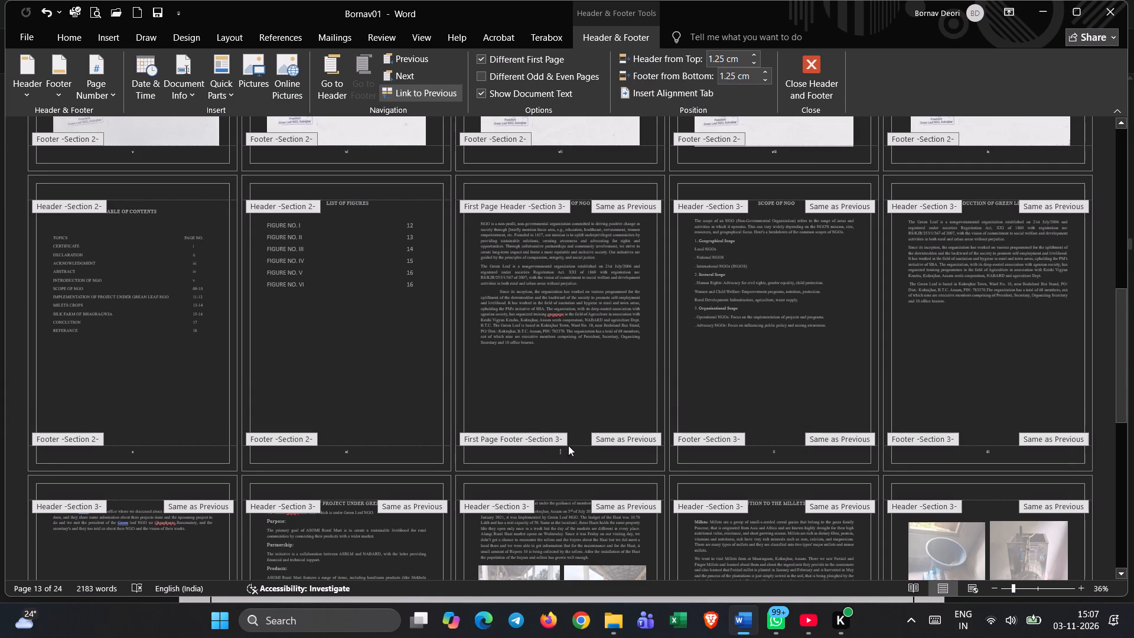
pyautogui.click(105, 93)
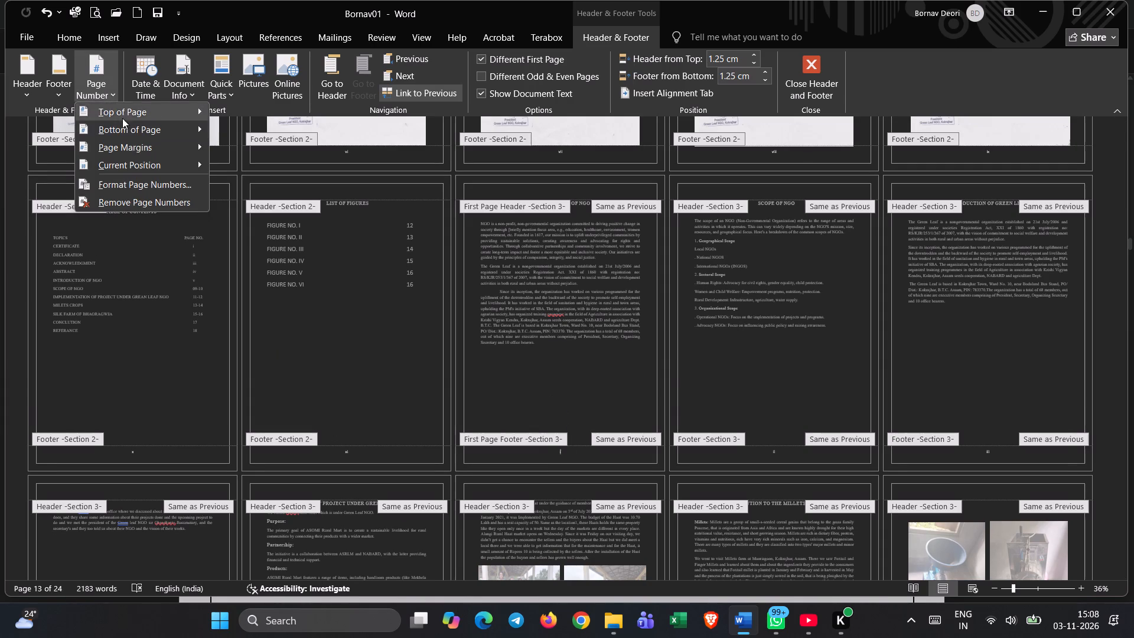
pyautogui.click(149, 186)
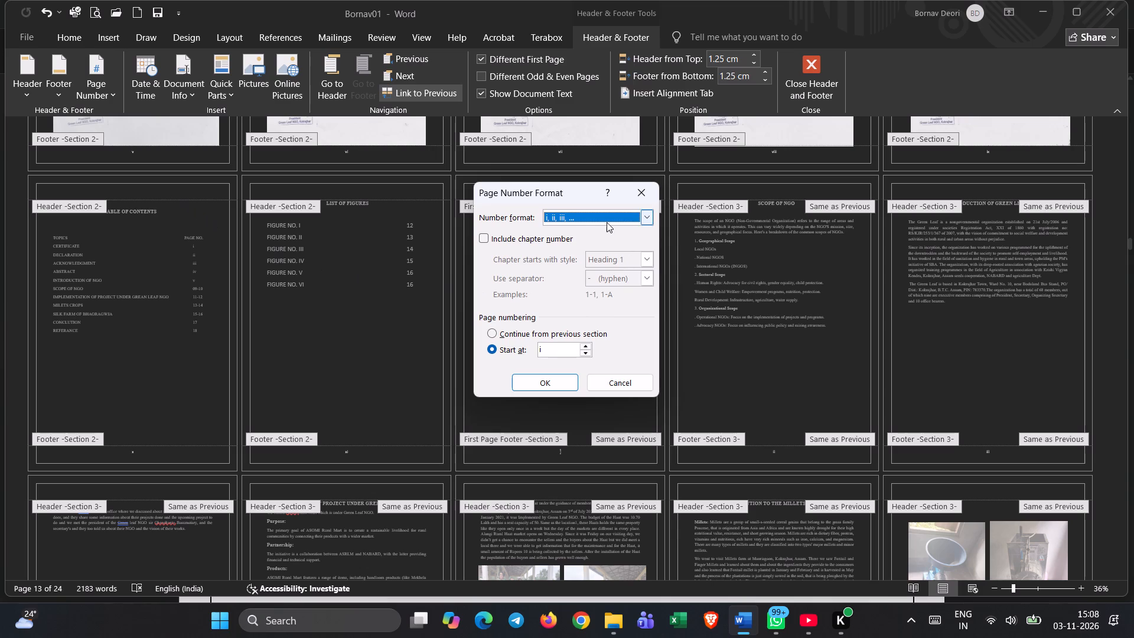
pyautogui.click(605, 214)
pyautogui.click(576, 230)
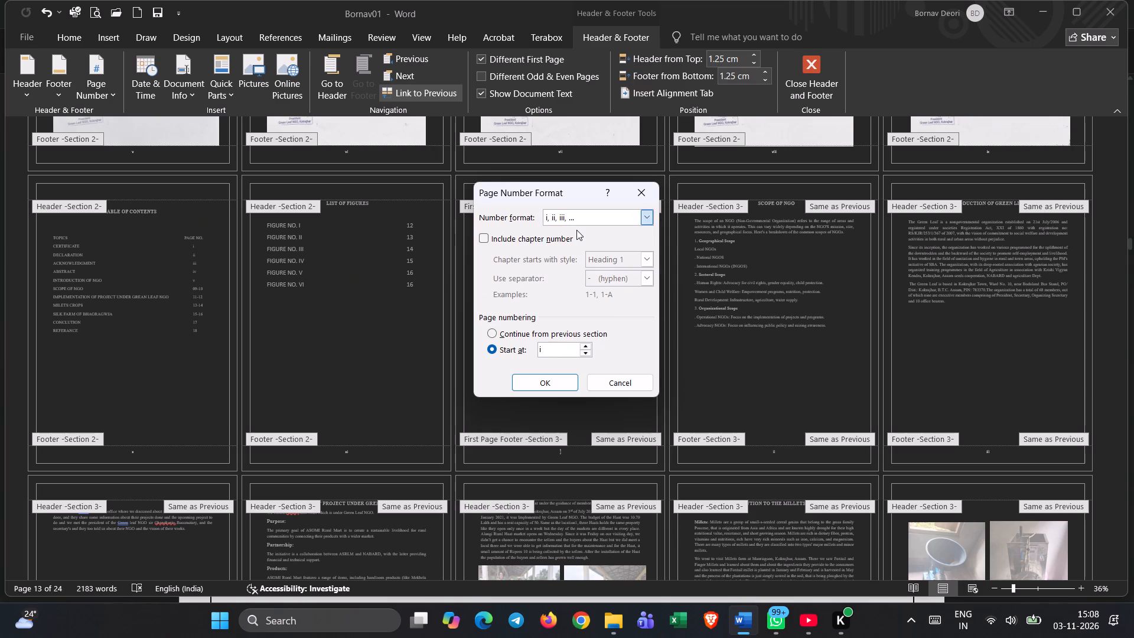
pyautogui.click(545, 381)
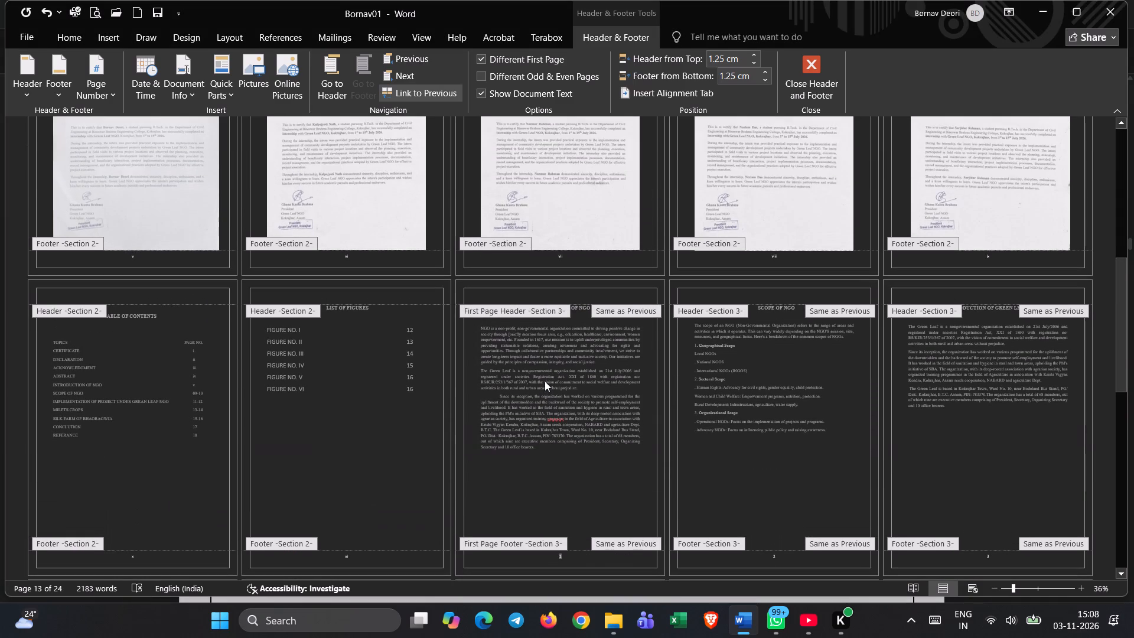
pyautogui.scroll(-3, 545, 381)
pyautogui.doubleClick(549, 406)
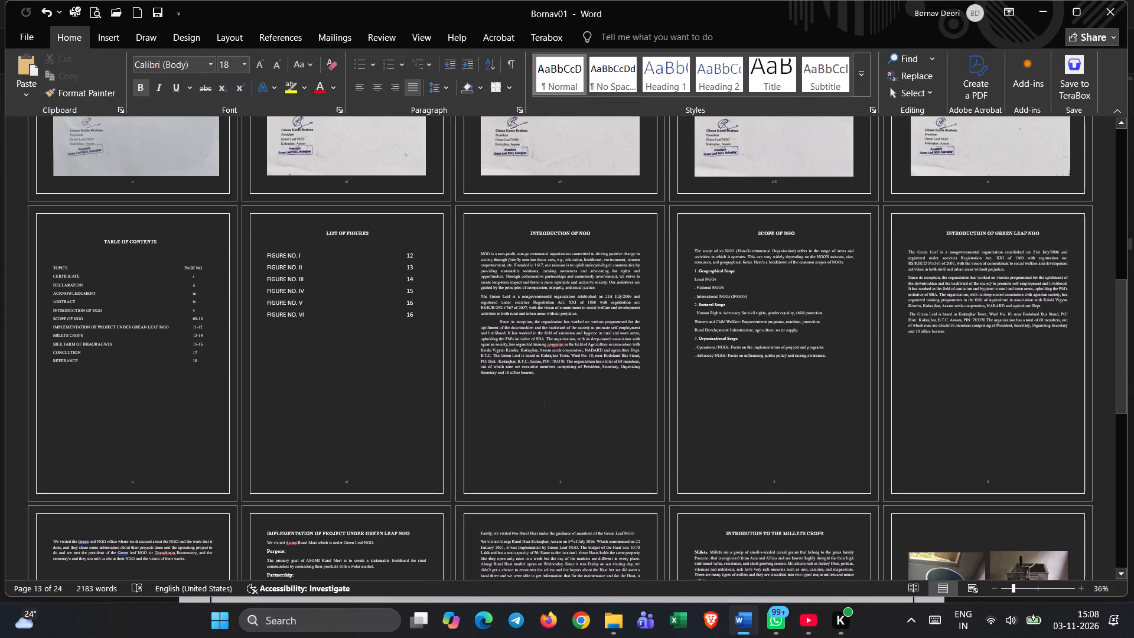
# Ignore all spelling flags for the word "programe" on the INTRODUCTION OF NGO page.
pyautogui.click(1035, 591)
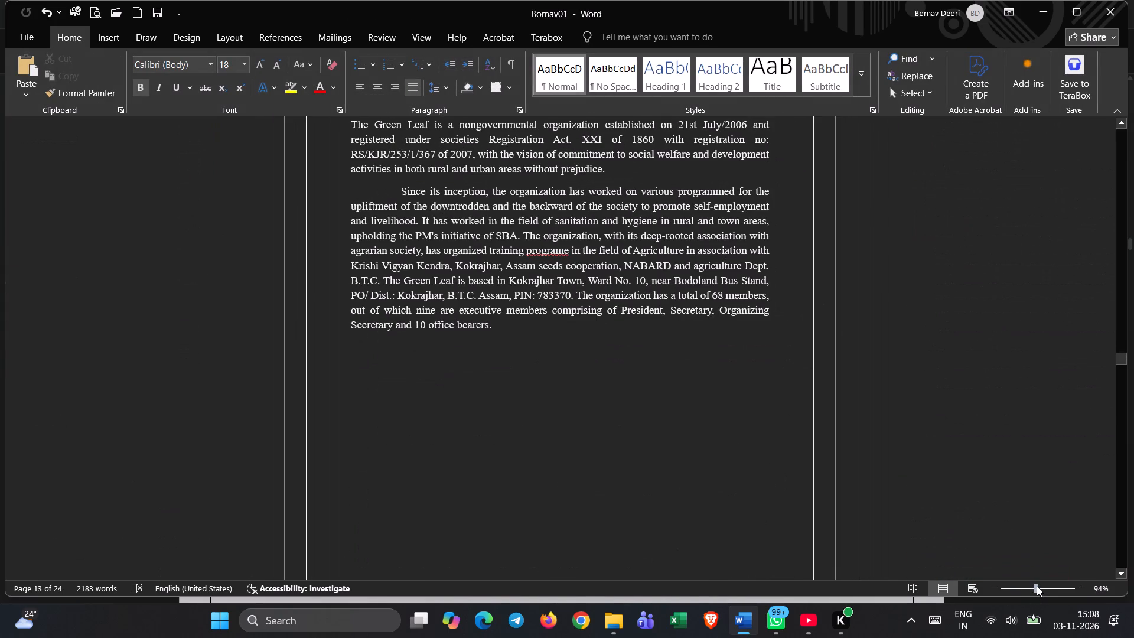
pyautogui.rightClick(535, 250)
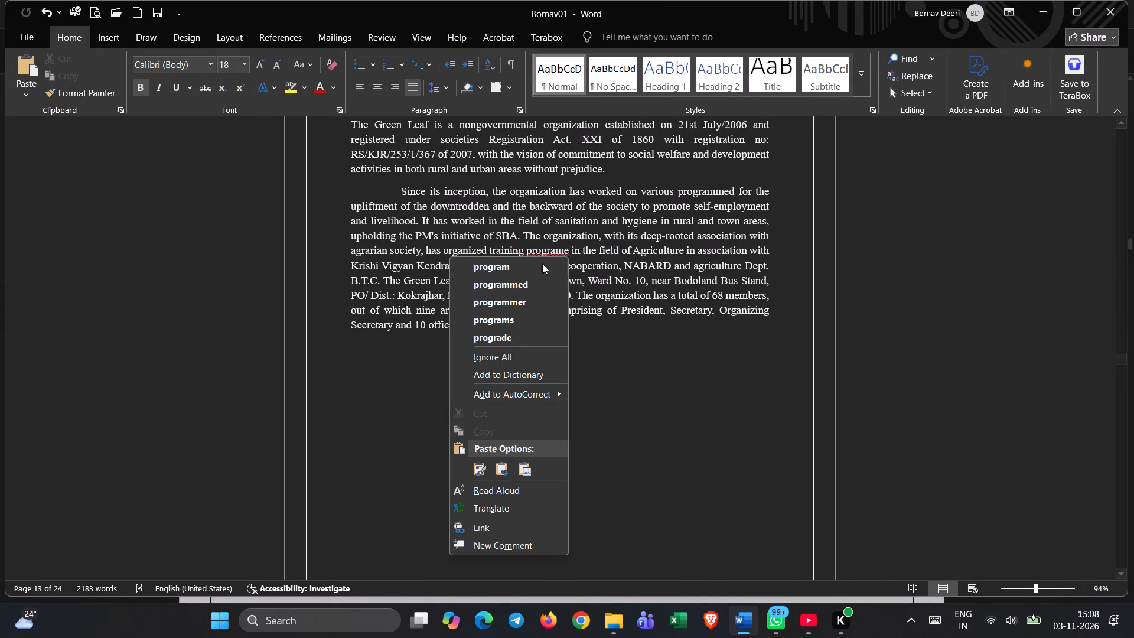
pyautogui.click(525, 355)
# Examine the page numbers and layout from INTRODUCTION OF NGO through to the IMPLEMENTATION OF PROJECT UNDER GREEN LEAF NGO page.
pyautogui.scroll(4, 557, 343)
pyautogui.scroll(-3, 558, 343)
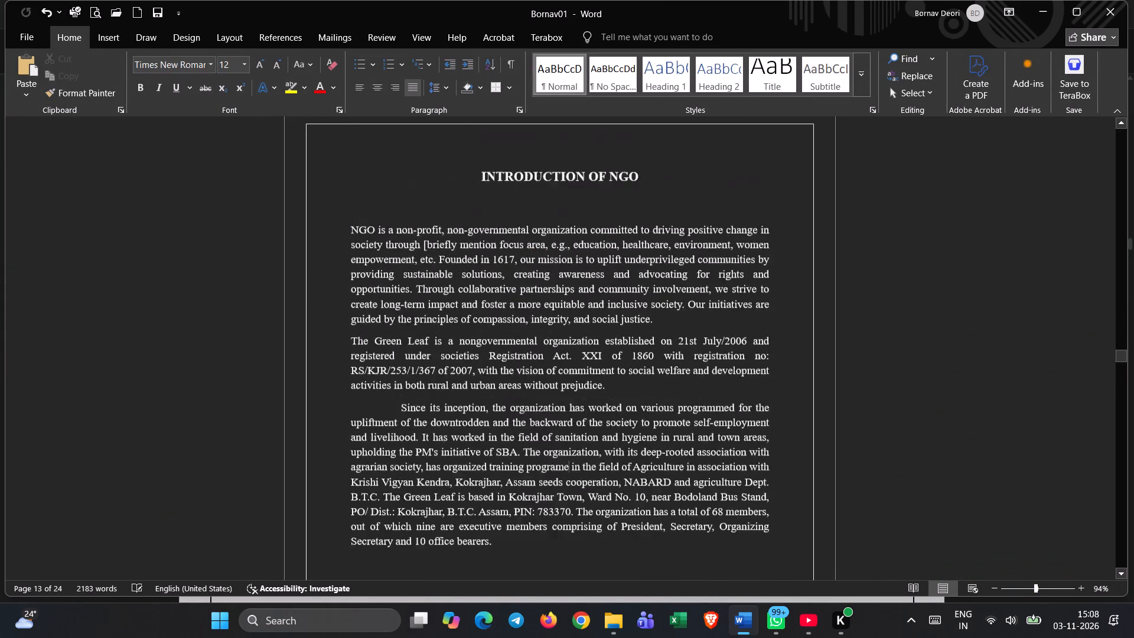
pyautogui.scroll(-10, 562, 344)
pyautogui.scroll(3, 567, 347)
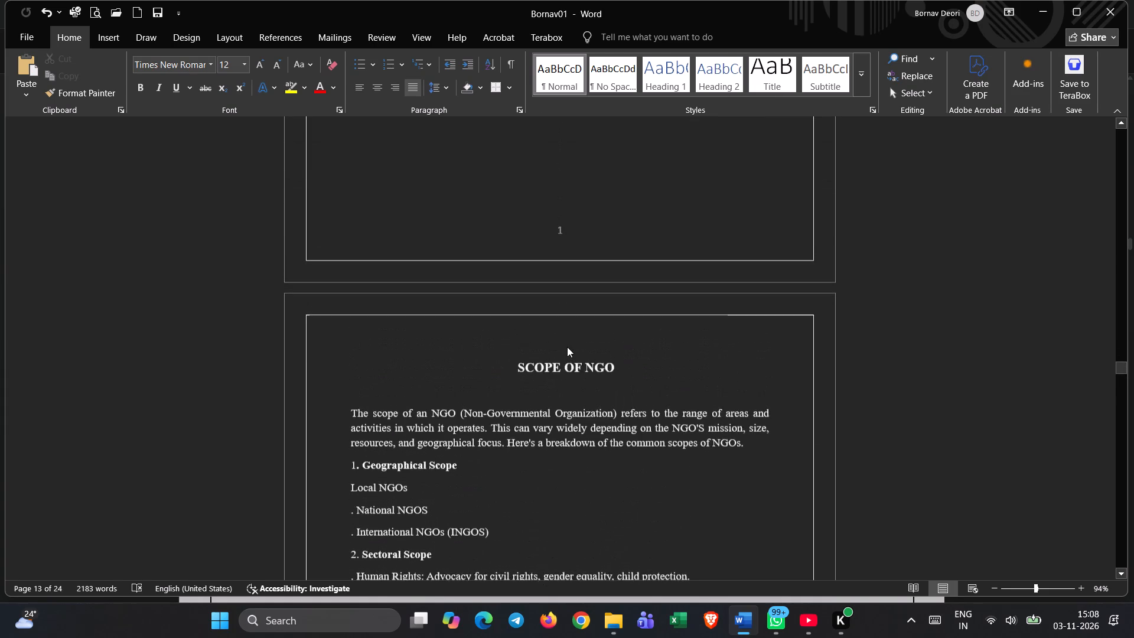
pyautogui.scroll(-15, 567, 347)
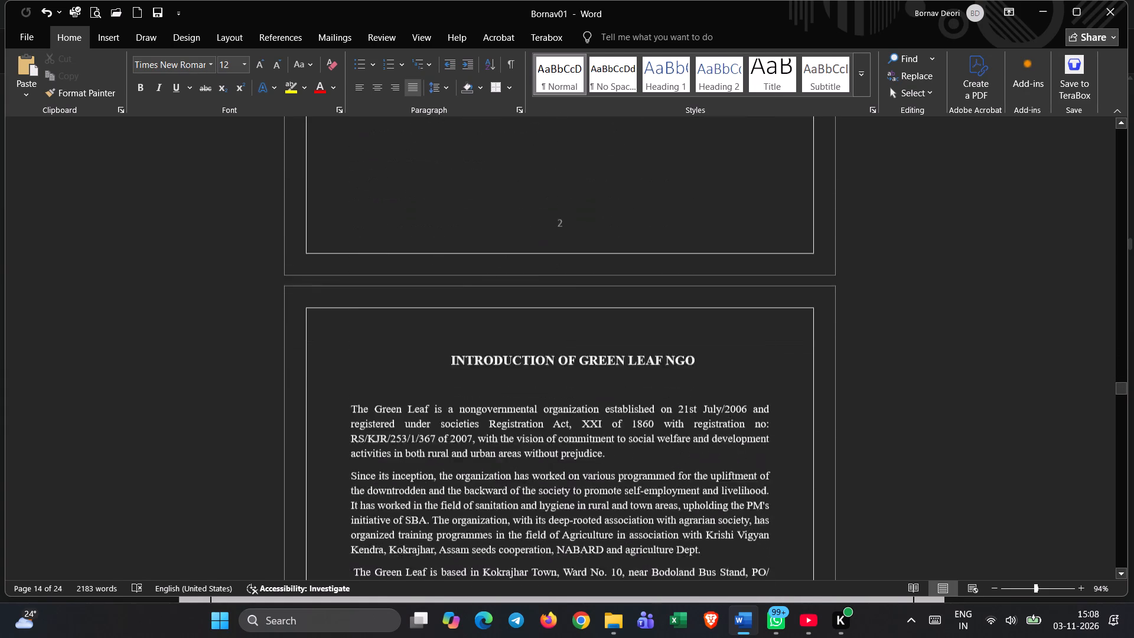
pyautogui.scroll(-14, 567, 349)
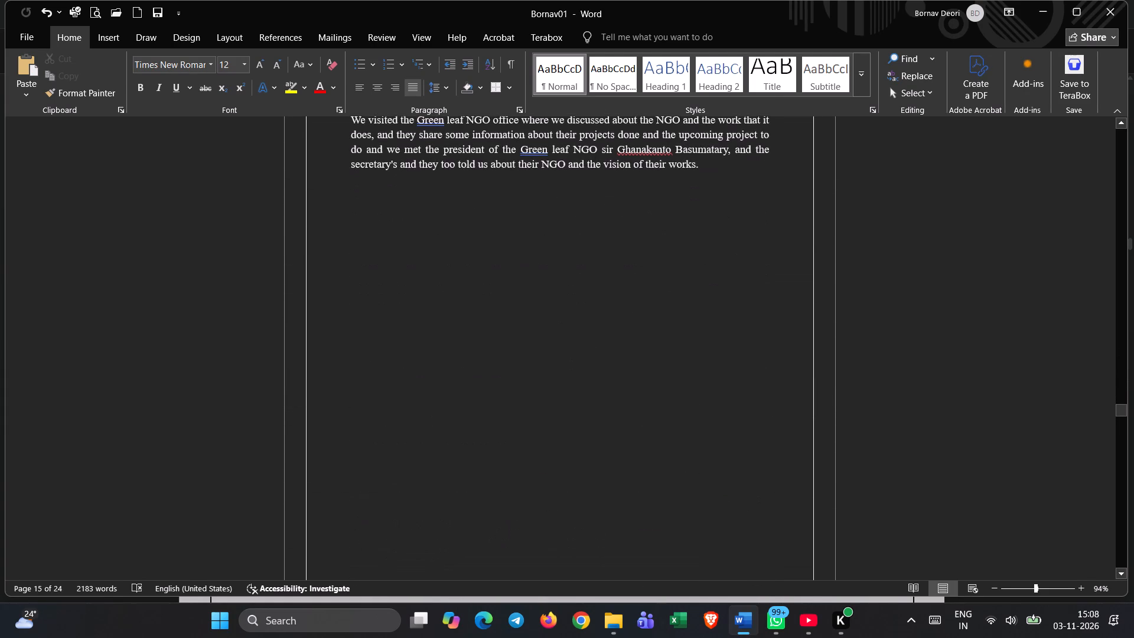
pyautogui.scroll(2, 567, 349)
pyautogui.scroll(-4, 569, 349)
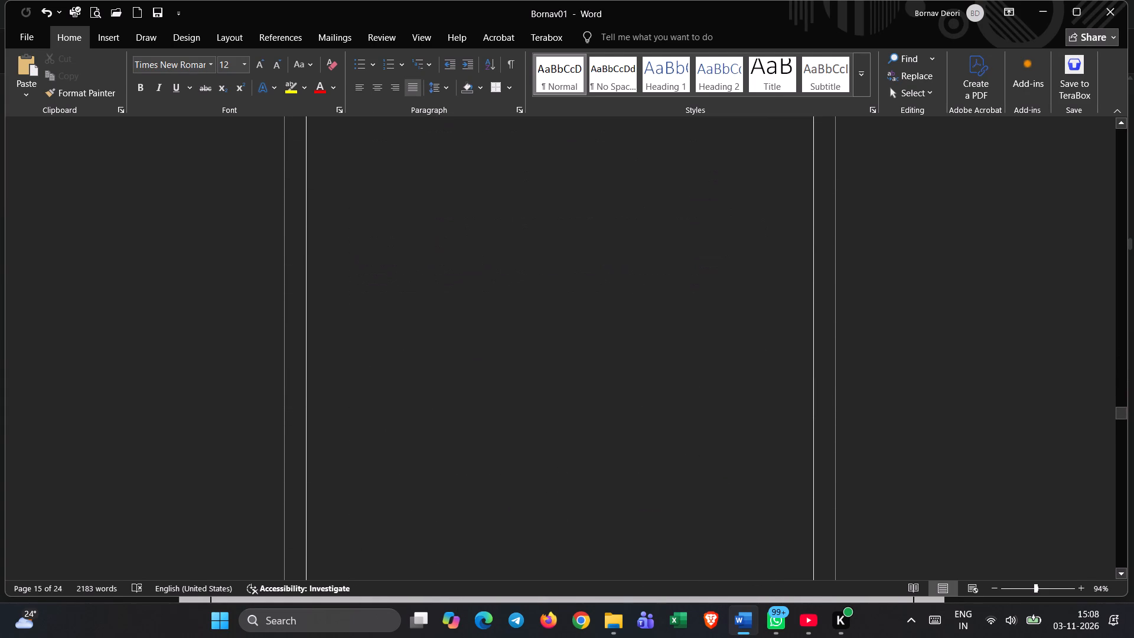
pyautogui.scroll(-8, 570, 351)
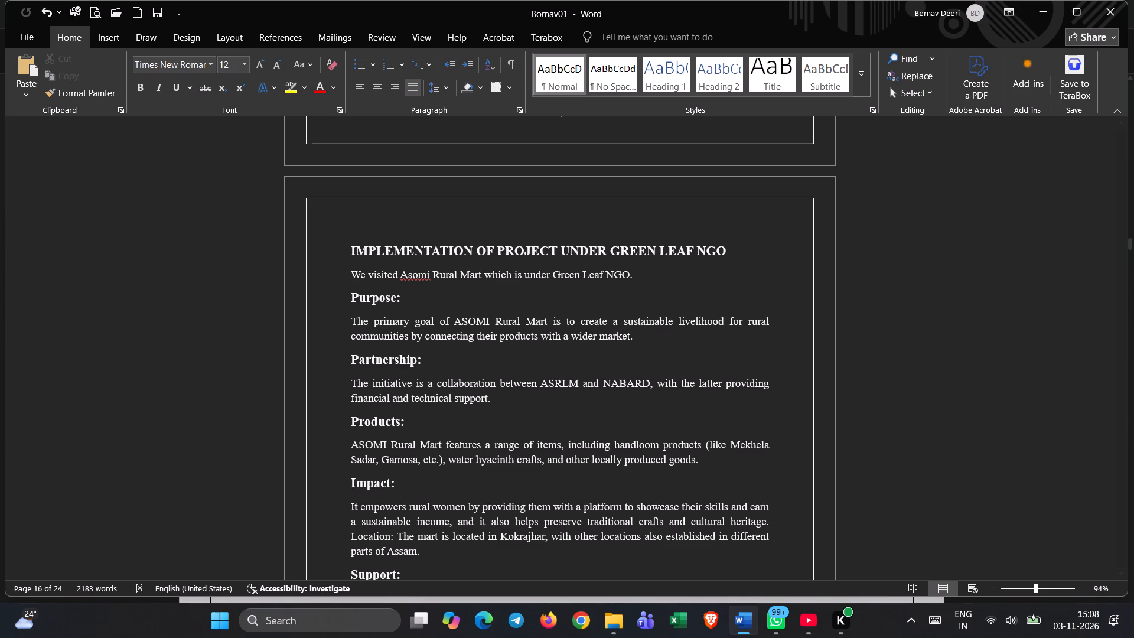
# Examine the IMPLEMENTATION OF PROJECT page with its Rural Haat paragraph and the following Alangi Rural Haat page with photos.
pyautogui.scroll(-4, 574, 367)
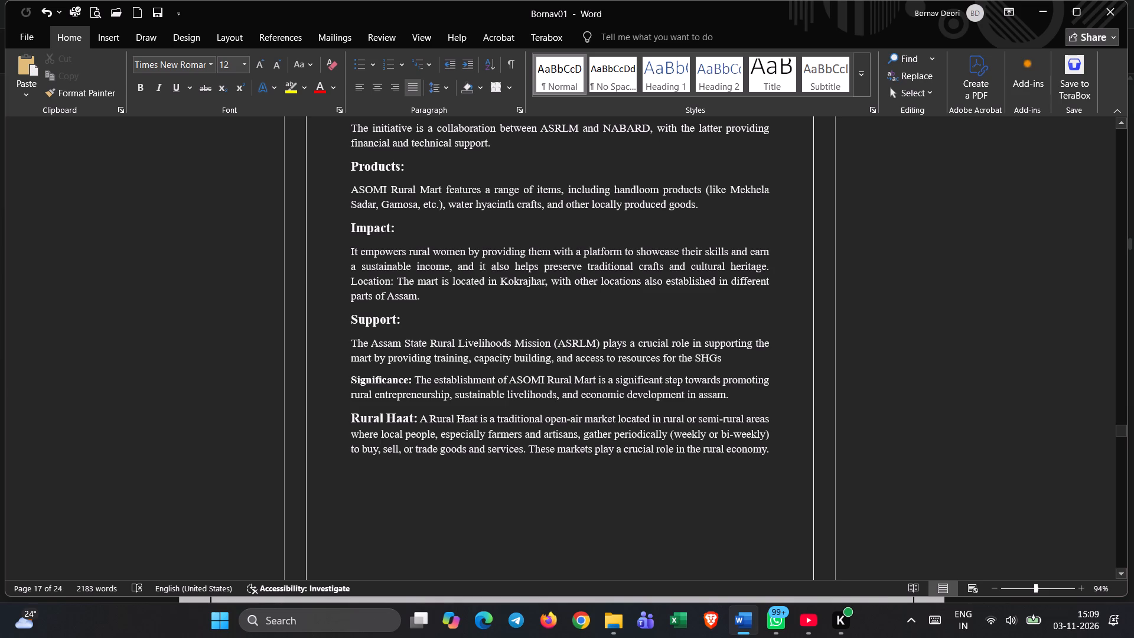
pyautogui.scroll(-11, 593, 360)
pyautogui.scroll(2, 571, 382)
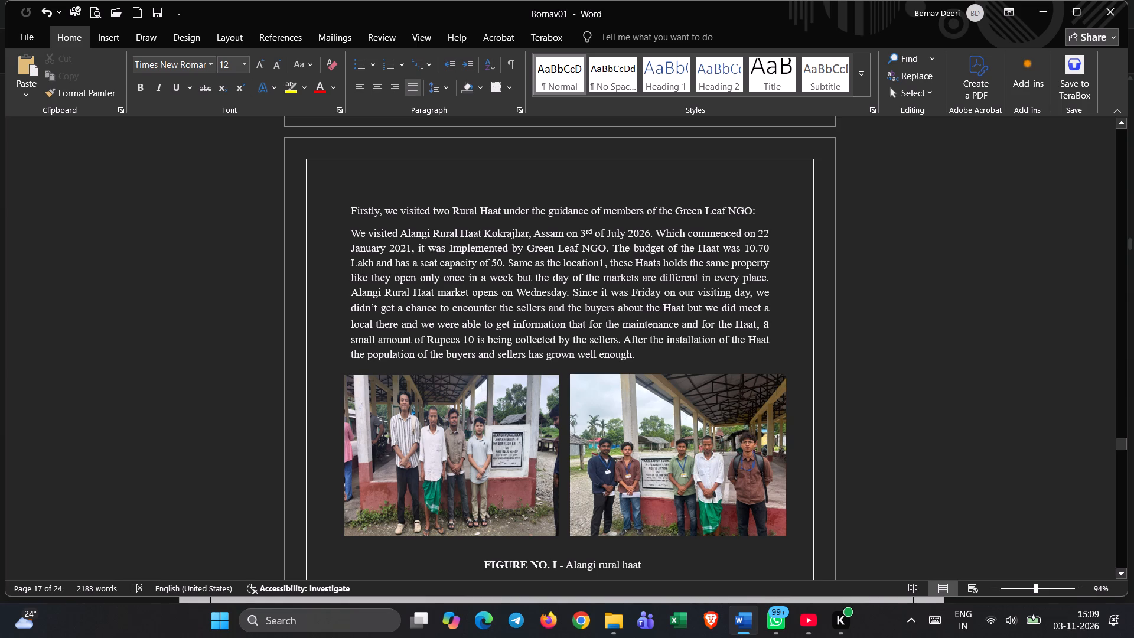
pyautogui.scroll(-1, 521, 282)
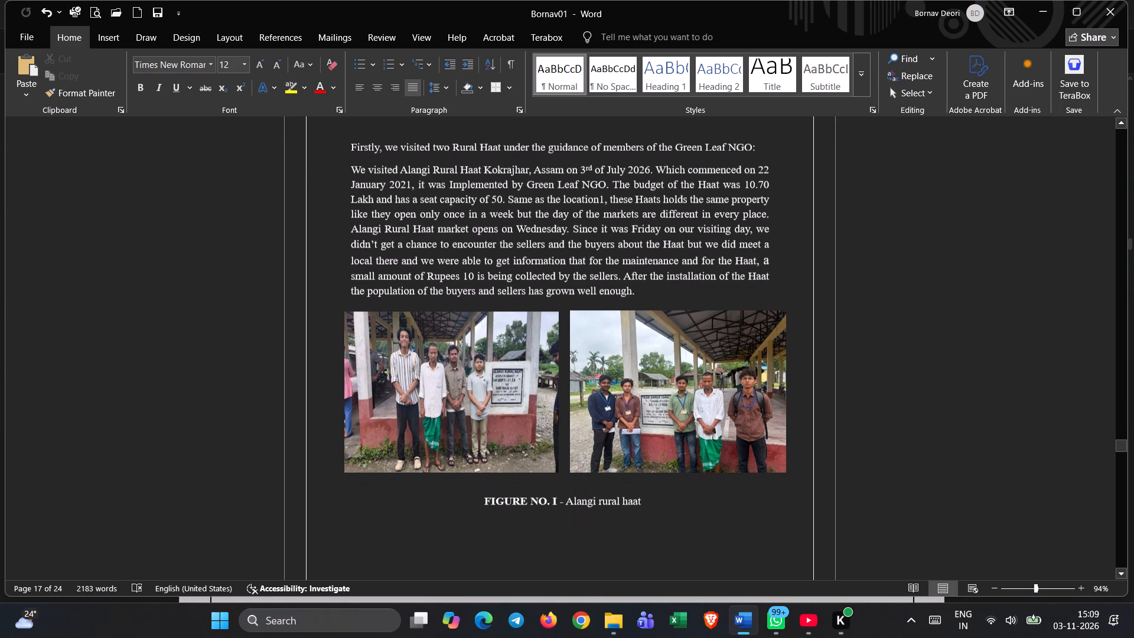
pyautogui.scroll(1, 522, 282)
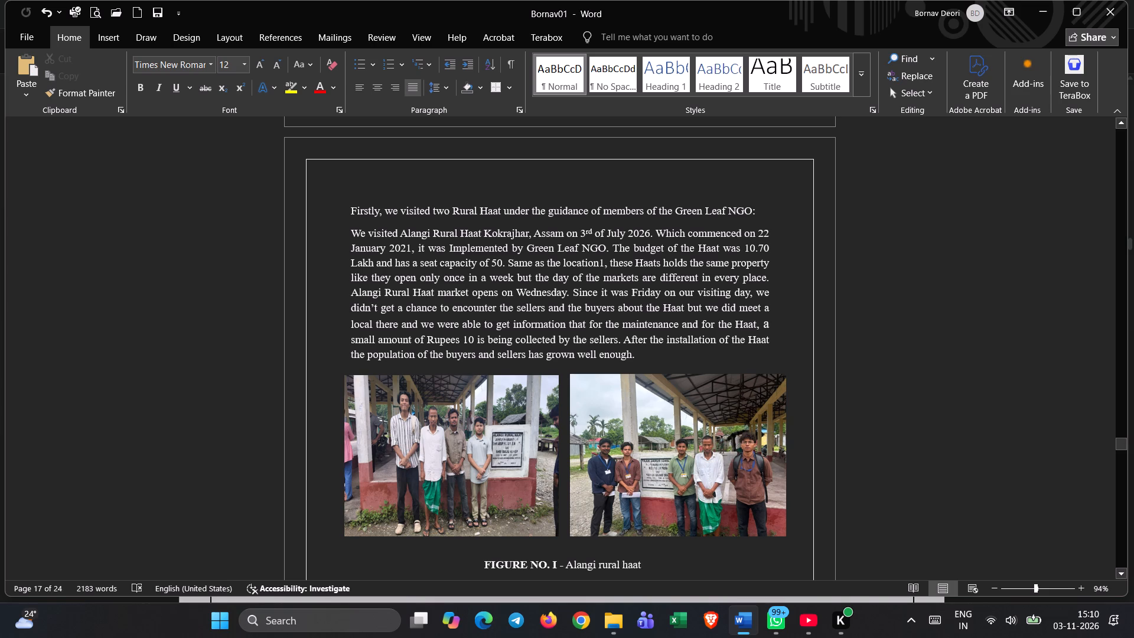
pyautogui.scroll(3, 509, 421)
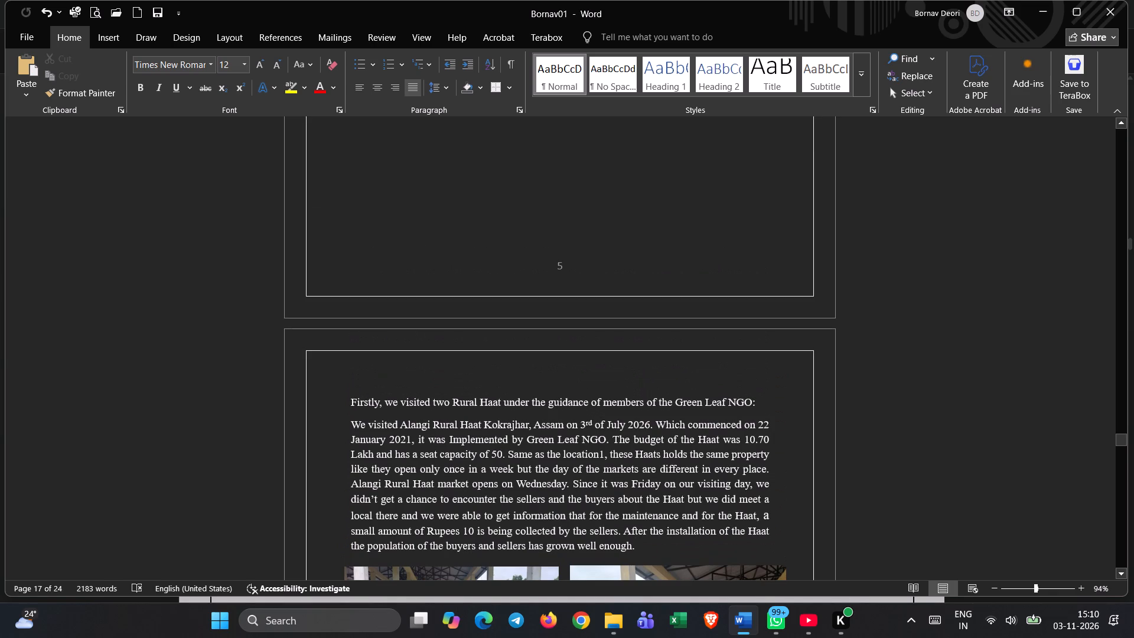
pyautogui.scroll(10, 509, 421)
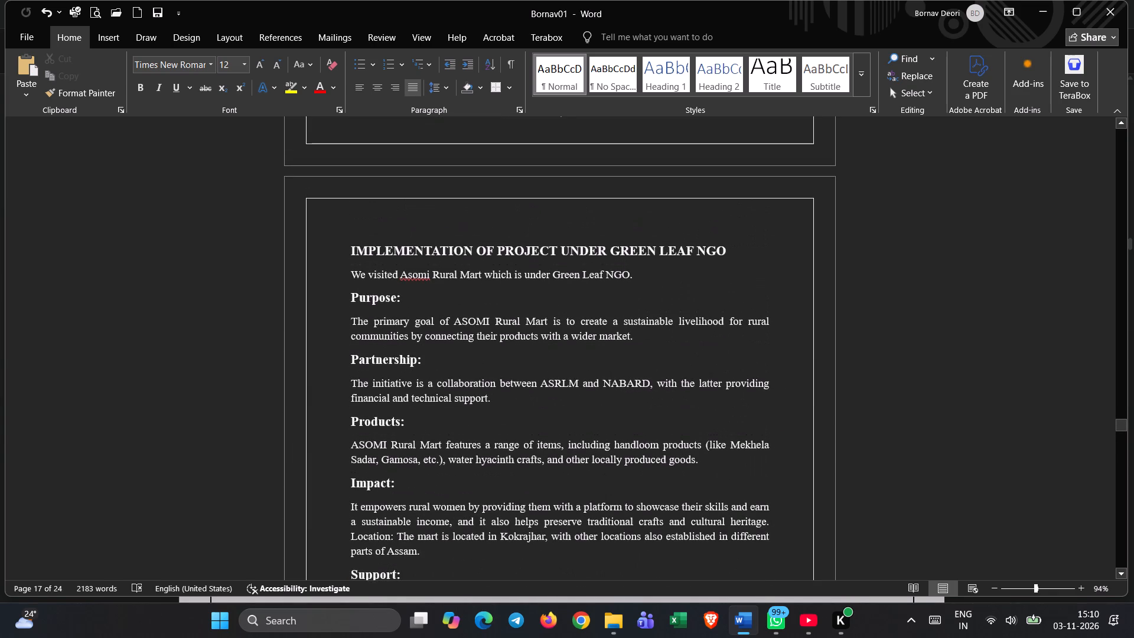
pyautogui.scroll(-2, 508, 417)
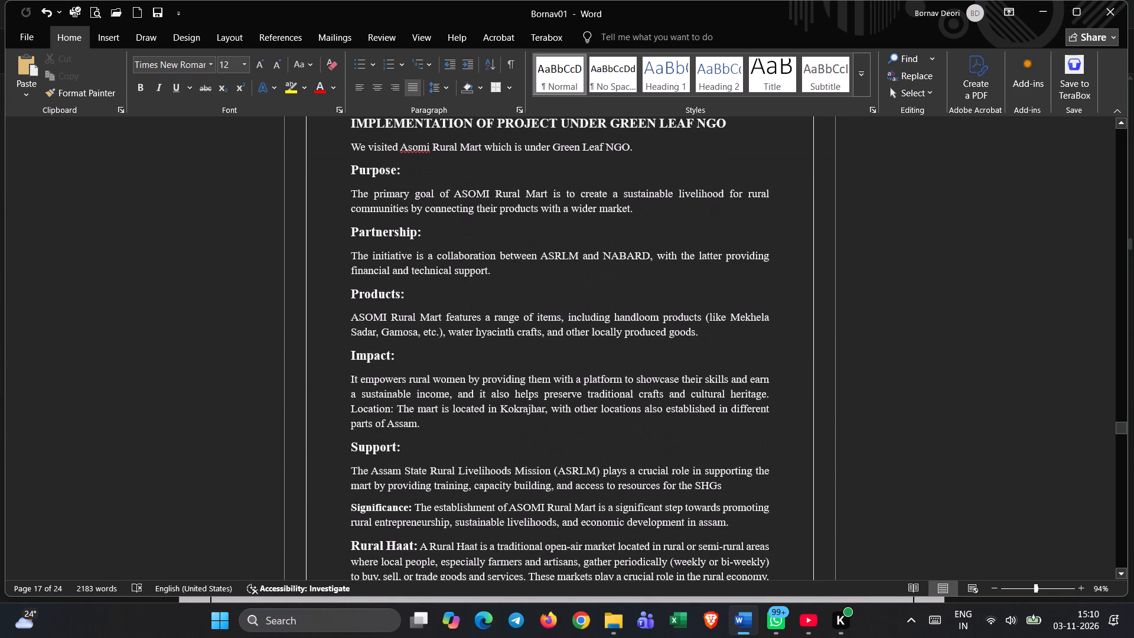
pyautogui.scroll(-1, 507, 416)
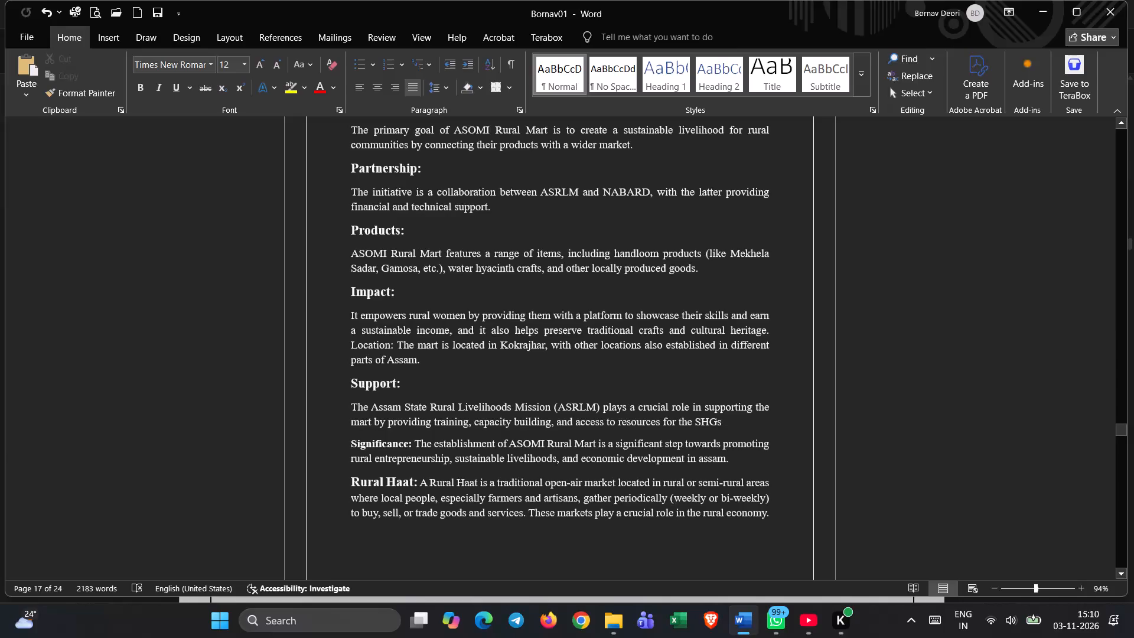
pyautogui.scroll(-9, 494, 423)
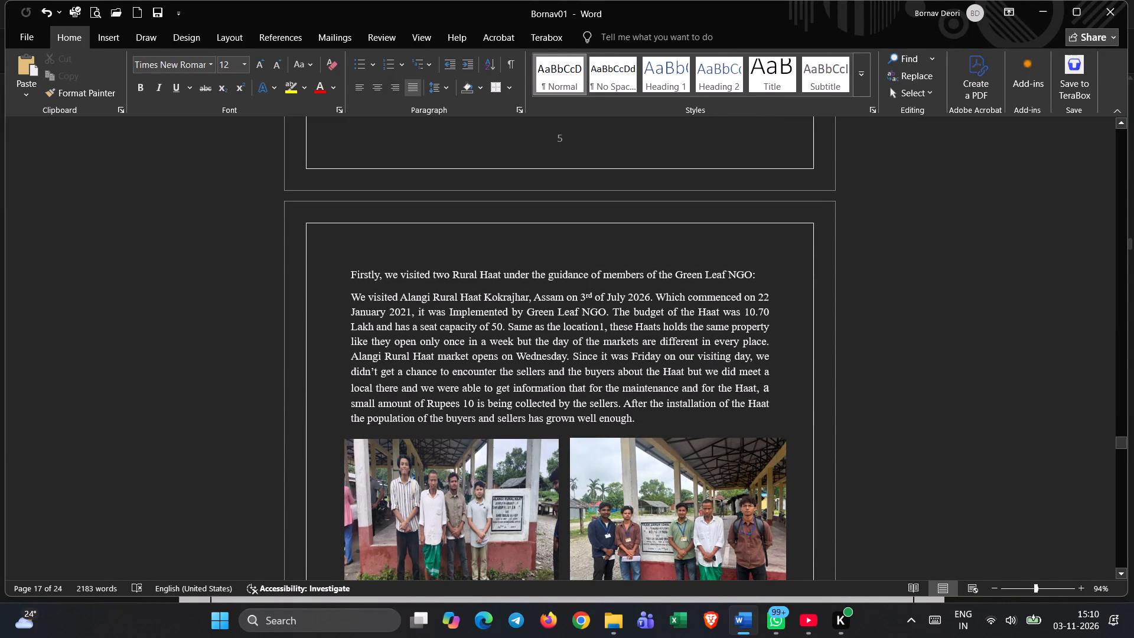
pyautogui.scroll(6, 494, 423)
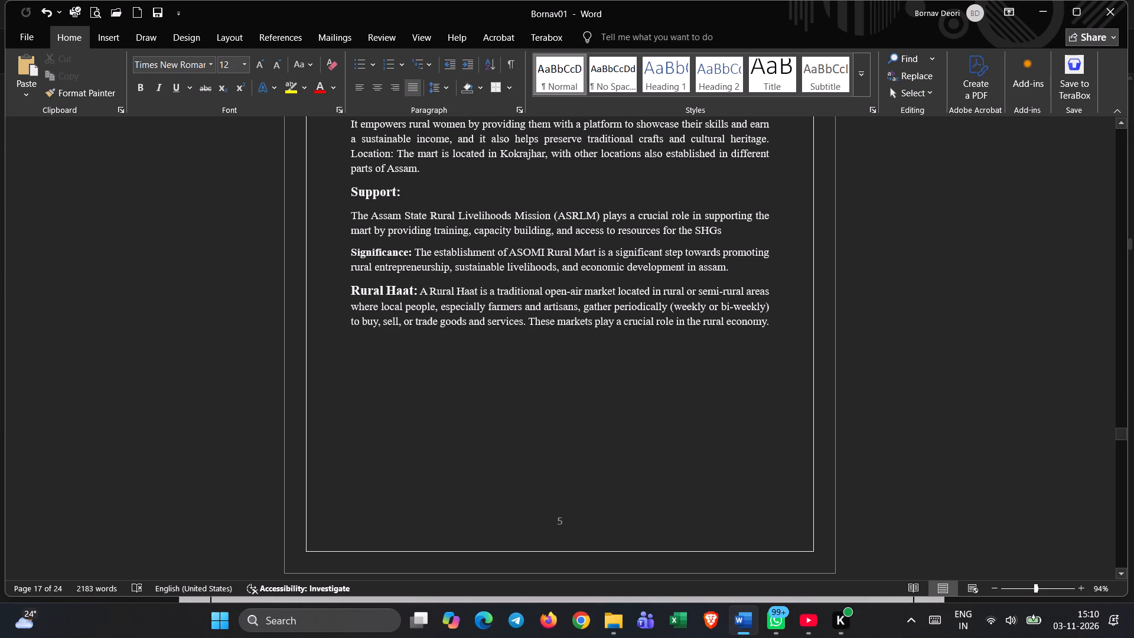
pyautogui.scroll(1, 462, 395)
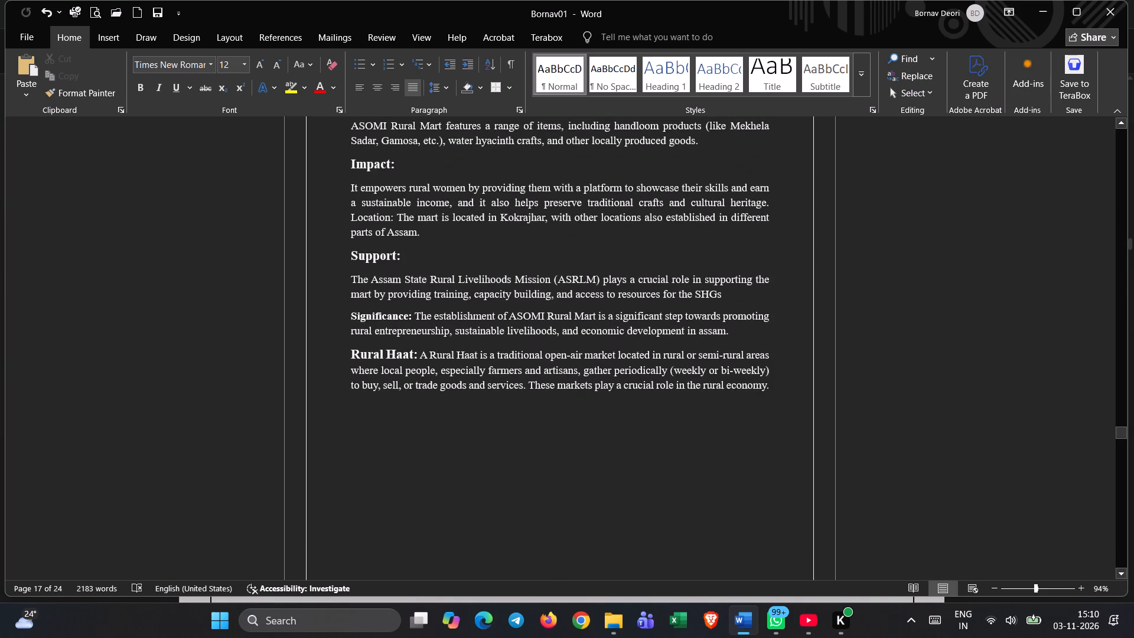
# Delete the blank lines between the Rural Haat paragraph and the line starting "Firstly, we visited two Rural Haat".
pyautogui.click(347, 349)
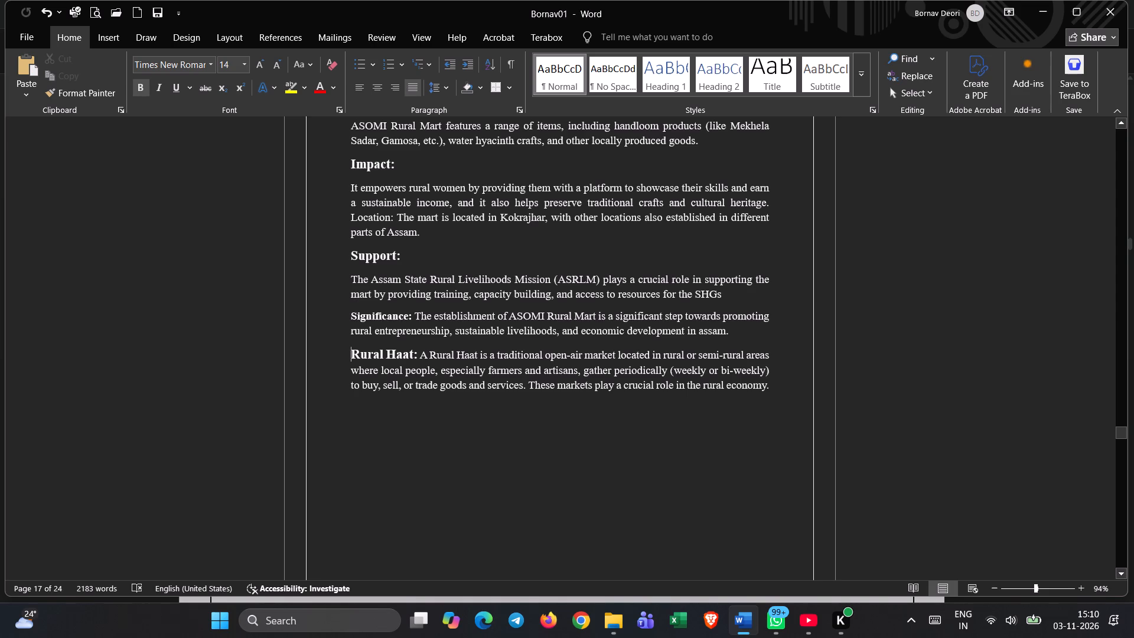
pyautogui.scroll(-5, 365, 411)
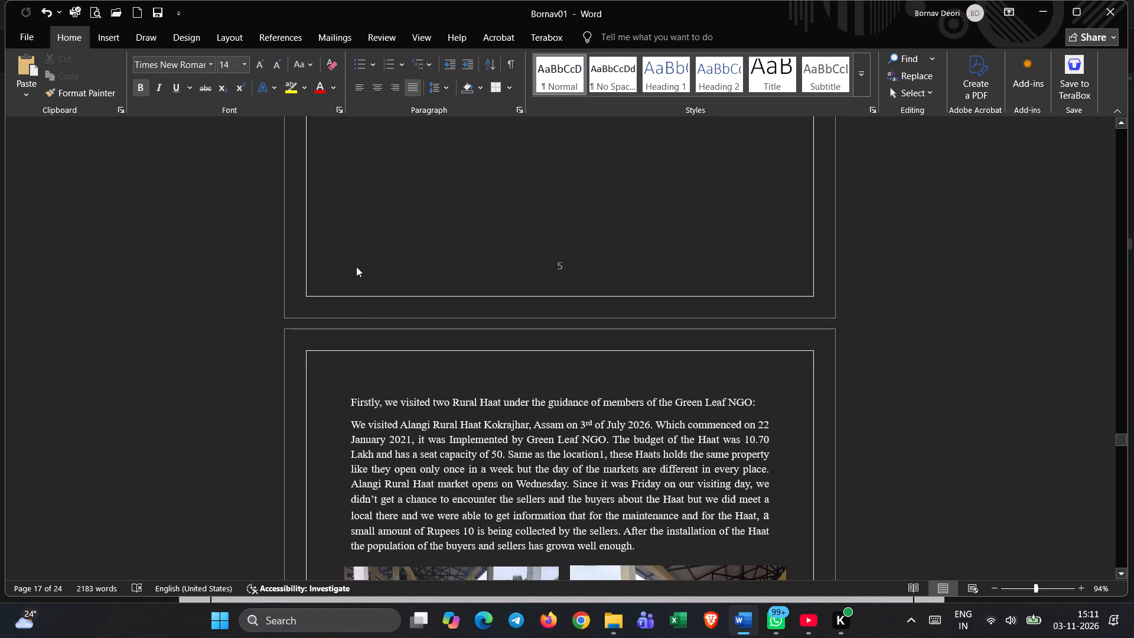
pyautogui.click(370, 246)
pyautogui.press('BackSpace')
pyautogui.press('BackSpace')
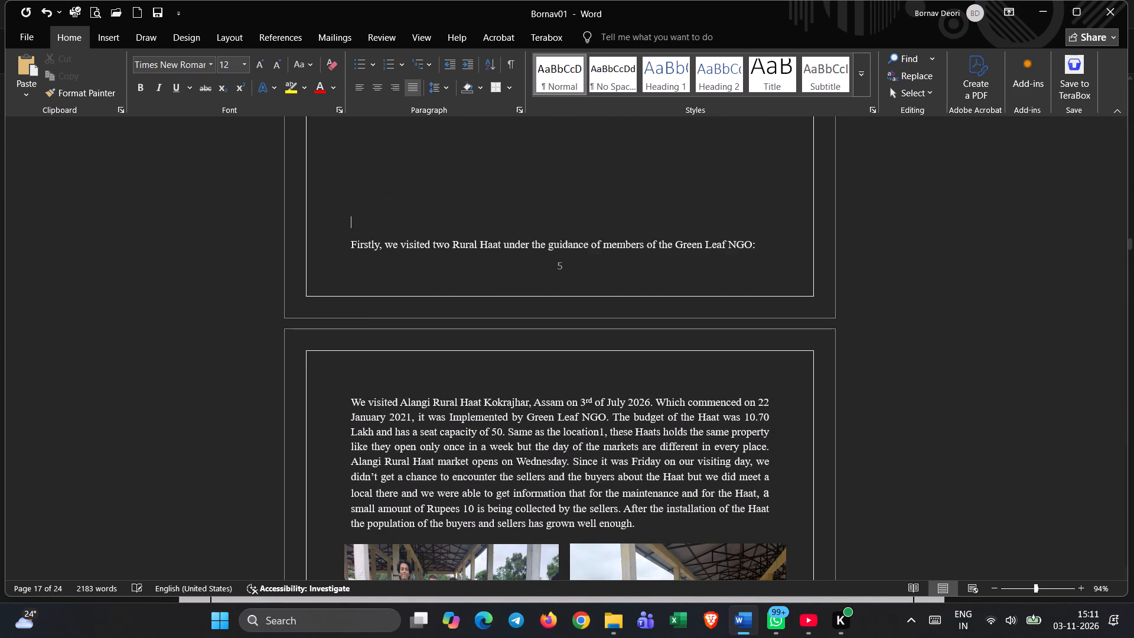
pyautogui.press('BackSpace')
pyautogui.press('BackSpace')
pyautogui.press('BackSpace')
pyautogui.press('BackSpace')
pyautogui.press('BackSpace')
pyautogui.press('BackSpace')
pyautogui.press('BackSpace')
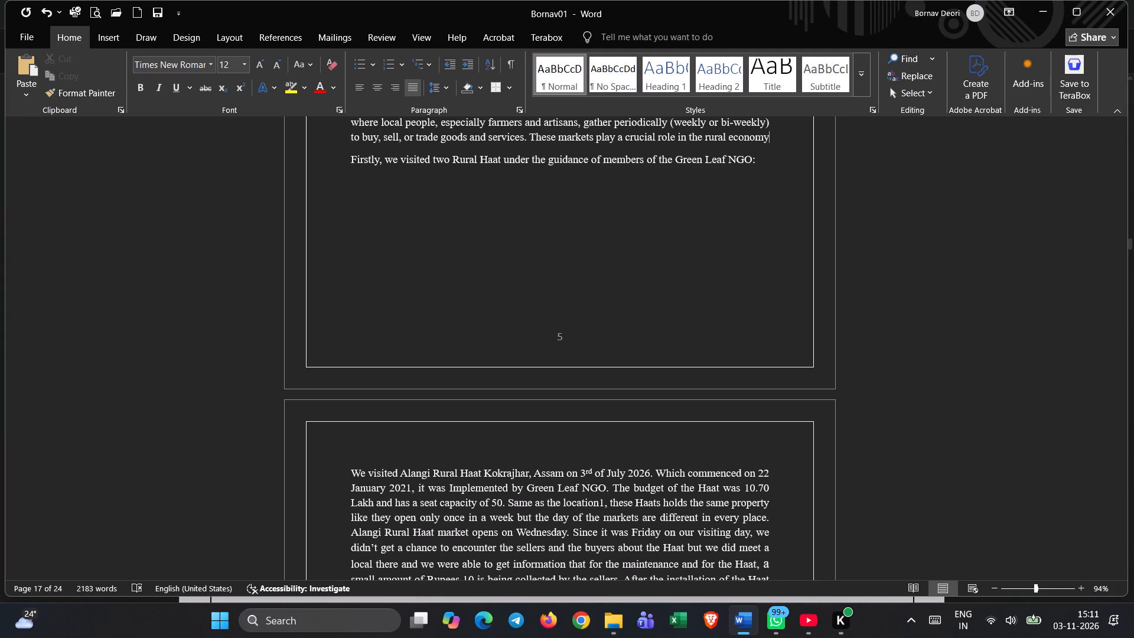
# Insert eight blank lines before the Rural Haat paragraph to move it onto the page with the Alangi Rural Haat text and photos.
pyautogui.scroll(2, 357, 246)
pyautogui.click(348, 235)
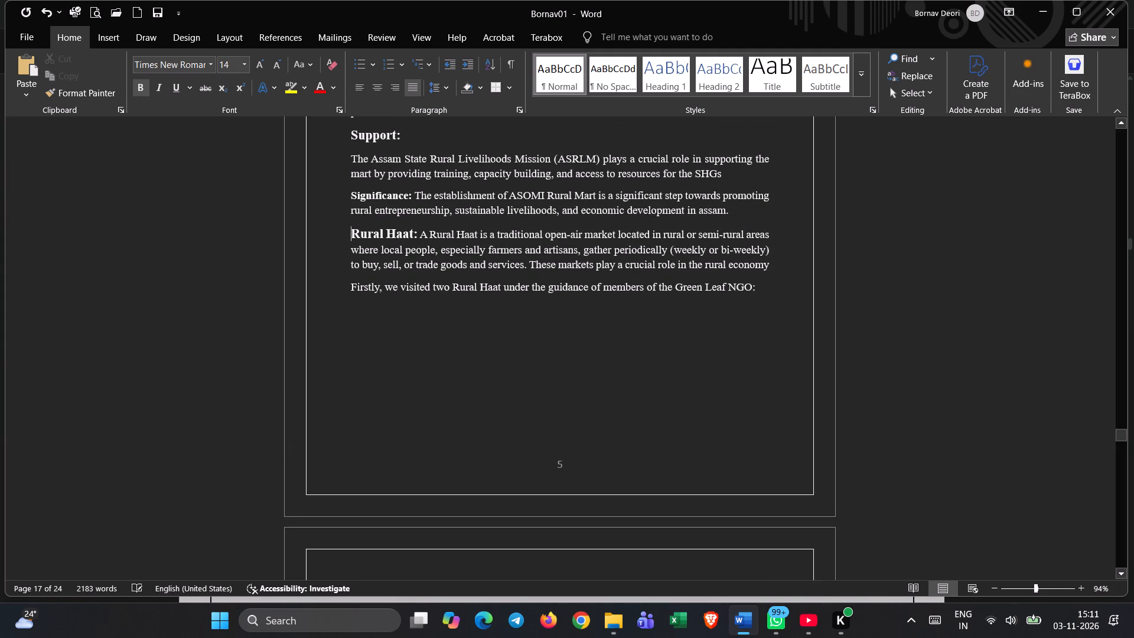
pyautogui.press('Return')
pyautogui.press('Return')
pyautogui.press('Return')
pyautogui.press('Return')
pyautogui.press('Return')
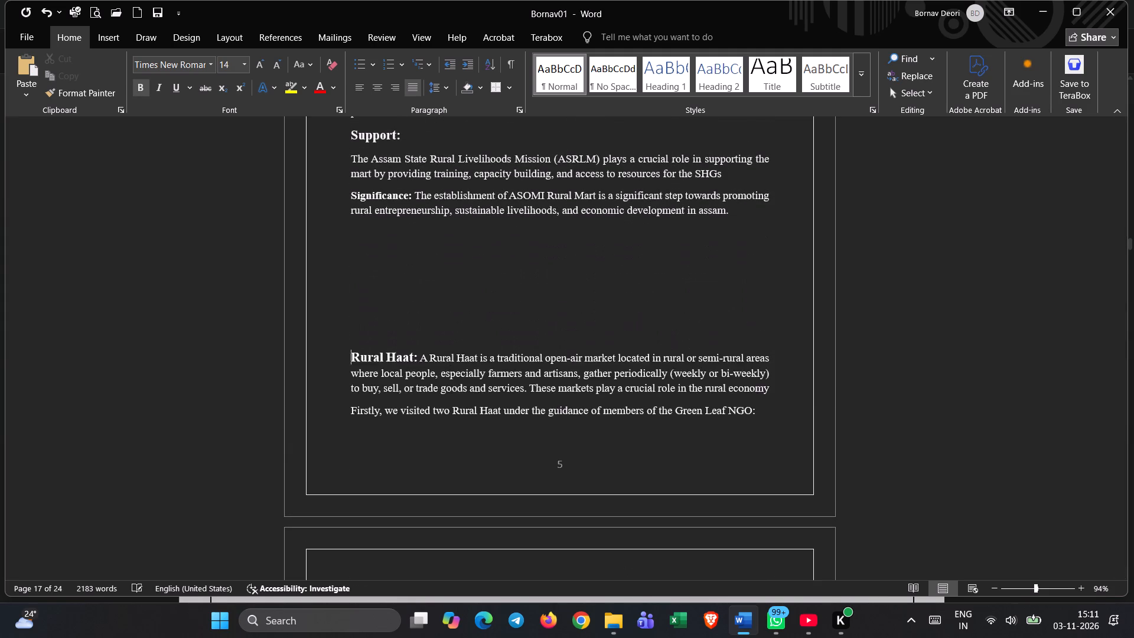
pyautogui.press('Return')
pyautogui.press('Return')
pyautogui.press('Return')
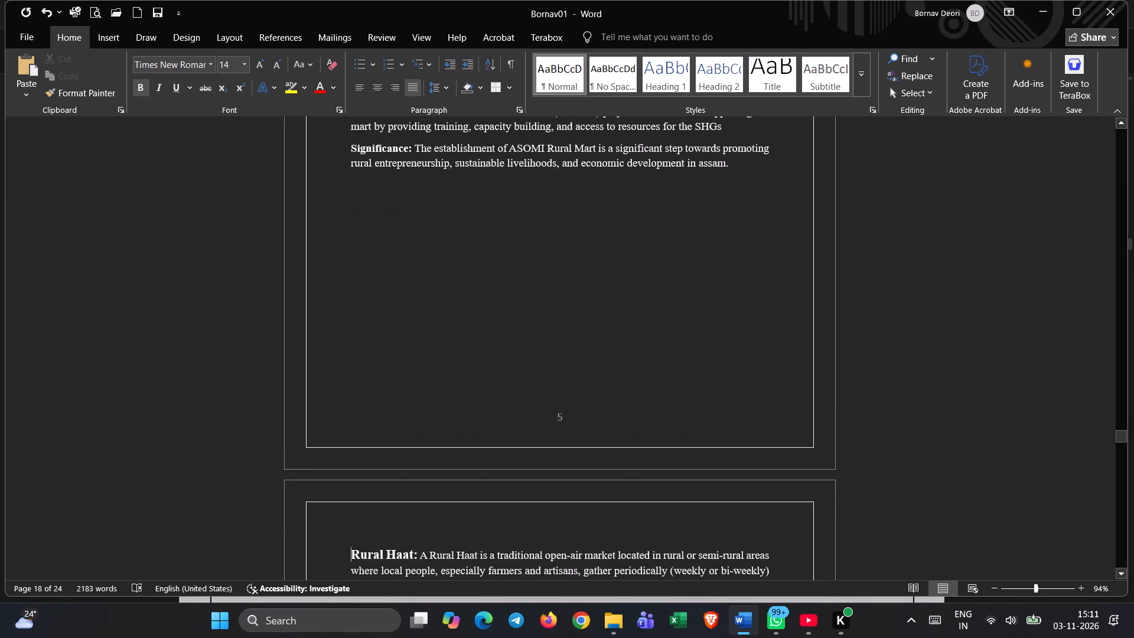
pyautogui.scroll(-8, 353, 215)
pyautogui.scroll(2, 400, 247)
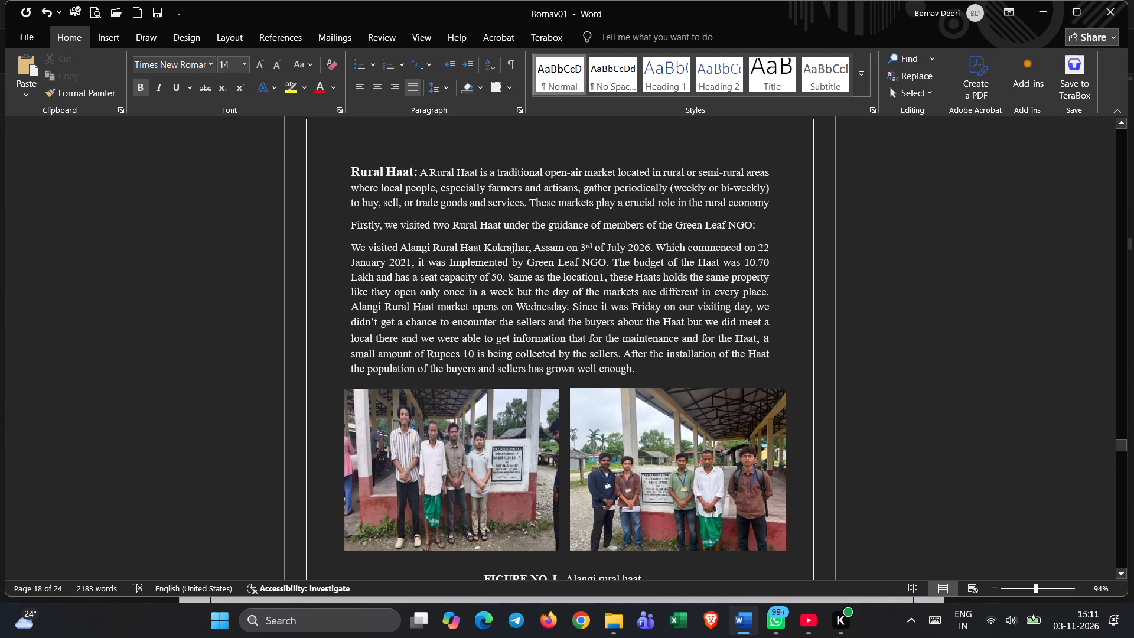
pyautogui.scroll(11, 418, 248)
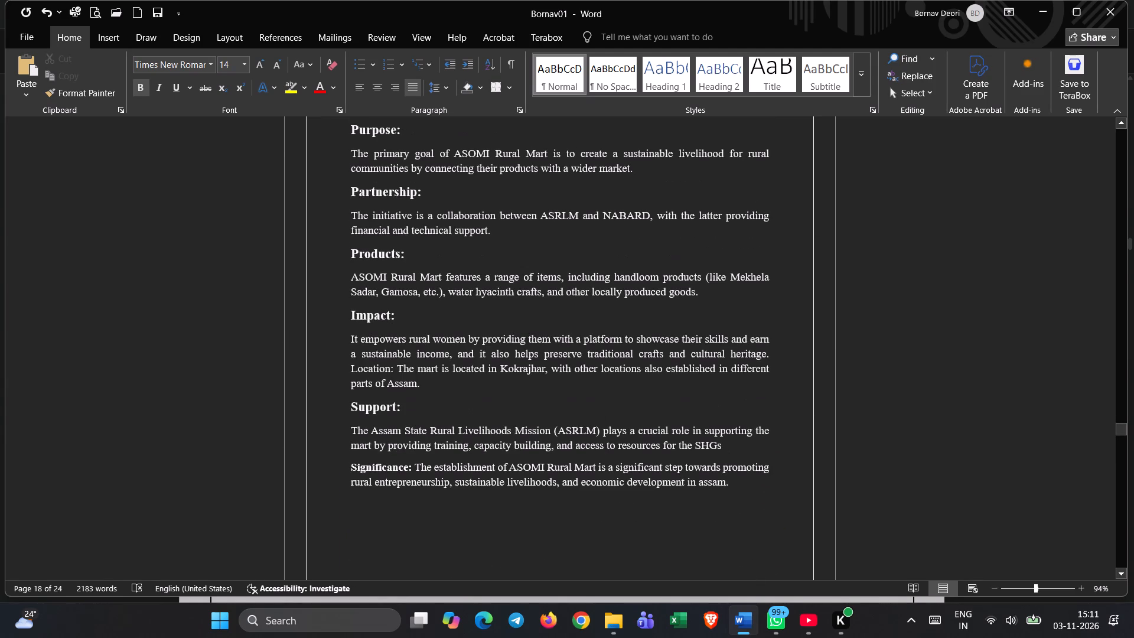
# Ignore all spelling flags for "Asomi" in the sentence under the IMPLEMENTATION OF PROJECT UNDER GREEN LEAF NGO heading.
pyautogui.scroll(-3, 423, 245)
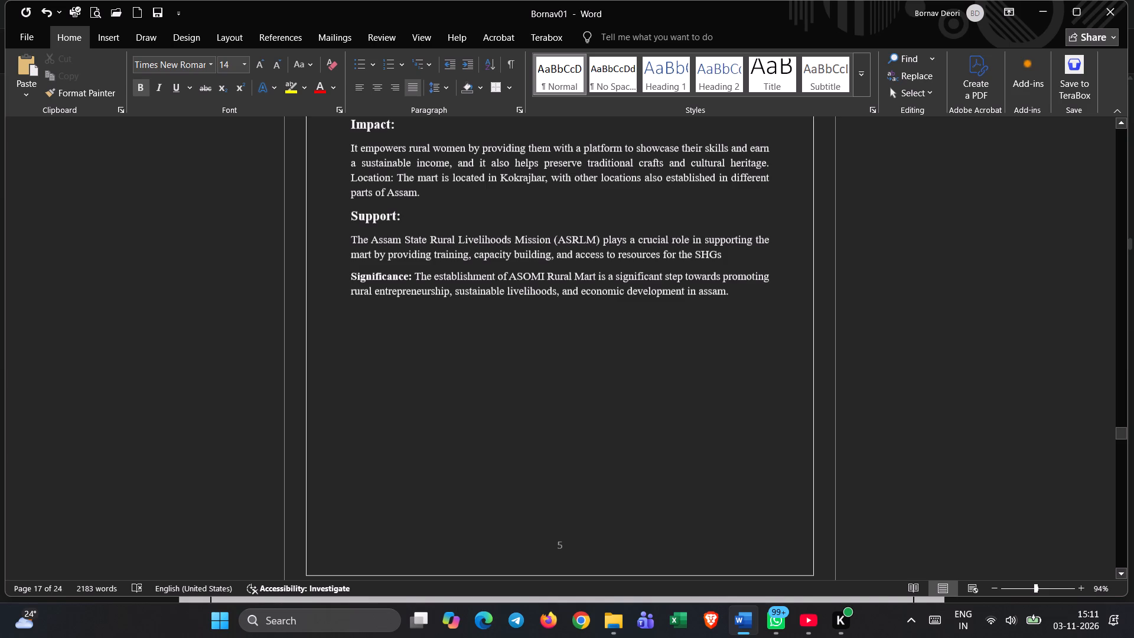
pyautogui.scroll(6, 650, 420)
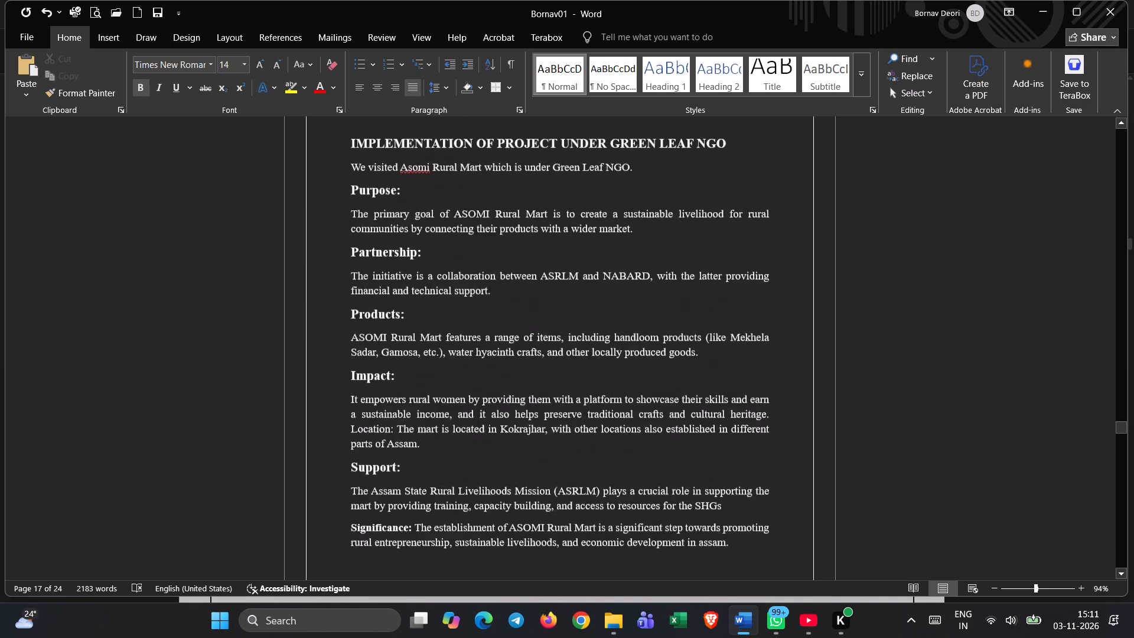
pyautogui.scroll(3, 650, 420)
pyautogui.scroll(-2, 634, 428)
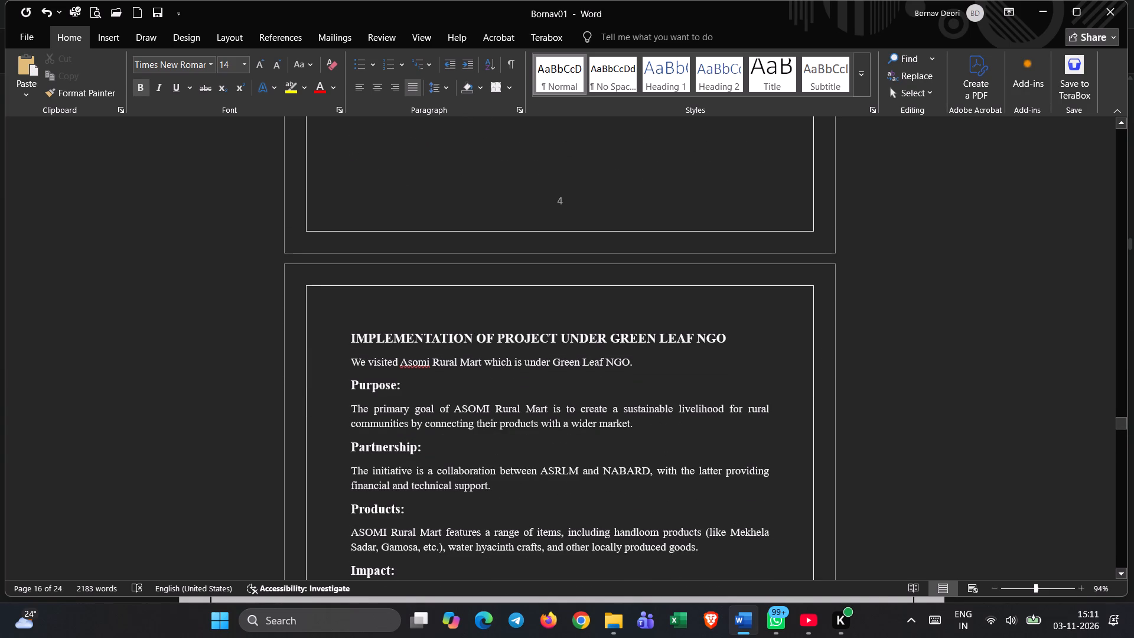
pyautogui.rightClick(413, 363)
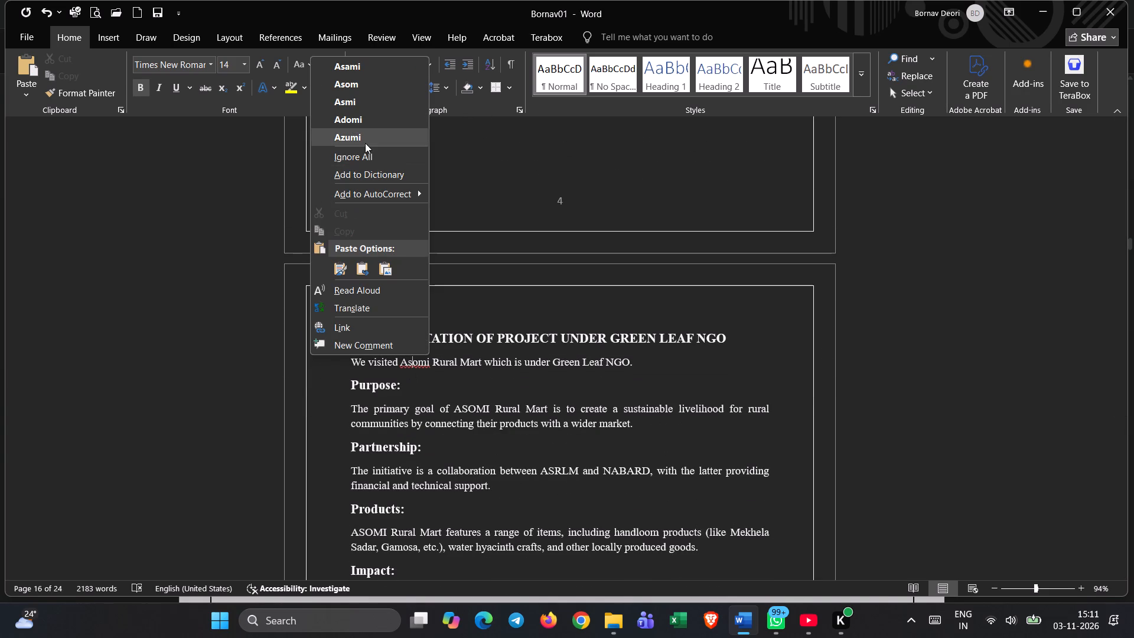
pyautogui.click(361, 155)
# Examine the layout and page numbers of the Rural Haat page with its photos and the following millets crops page.
pyautogui.scroll(-14, 540, 379)
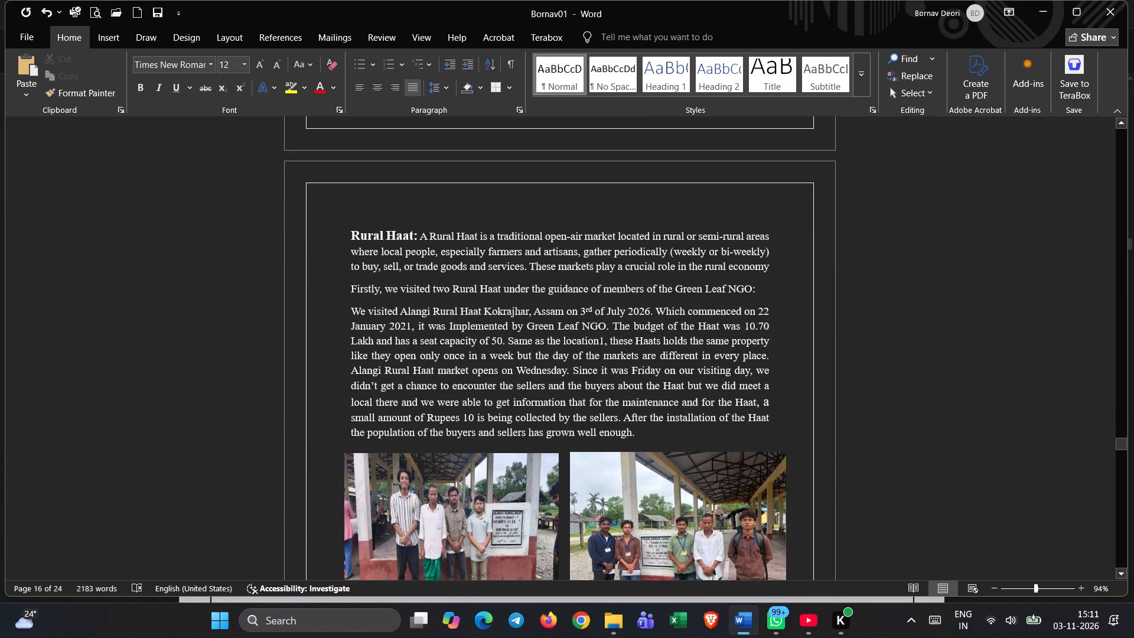
pyautogui.scroll(-10, 553, 387)
pyautogui.scroll(4, 553, 387)
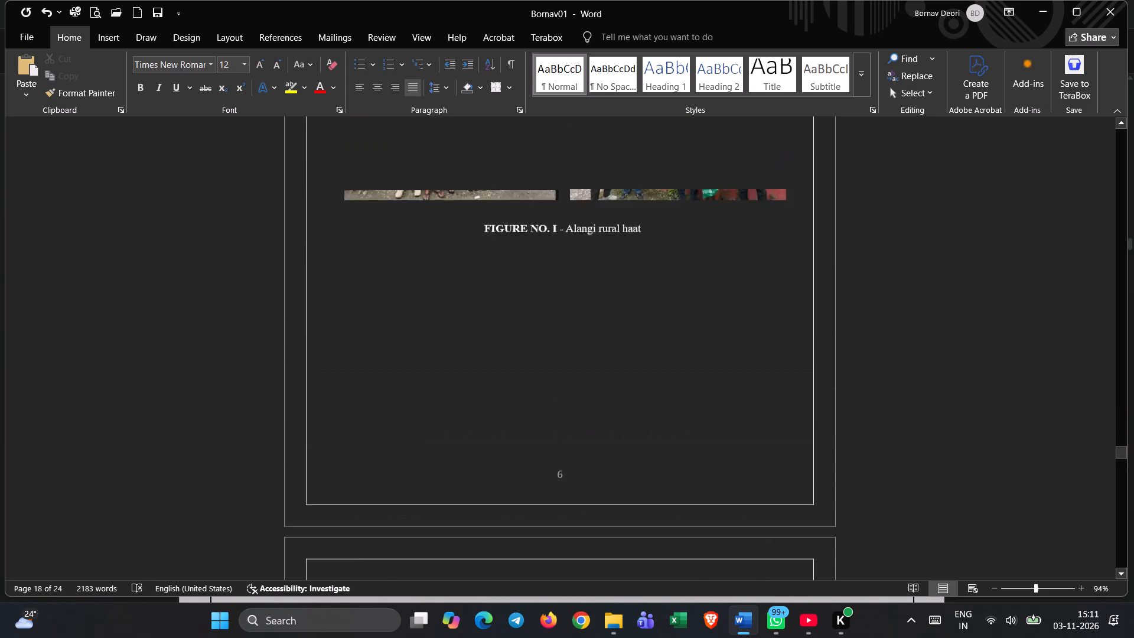
pyautogui.scroll(3, 553, 387)
pyautogui.scroll(-13, 553, 387)
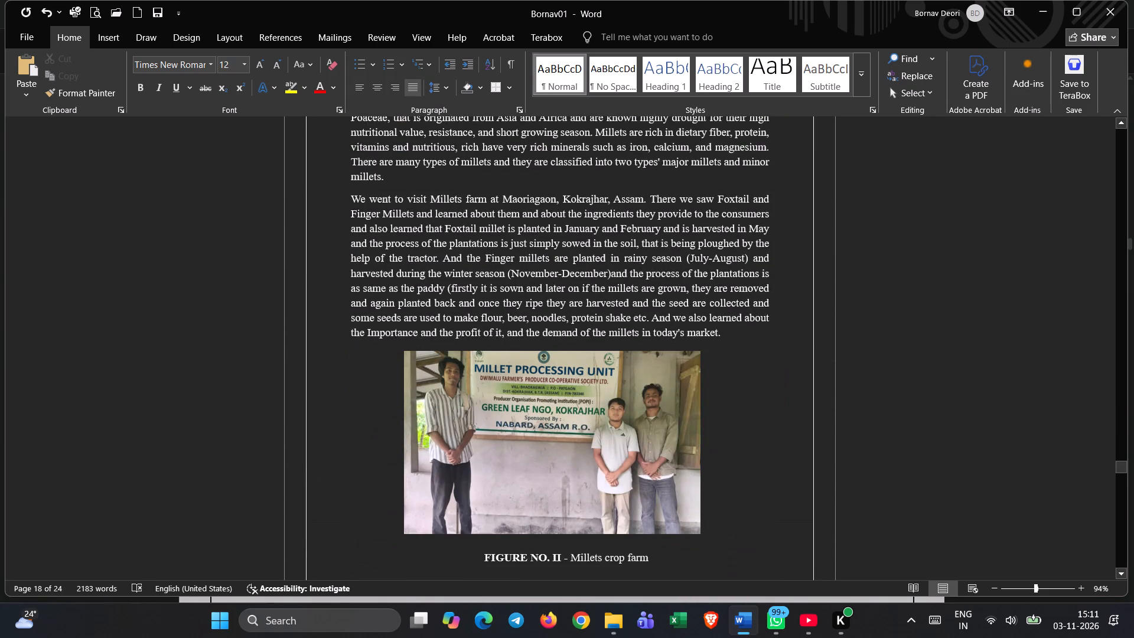
pyautogui.scroll(-1, 553, 387)
pyautogui.scroll(3, 553, 387)
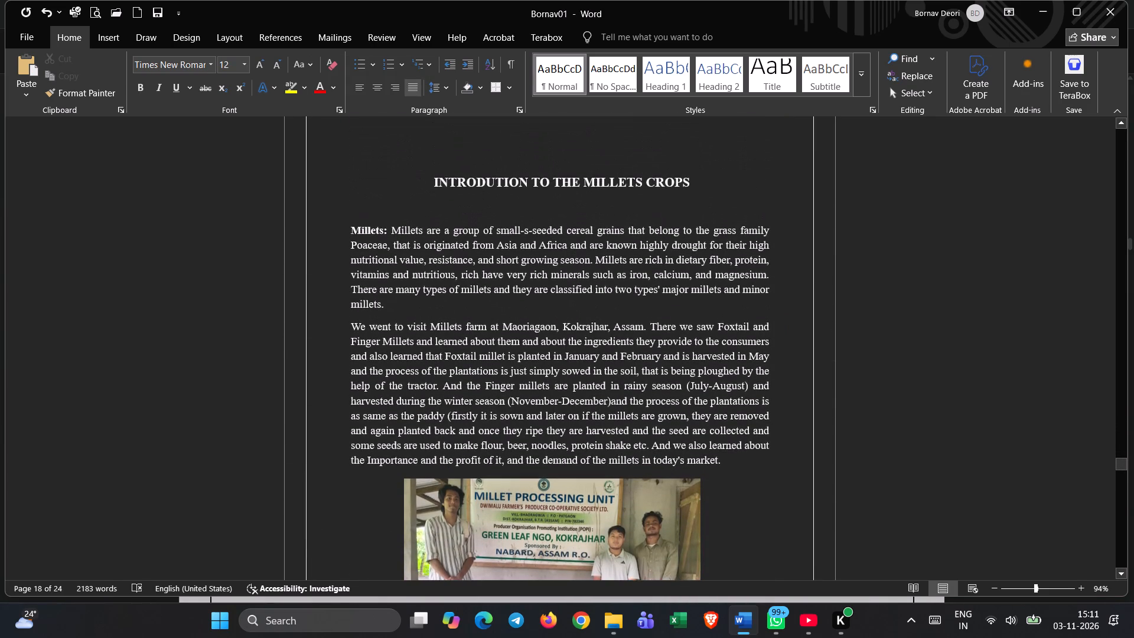
pyautogui.scroll(-4, 553, 387)
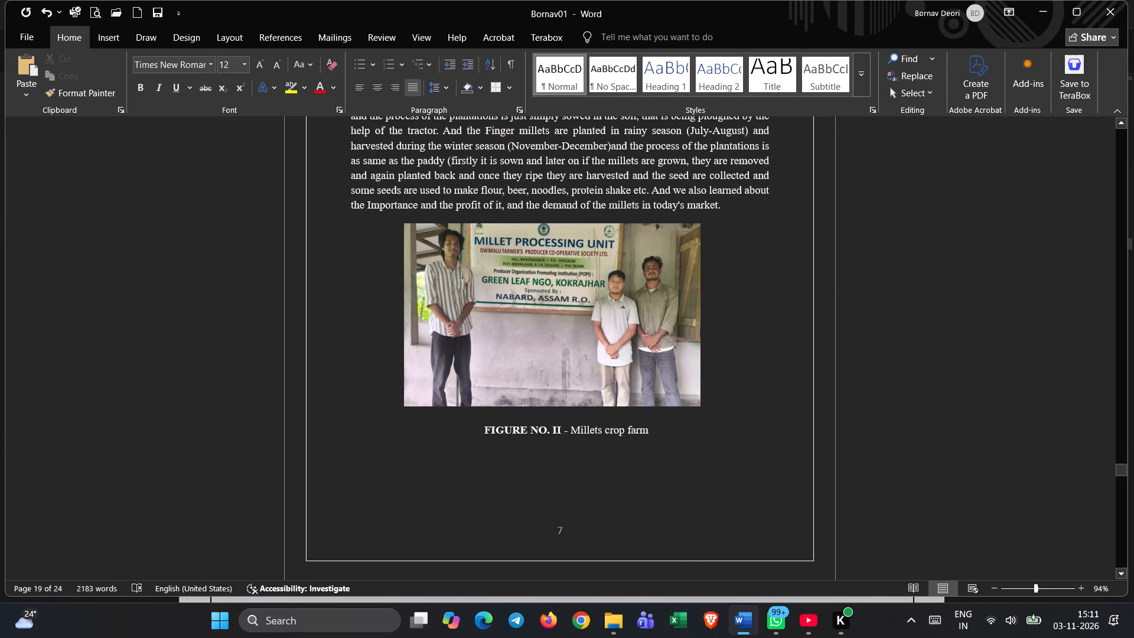
# Switch to File Explorer.
pyautogui.click(607, 617)
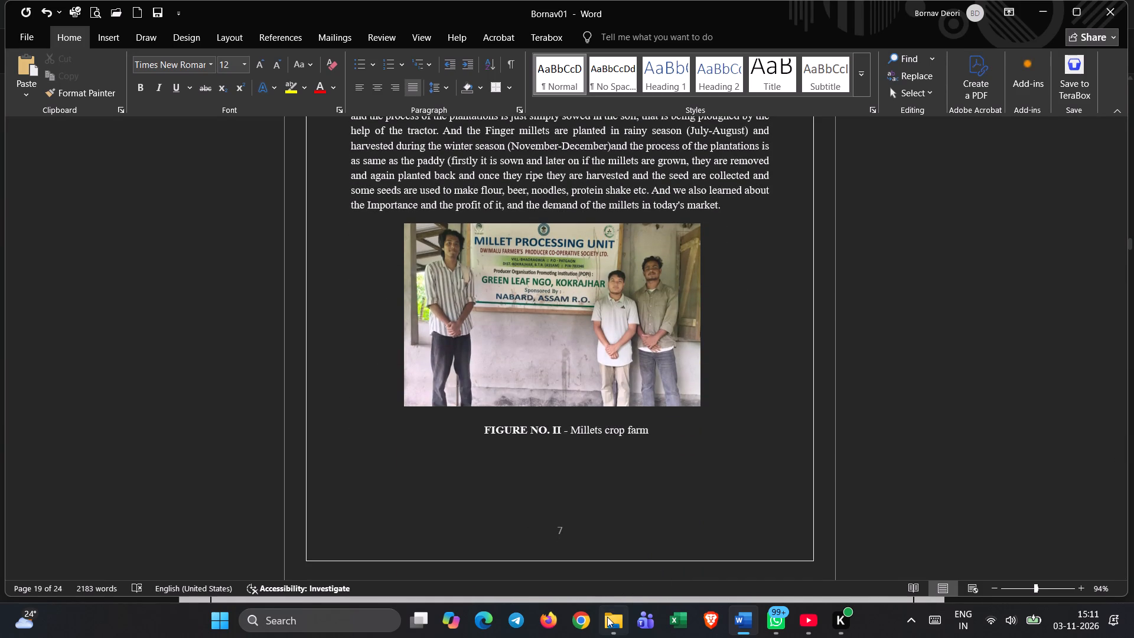
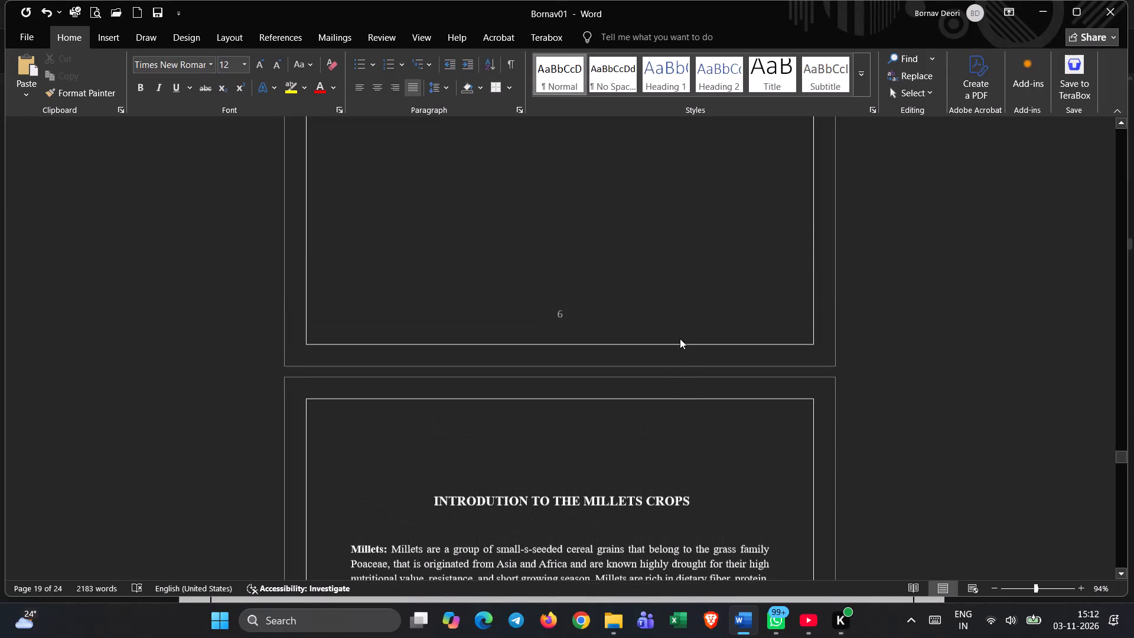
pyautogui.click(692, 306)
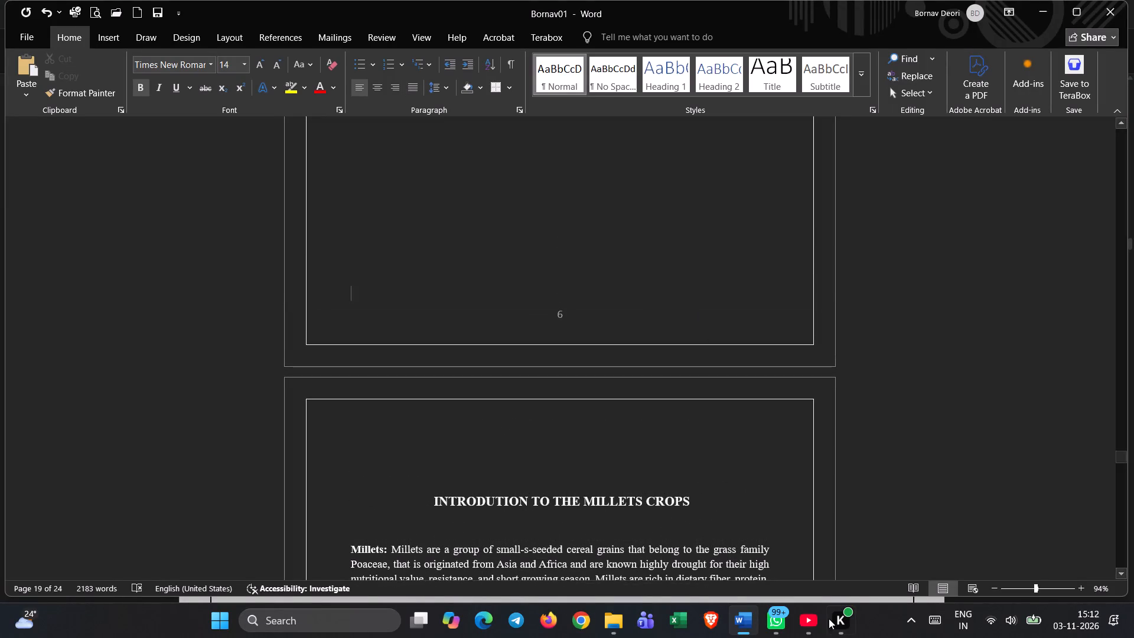
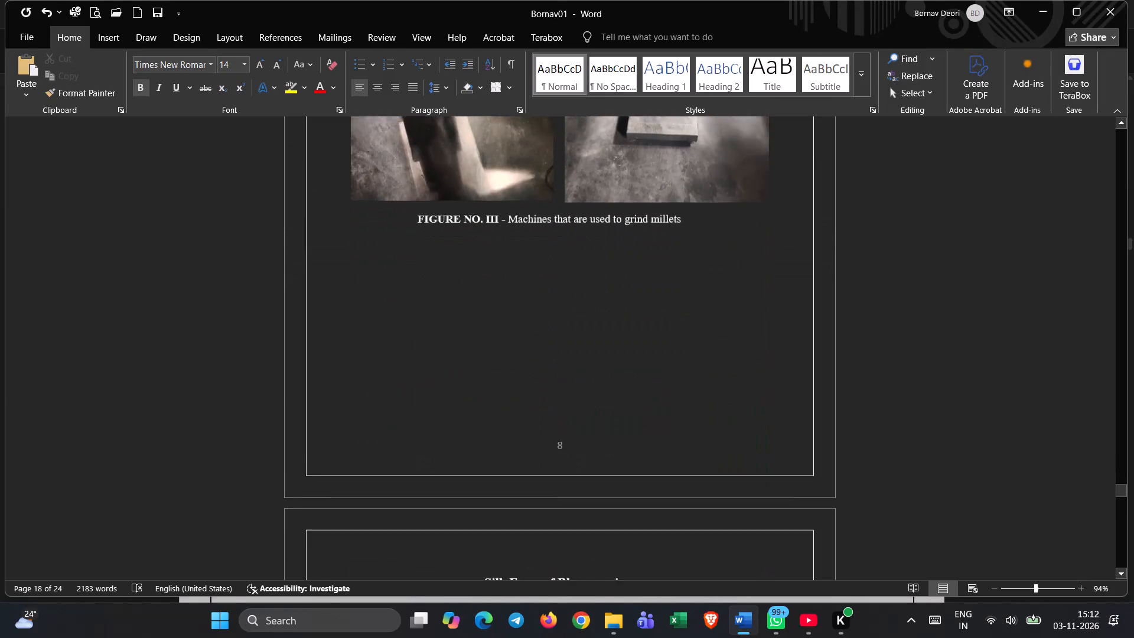
# Review the layout, figure captions and page numbers from the Silk Farm of Bhaoragwja section through the REFERENCE page.
pyautogui.scroll(-3, 604, 376)
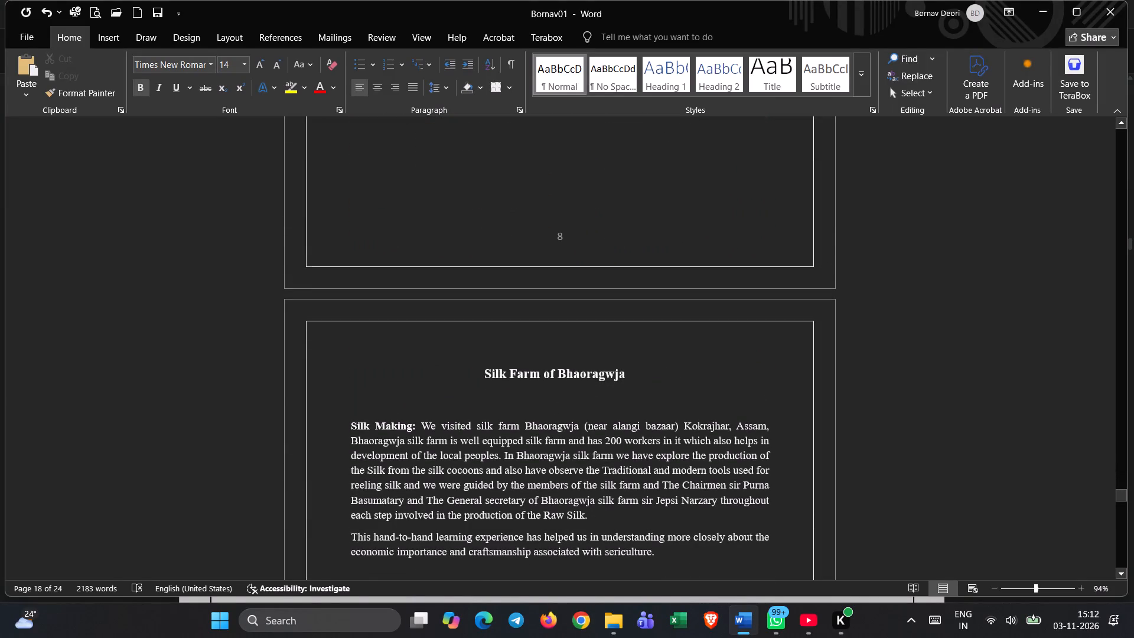
pyautogui.scroll(-5, 601, 376)
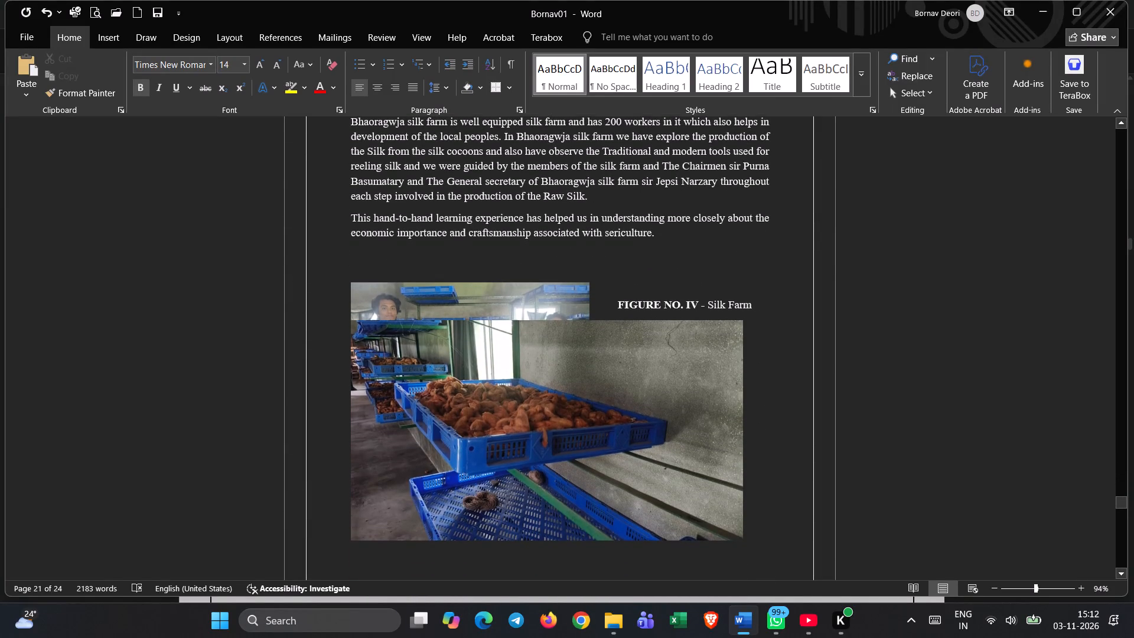
pyautogui.scroll(-14, 625, 379)
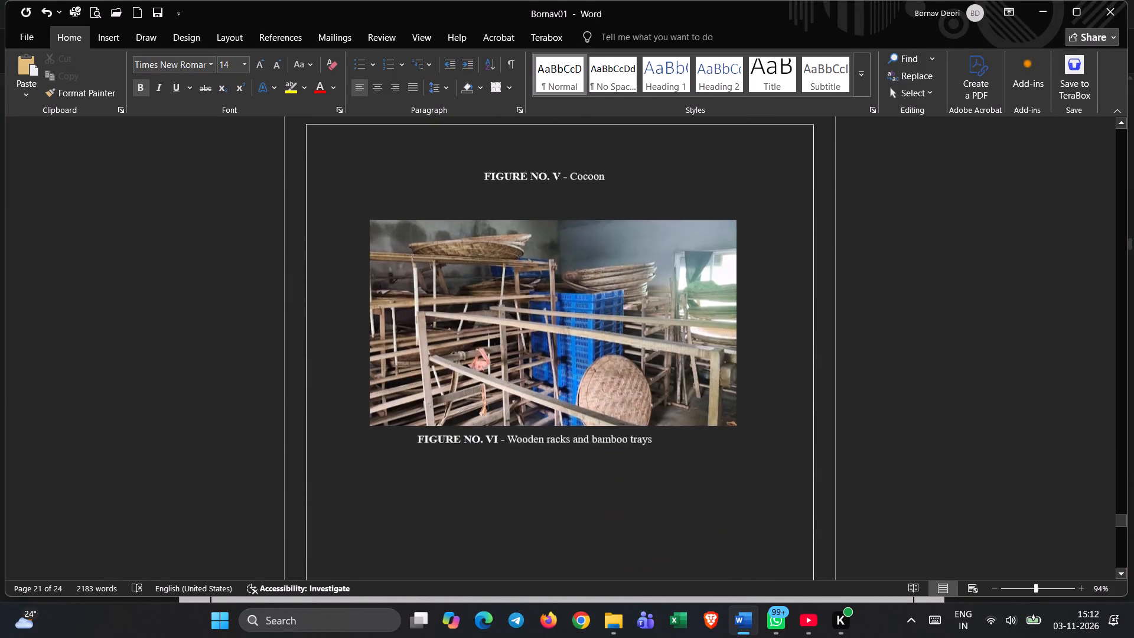
pyautogui.scroll(-6, 621, 382)
pyautogui.scroll(20, 621, 382)
pyautogui.scroll(3, 621, 382)
pyautogui.scroll(-1, 611, 383)
pyautogui.scroll(7, 609, 383)
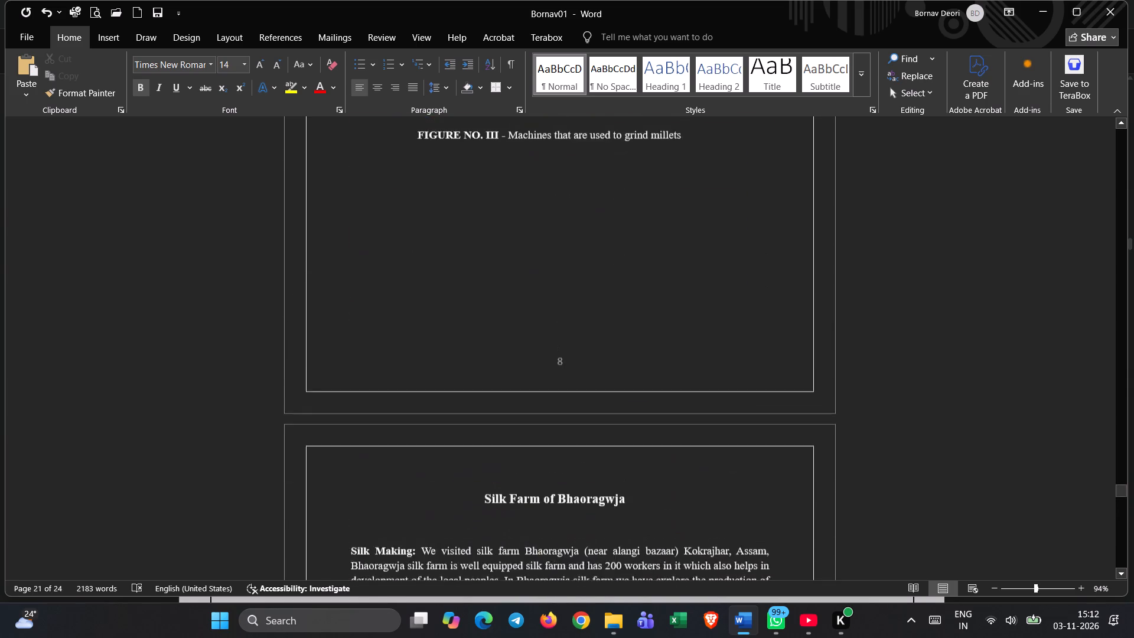
pyautogui.scroll(-20, 609, 390)
pyautogui.scroll(-20, 609, 390)
pyautogui.scroll(-12, 609, 390)
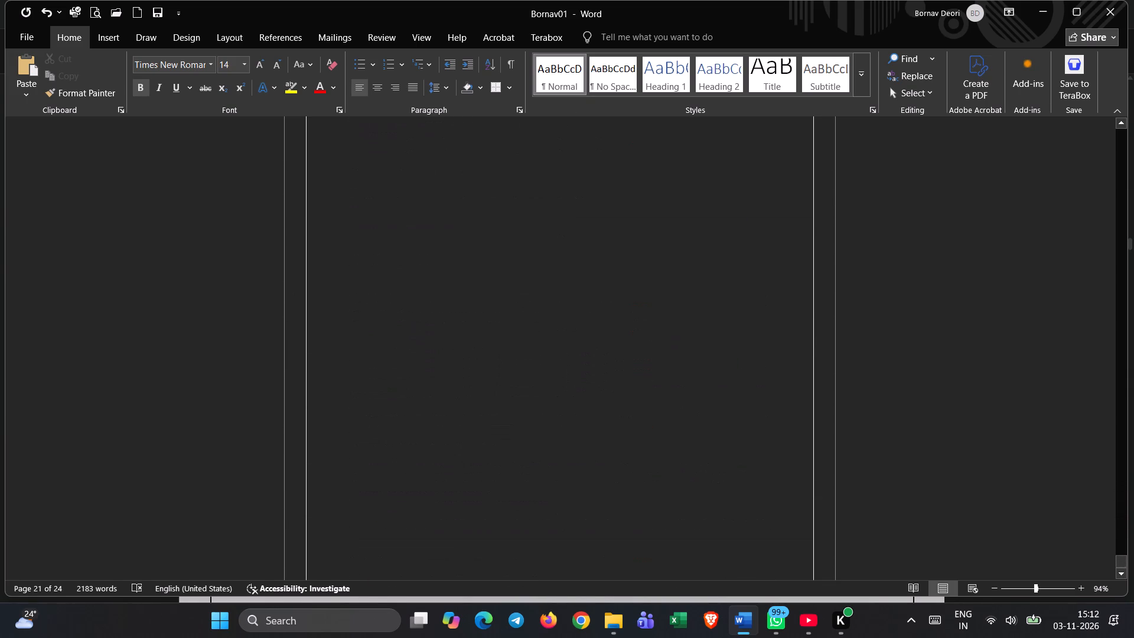
pyautogui.scroll(-12, 620, 409)
pyautogui.scroll(8, 620, 409)
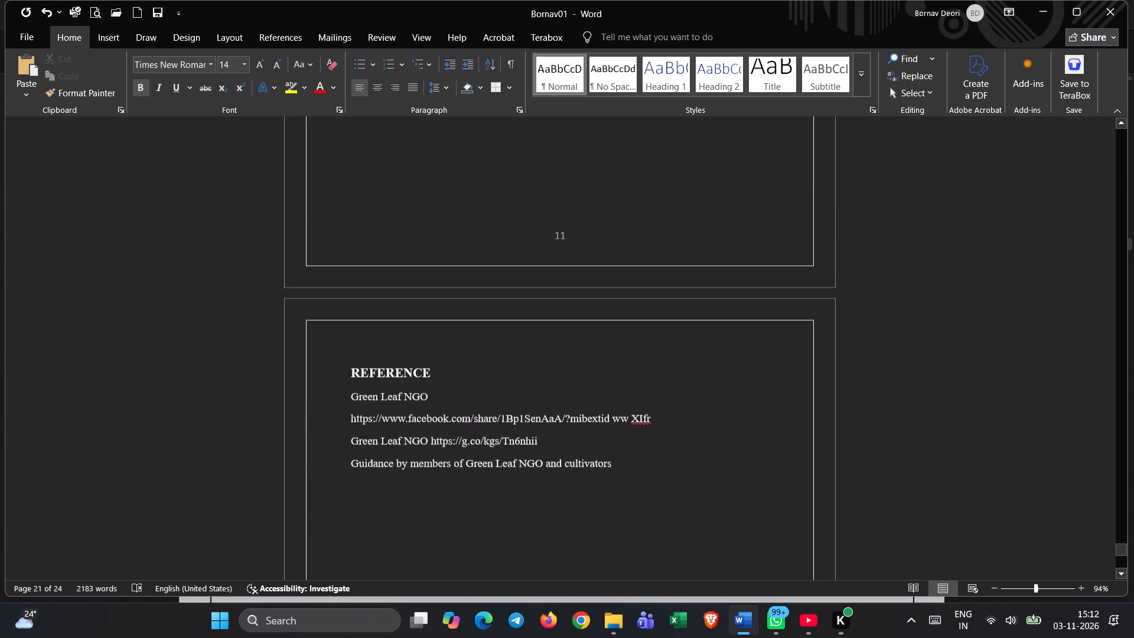
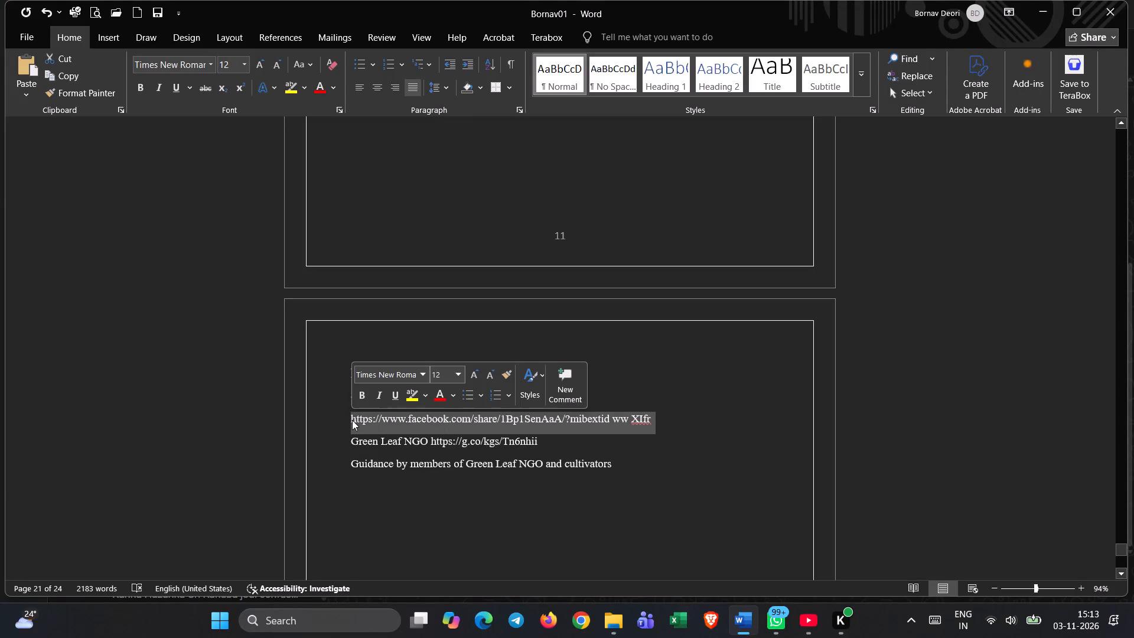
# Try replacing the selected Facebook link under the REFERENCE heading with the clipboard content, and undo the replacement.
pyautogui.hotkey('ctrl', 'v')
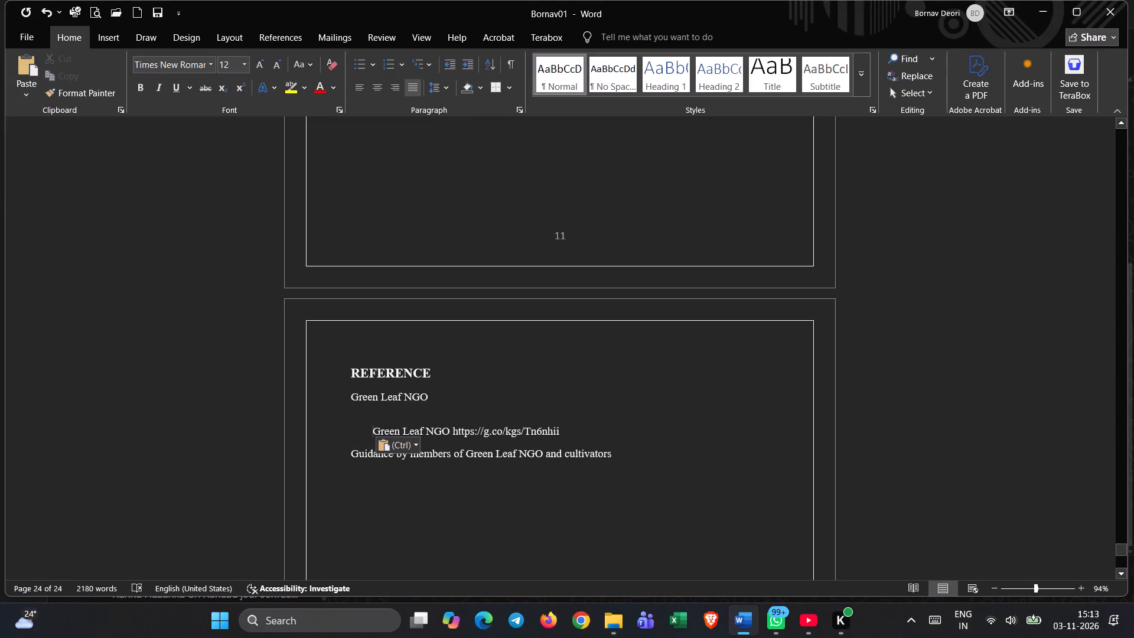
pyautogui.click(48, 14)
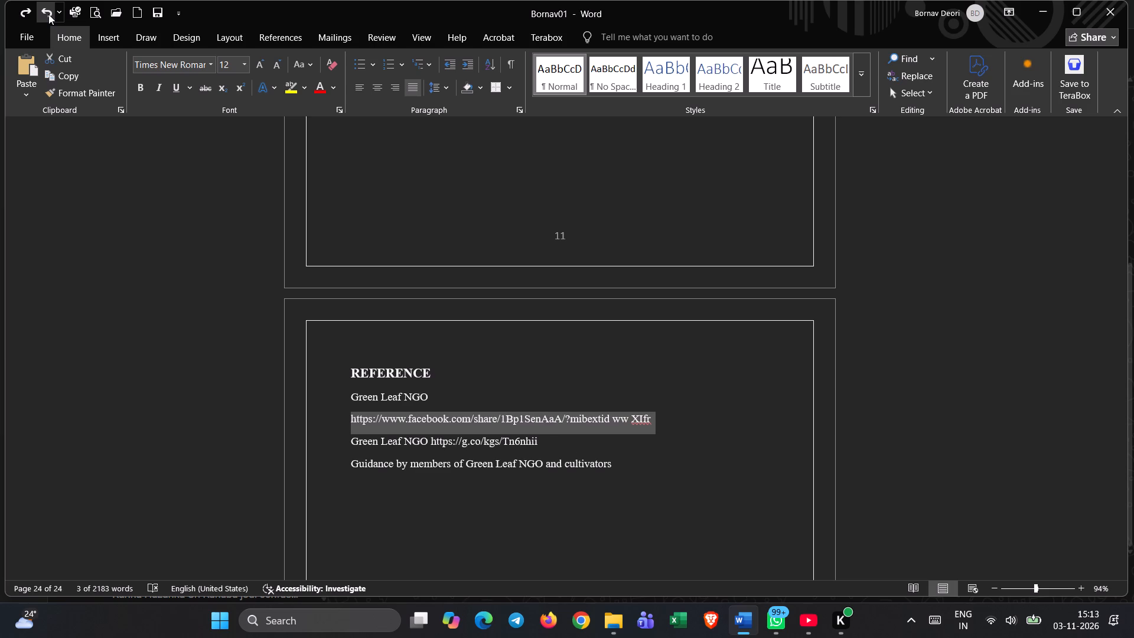
# Insert an empty line between the first Green Leaf NGO entry and the Facebook link under the REFERENCE heading.
pyautogui.click(654, 418)
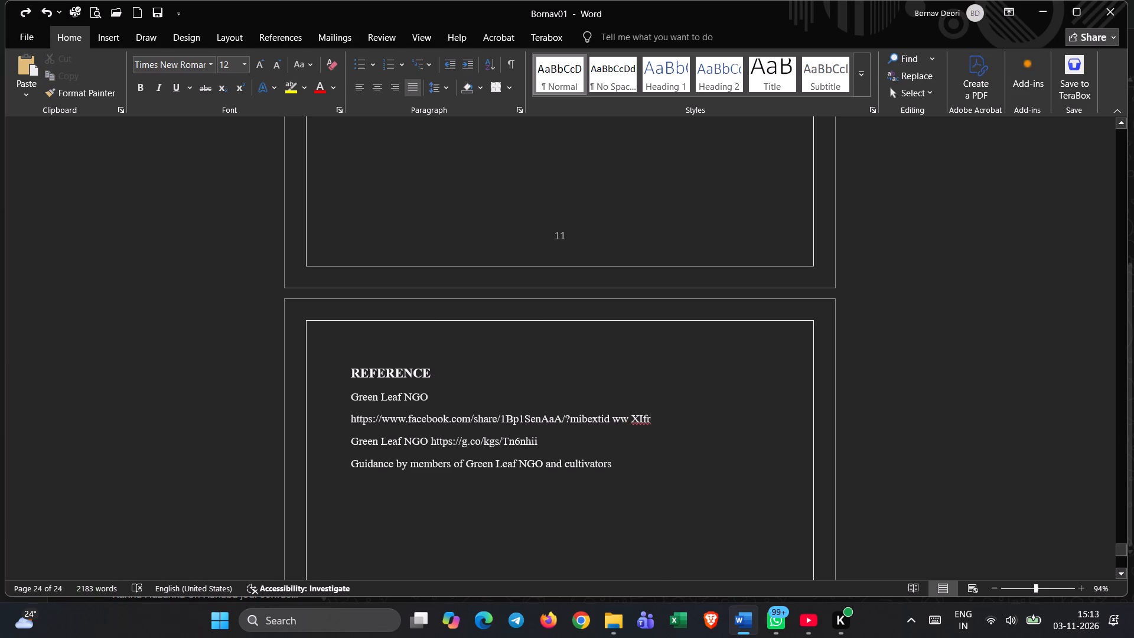
pyautogui.click(649, 461)
pyautogui.click(349, 418)
pyautogui.press('Return')
pyautogui.press('Up')
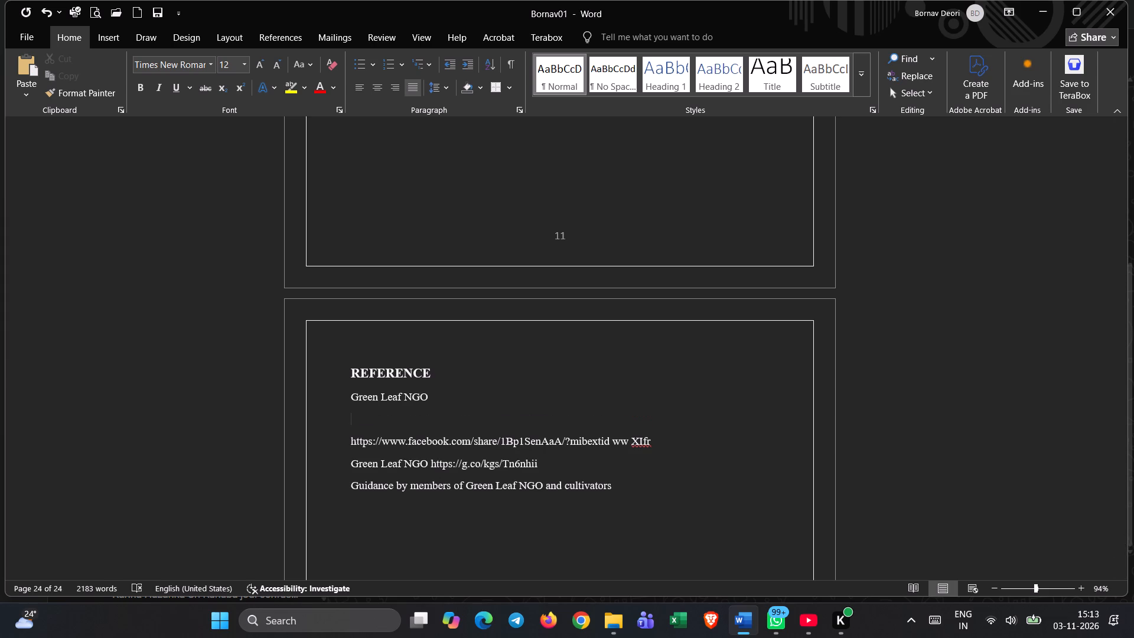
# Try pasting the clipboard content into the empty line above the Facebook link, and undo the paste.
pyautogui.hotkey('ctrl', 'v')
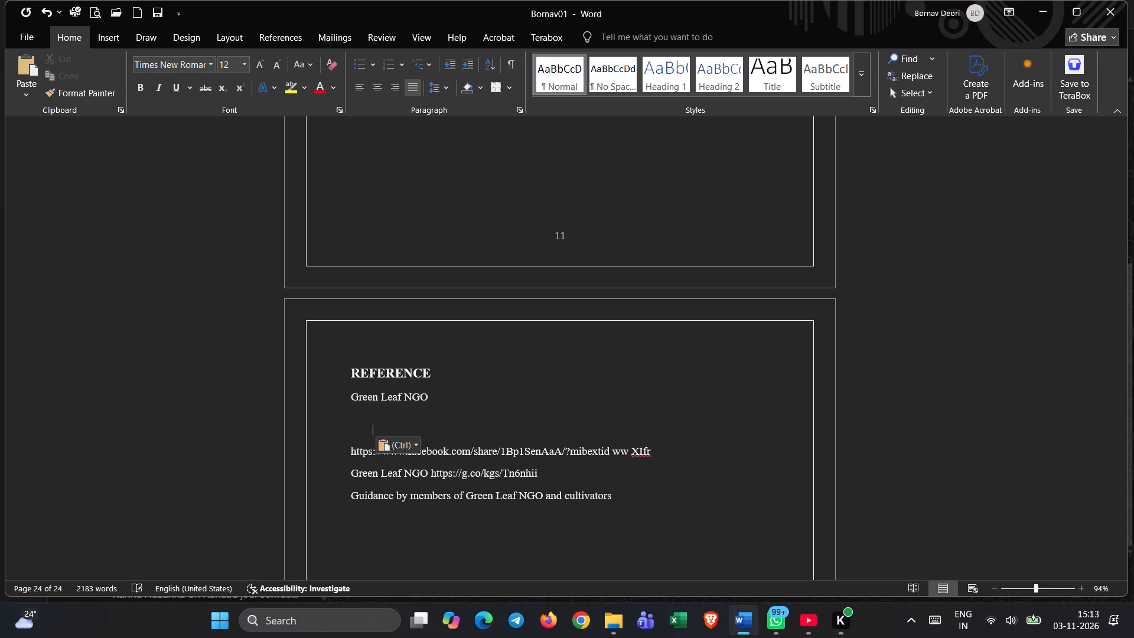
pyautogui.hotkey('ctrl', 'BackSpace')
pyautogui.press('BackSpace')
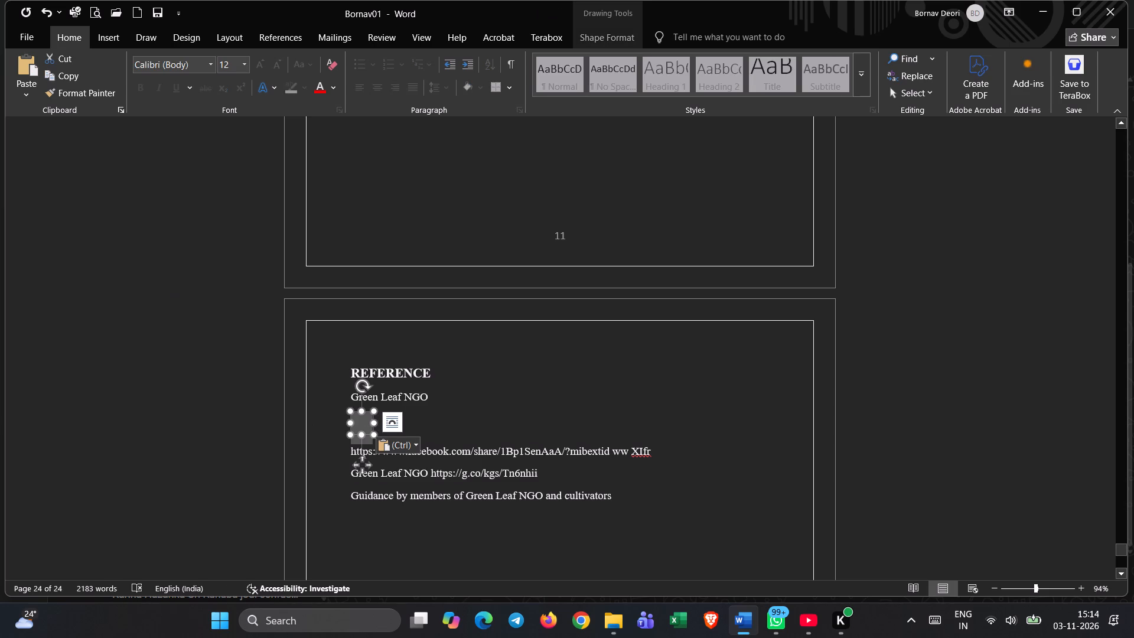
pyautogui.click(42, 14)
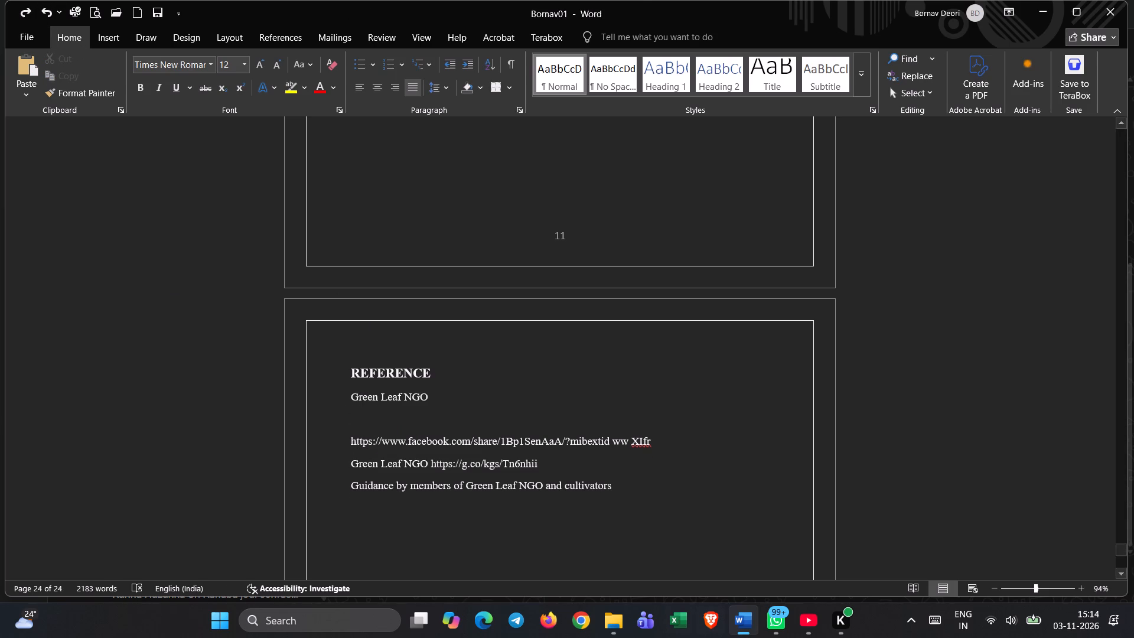
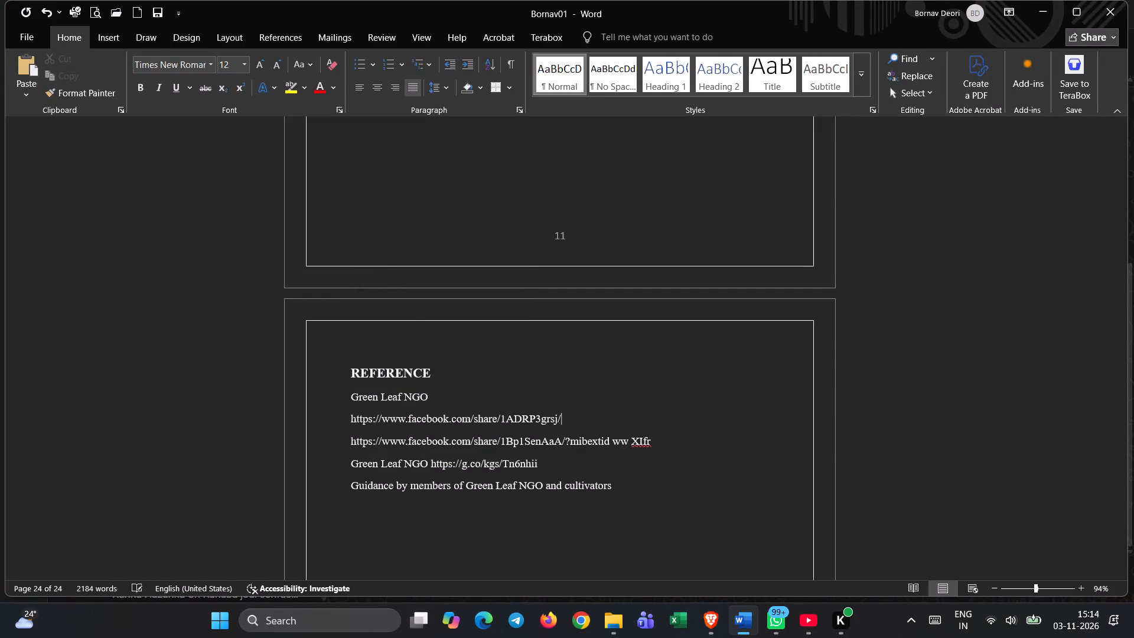
# Delete the second Facebook link line, the one containing "mibextid ww XIfr", from the REFERENCE page.
pyautogui.moveTo(660, 438); pyautogui.dragTo(383, 452)
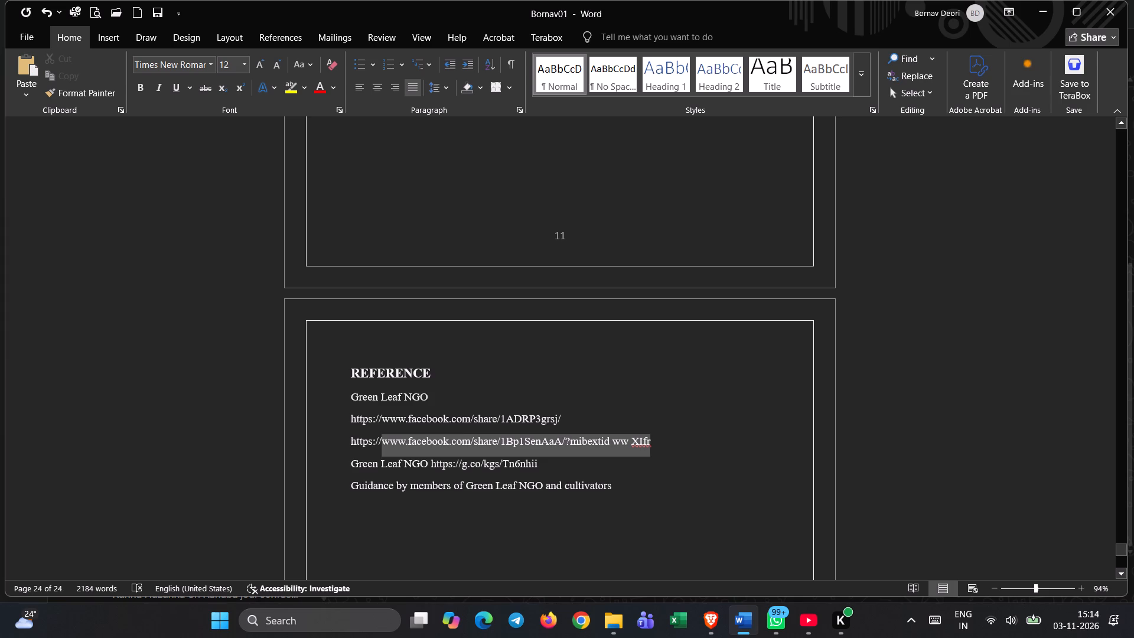
pyautogui.moveTo(383, 452); pyautogui.dragTo(353, 454)
pyautogui.press('BackSpace')
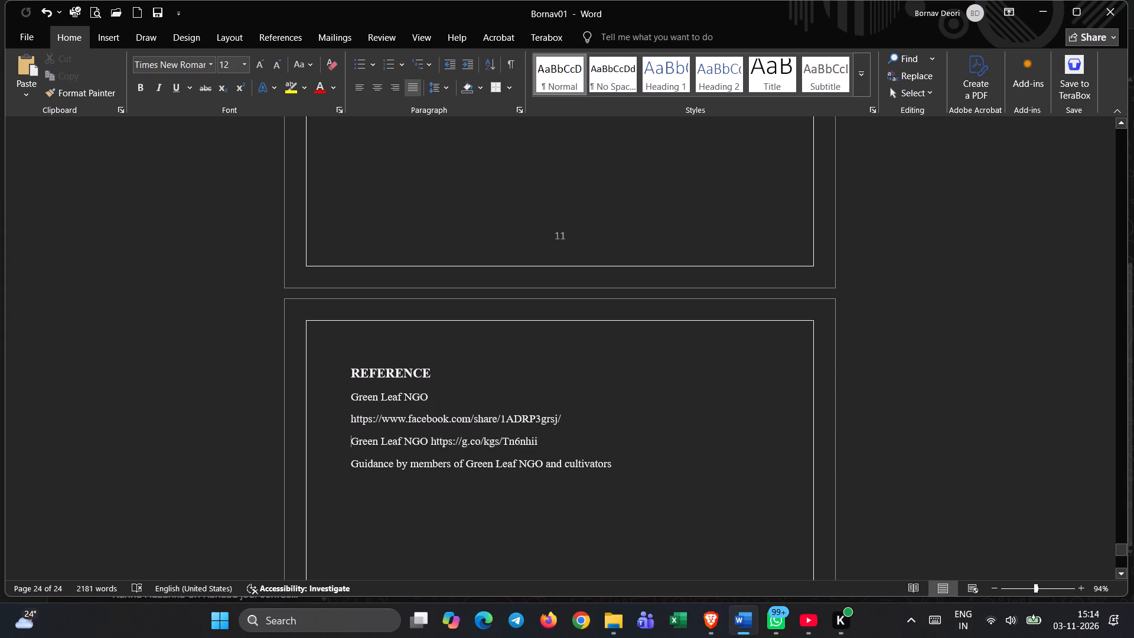
# Review the layout and page numbers from the end of the REFERENCE page back through the silk farm, millets and rural mart pages.
pyautogui.scroll(-14, 461, 477)
pyautogui.scroll(5, 484, 491)
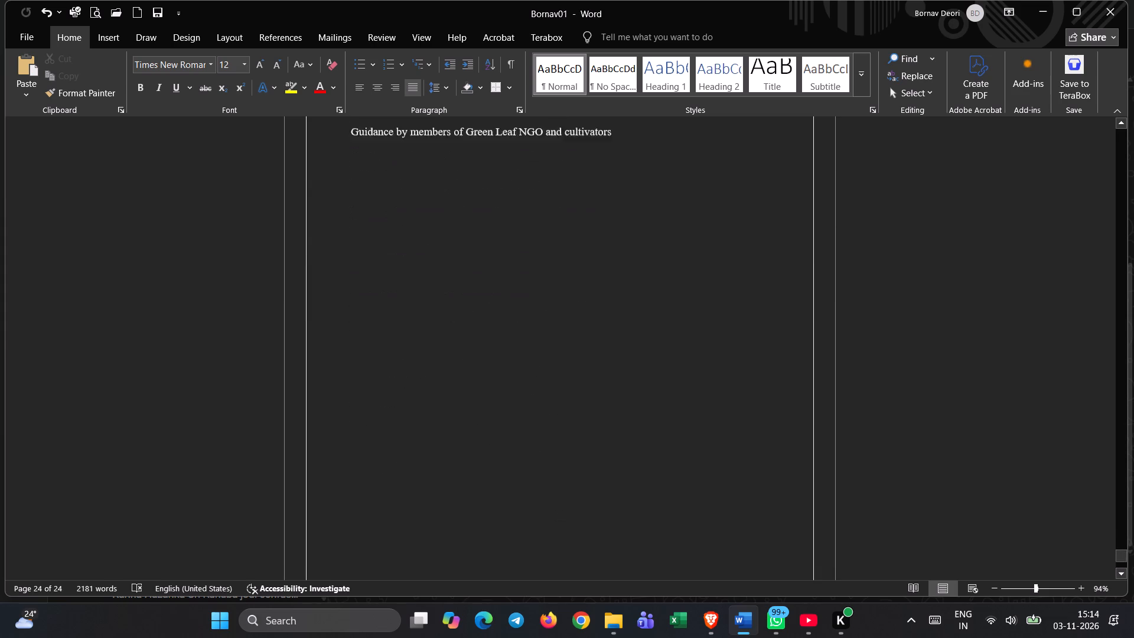
pyautogui.scroll(20, 482, 489)
pyautogui.scroll(20, 482, 489)
pyautogui.scroll(1, 482, 489)
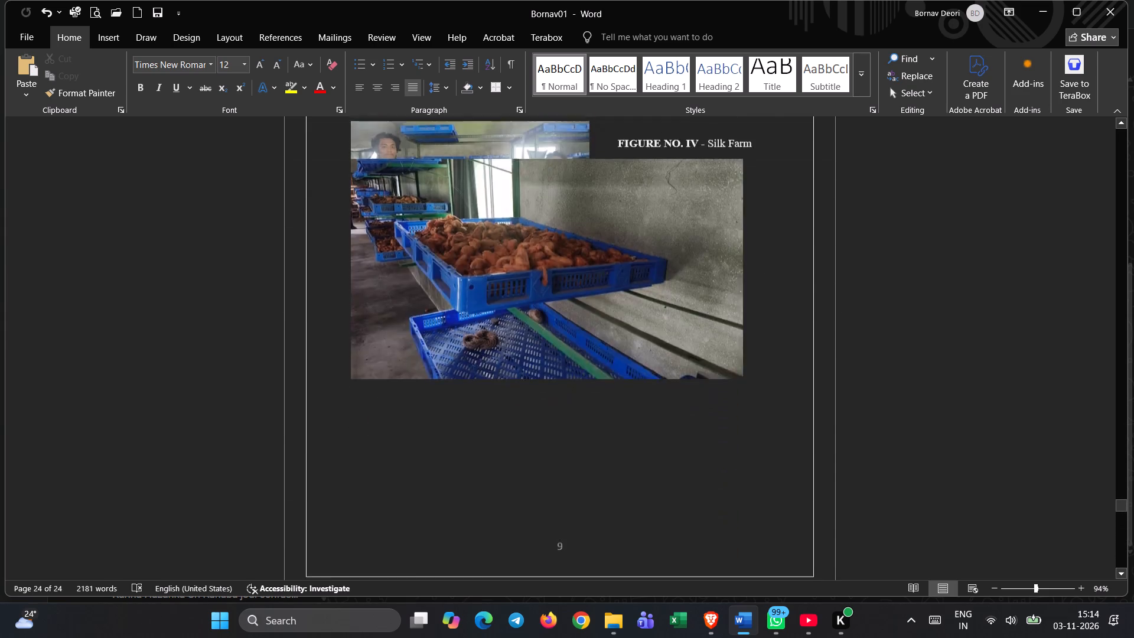
pyautogui.scroll(20, 472, 486)
pyautogui.scroll(14, 472, 486)
pyautogui.scroll(-15, 481, 484)
pyautogui.scroll(2, 495, 477)
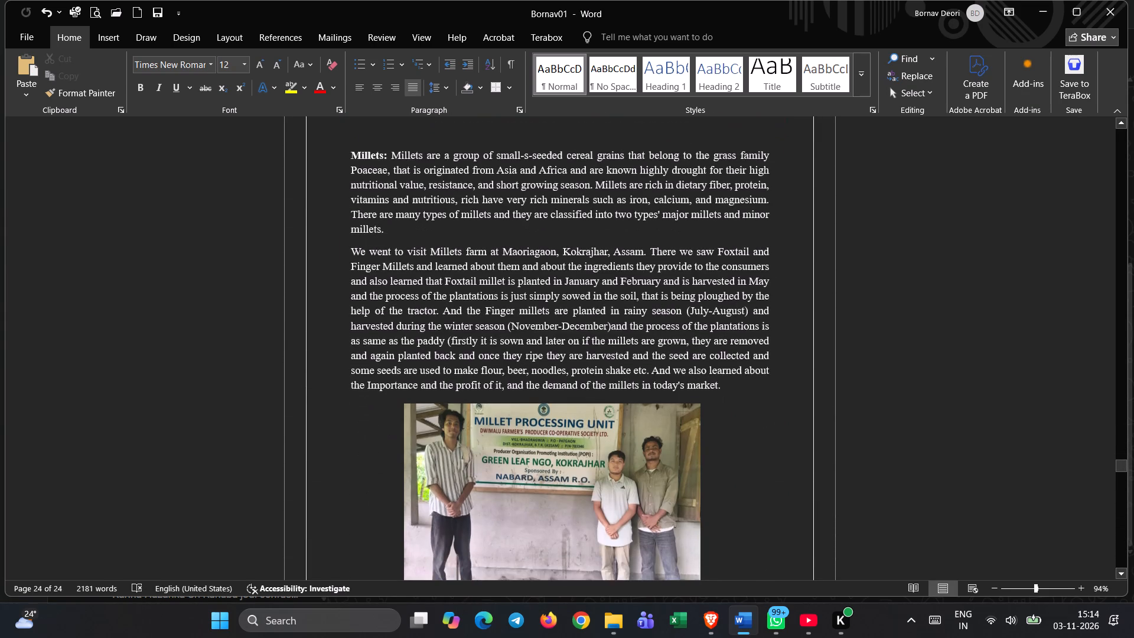
pyautogui.scroll(20, 495, 477)
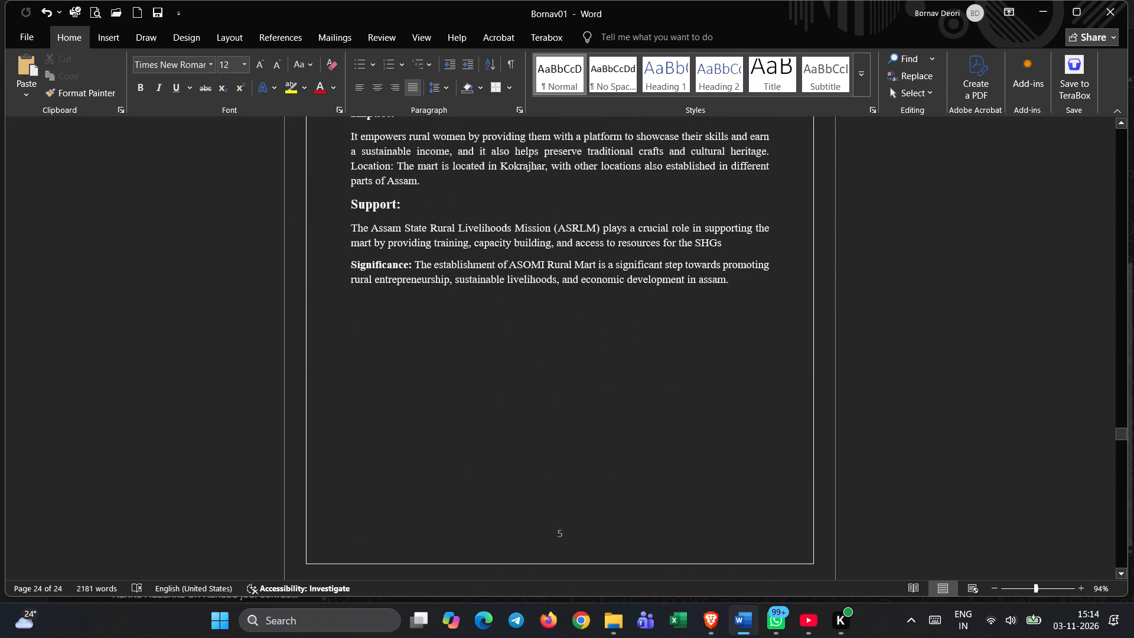
# Check the Roman page numbers across the front matter, from the internship certificates through the abstract and list of figures.
pyautogui.scroll(17, 507, 478)
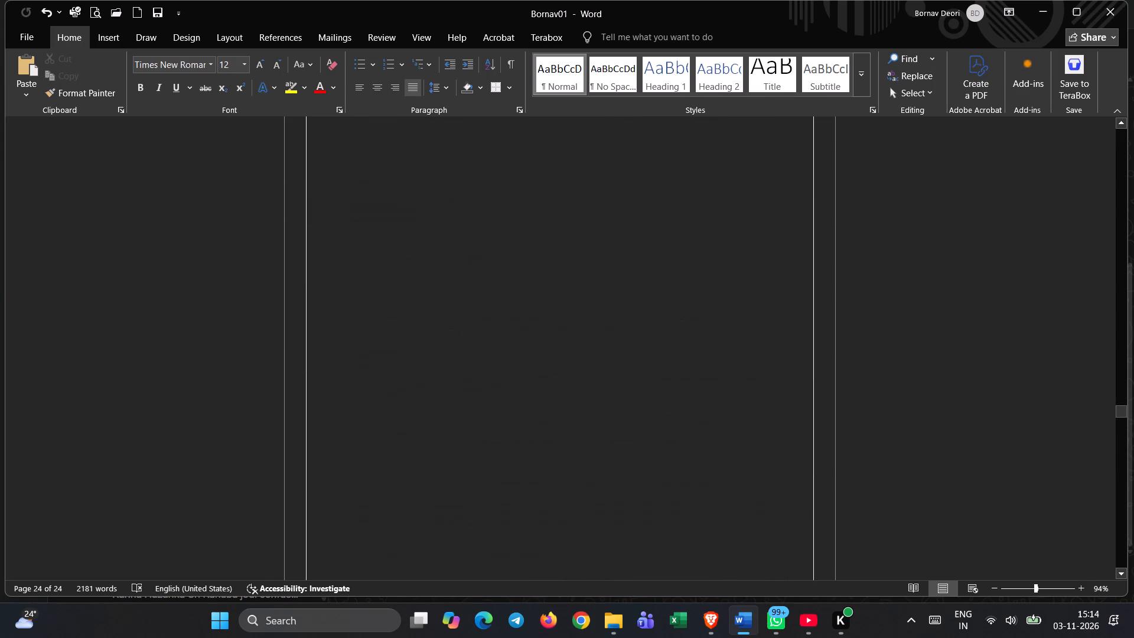
pyautogui.scroll(20, 508, 474)
pyautogui.scroll(20, 508, 474)
pyautogui.scroll(11, 508, 474)
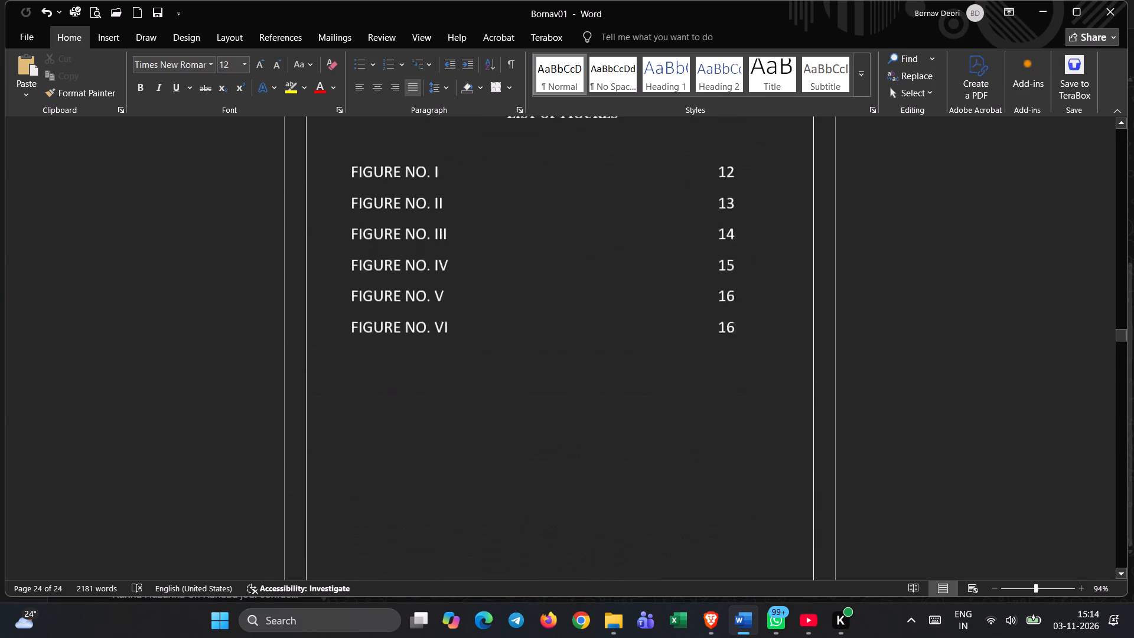
pyautogui.scroll(20, 520, 481)
pyautogui.scroll(20, 520, 481)
pyautogui.scroll(4, 542, 522)
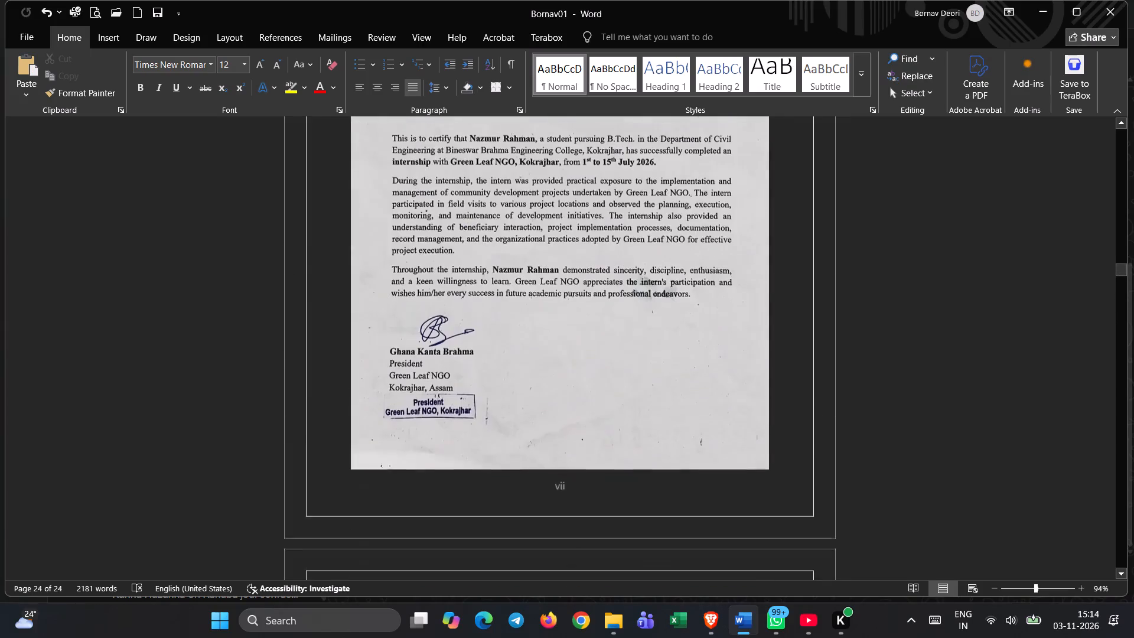
pyautogui.scroll(19, 542, 522)
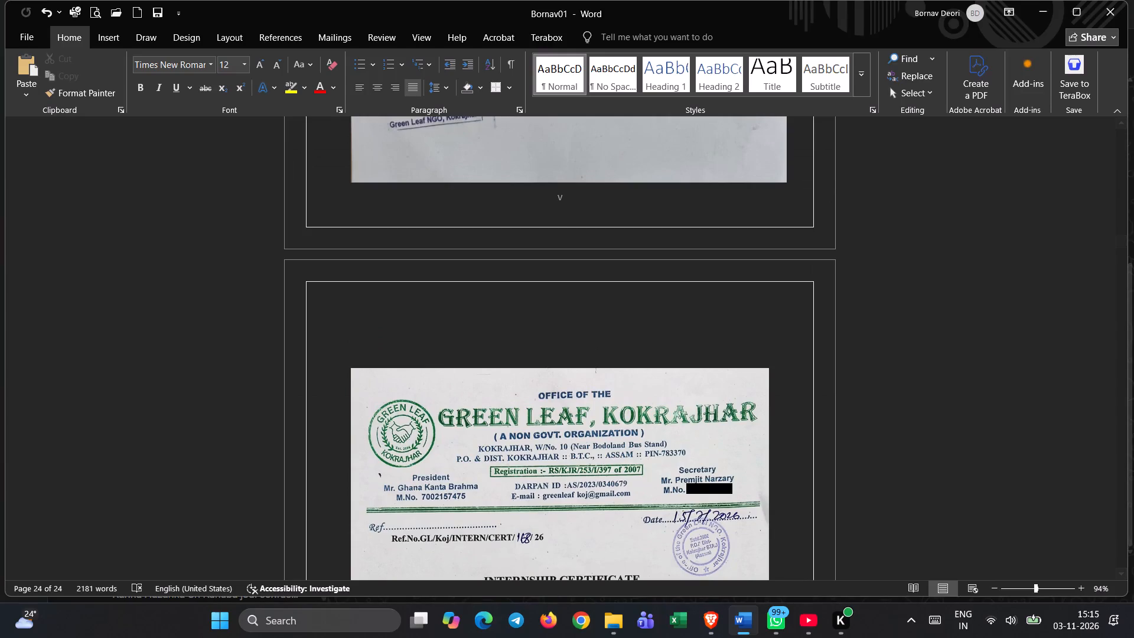
pyautogui.scroll(20, 543, 524)
pyautogui.scroll(10, 543, 524)
pyautogui.scroll(-1, 559, 591)
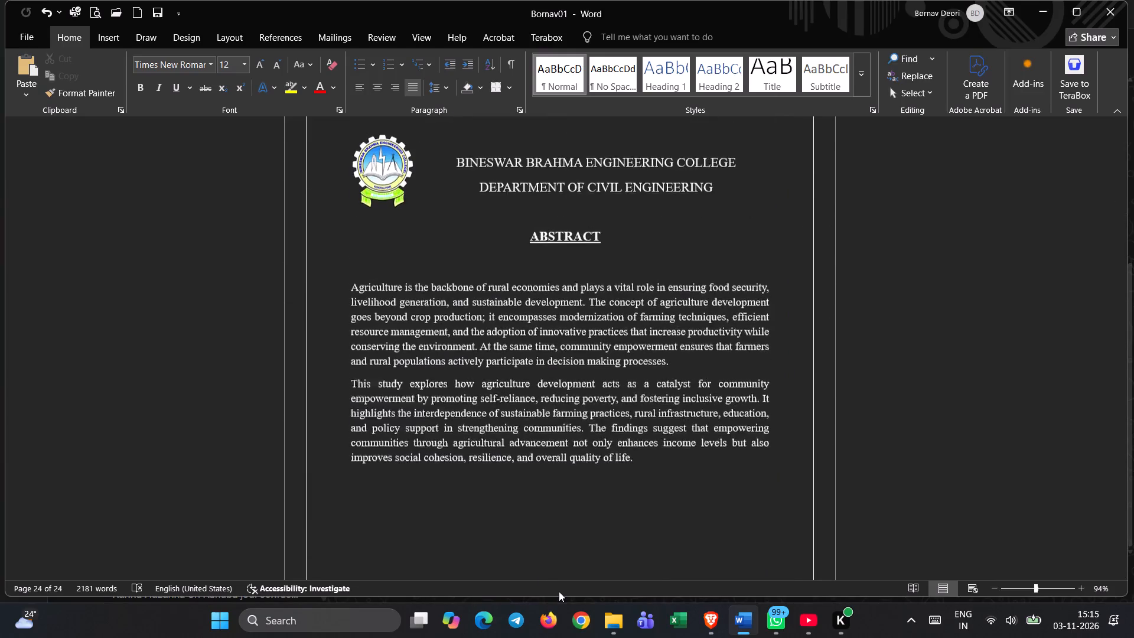
pyautogui.scroll(13, 559, 591)
pyautogui.scroll(-18, 597, 422)
pyautogui.scroll(2, 595, 422)
pyautogui.scroll(-9, 595, 422)
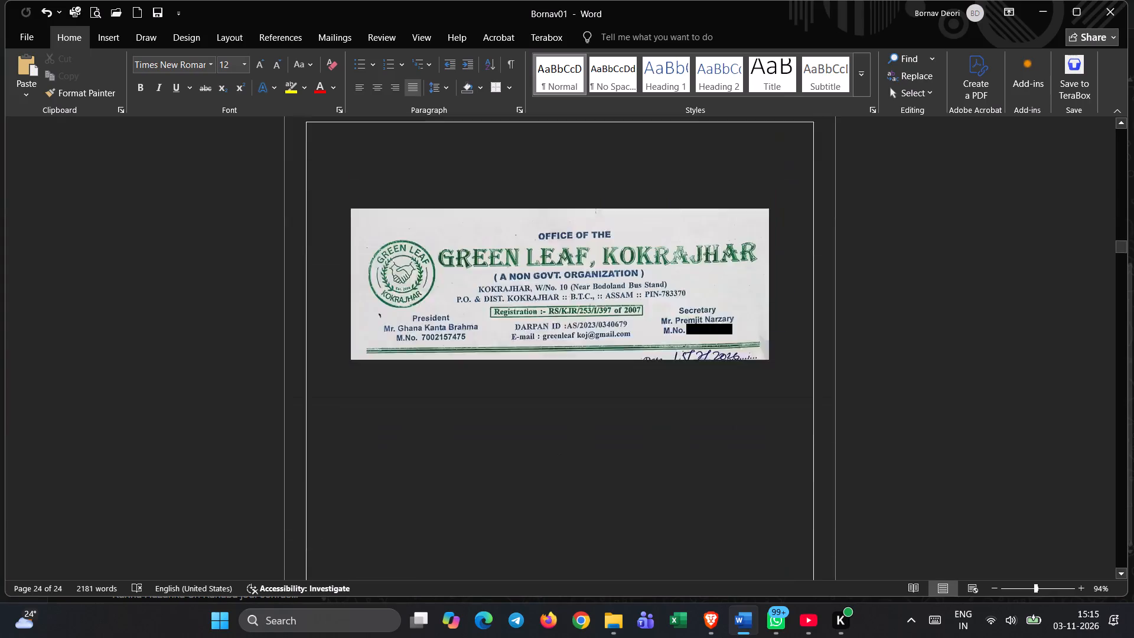
pyautogui.scroll(-20, 599, 423)
pyautogui.scroll(-20, 599, 423)
pyautogui.scroll(-2, 599, 423)
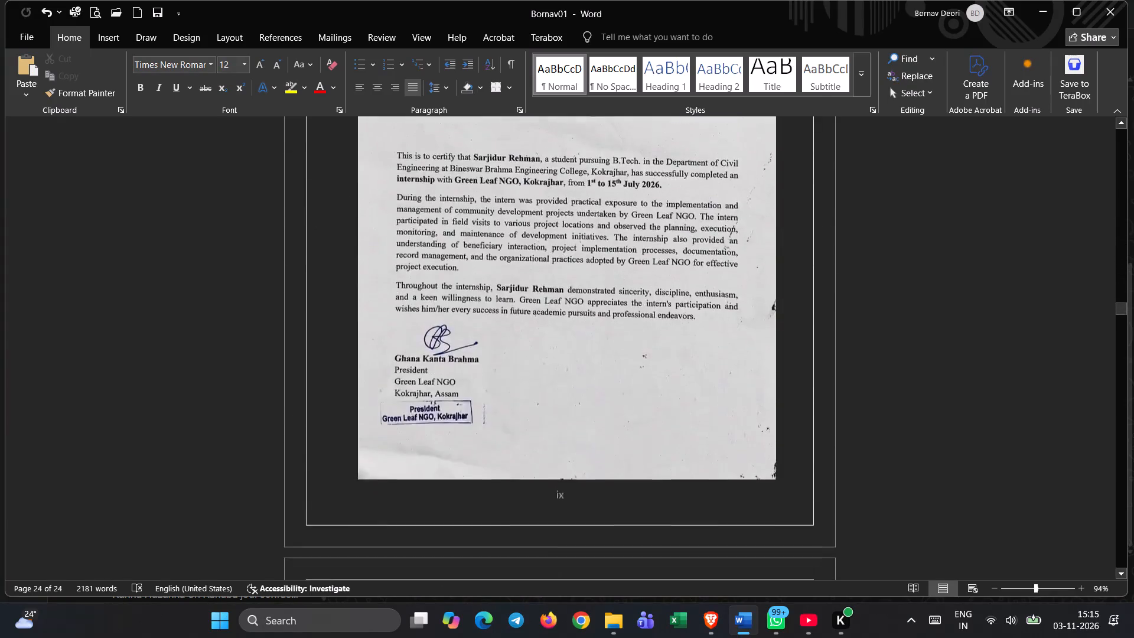
pyautogui.scroll(-20, 629, 413)
pyautogui.scroll(-8, 629, 413)
pyautogui.scroll(4, 632, 412)
pyautogui.scroll(-5, 632, 412)
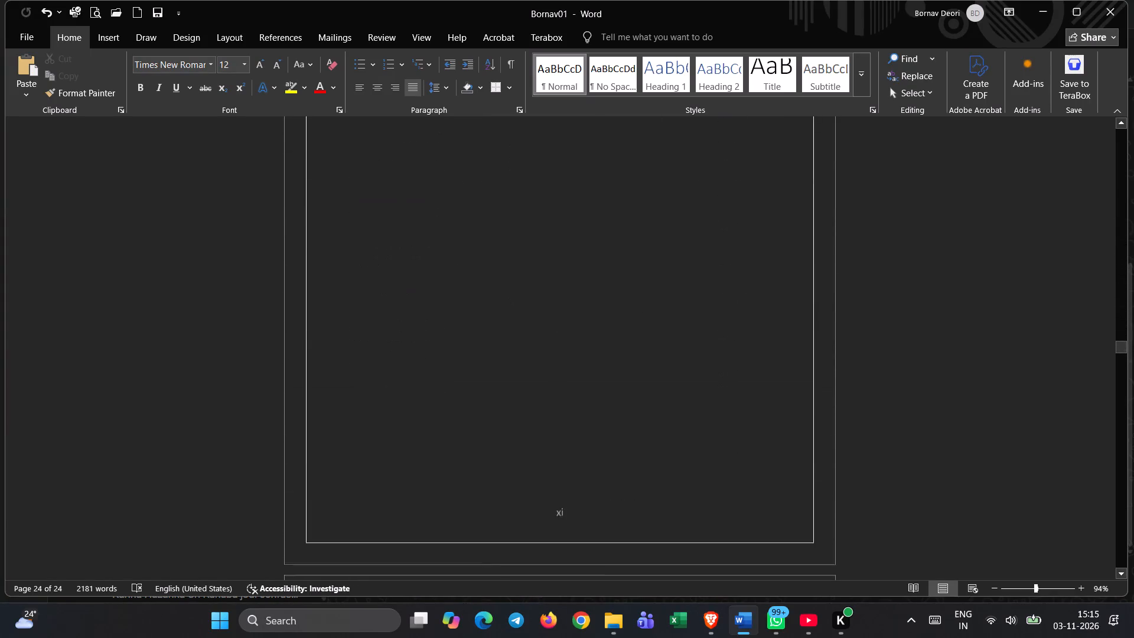
# Review the page numbers, figure captions and layout of the body pages through to the end of the report.
pyautogui.scroll(-20, 634, 413)
pyautogui.scroll(-9, 634, 413)
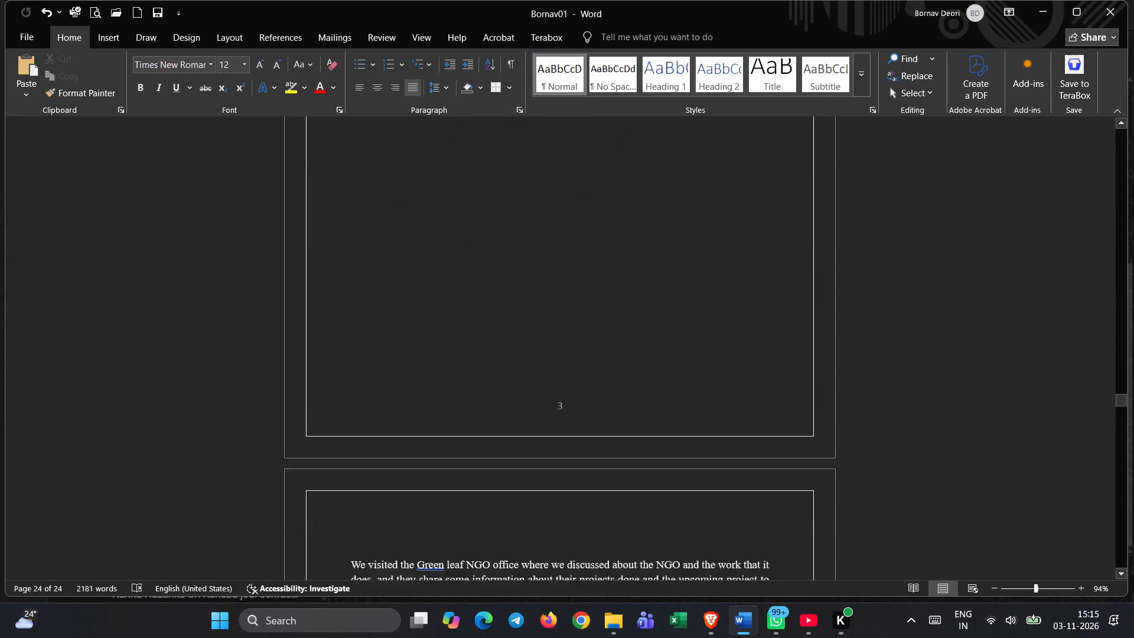
pyautogui.scroll(-20, 641, 412)
pyautogui.scroll(-9, 641, 412)
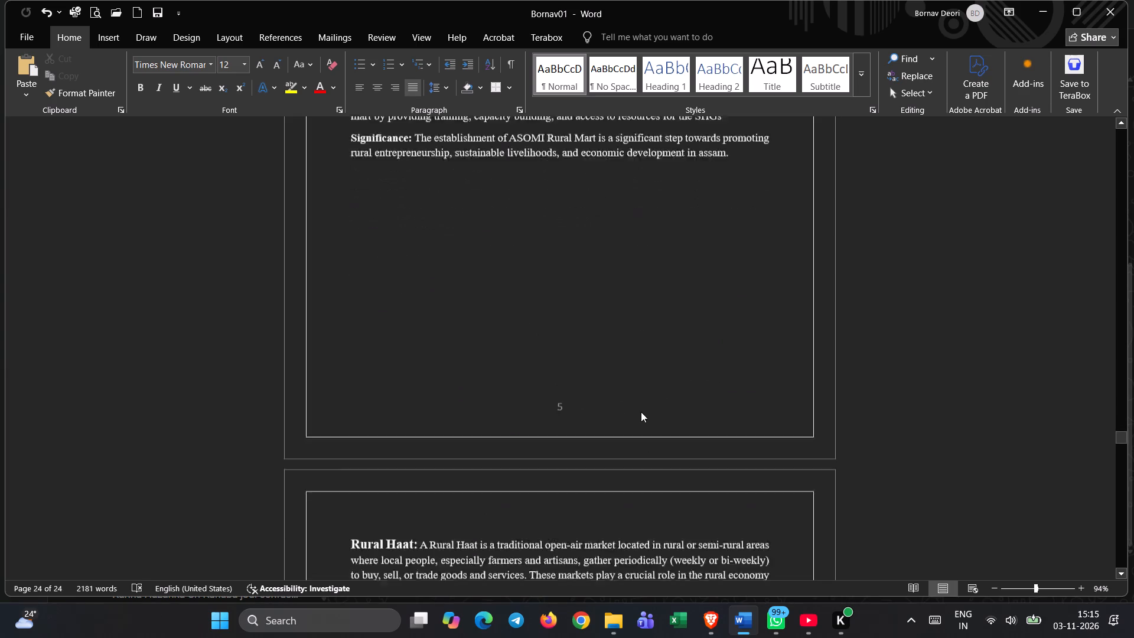
pyautogui.scroll(-17, 641, 412)
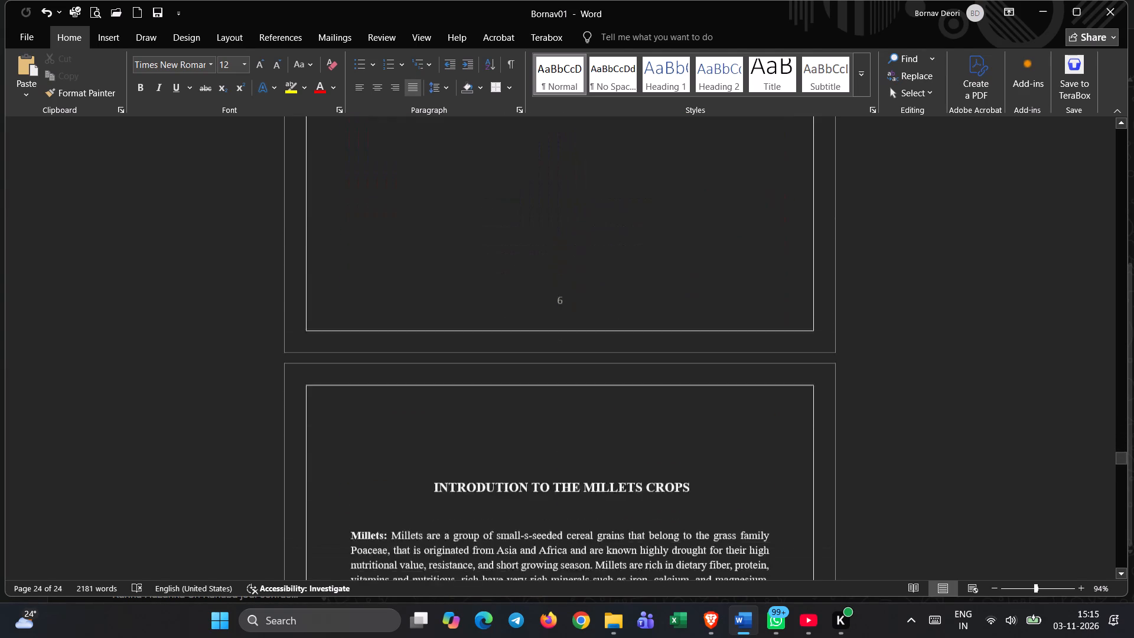
pyautogui.scroll(-12, 641, 412)
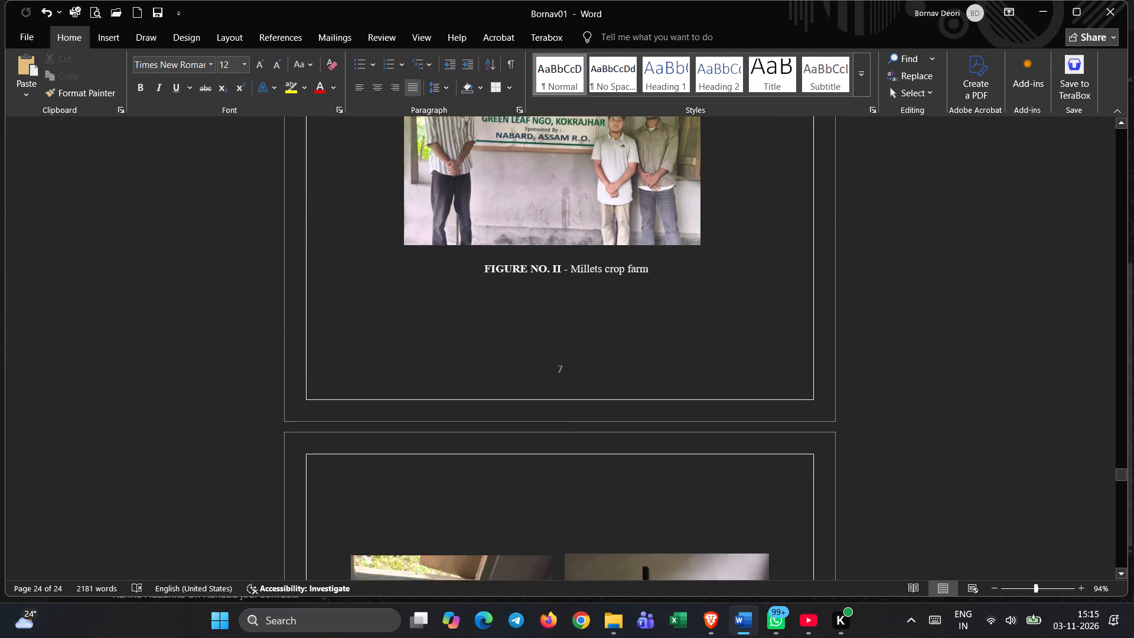
pyautogui.scroll(7, 642, 412)
pyautogui.scroll(-7, 642, 412)
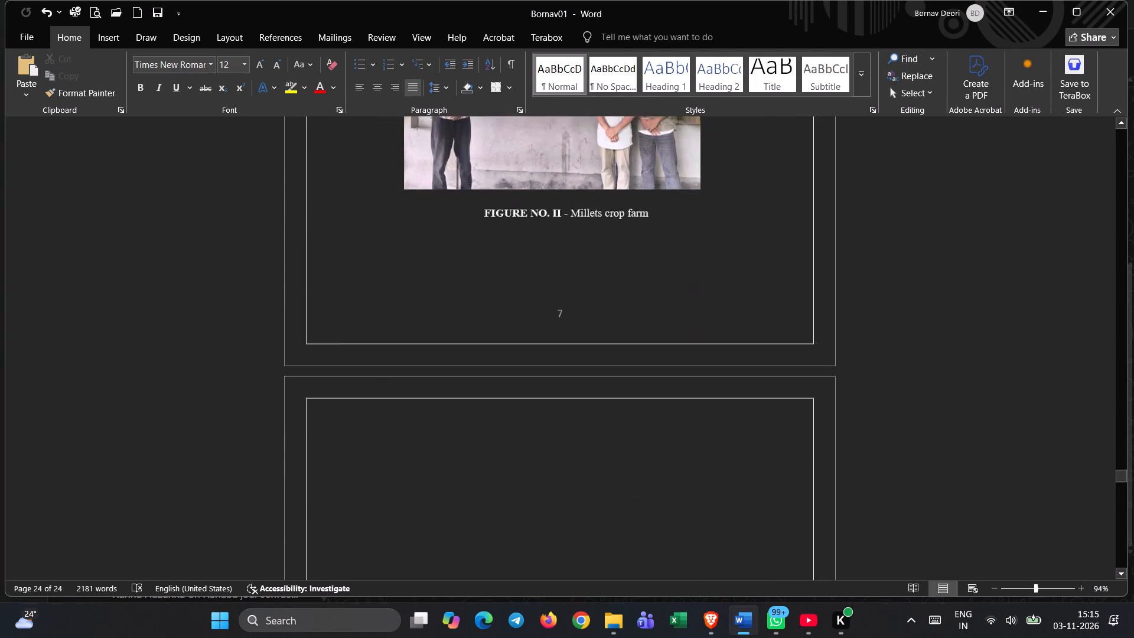
pyautogui.scroll(-13, 642, 412)
pyautogui.scroll(7, 630, 421)
pyautogui.scroll(-8, 633, 419)
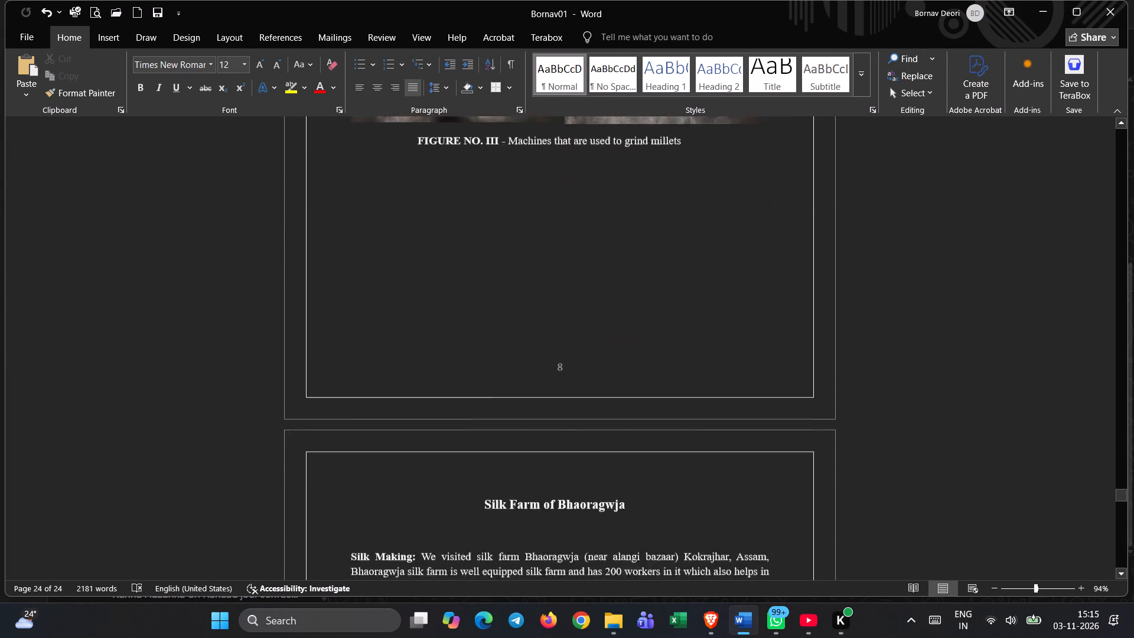
pyautogui.scroll(-6, 646, 411)
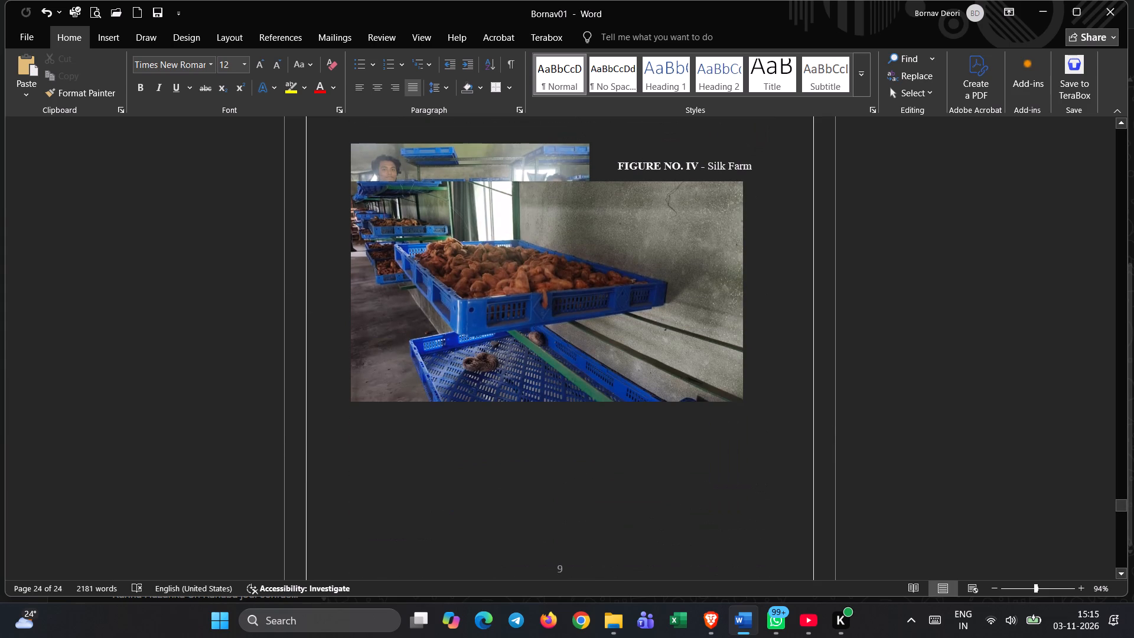
pyautogui.scroll(-16, 653, 403)
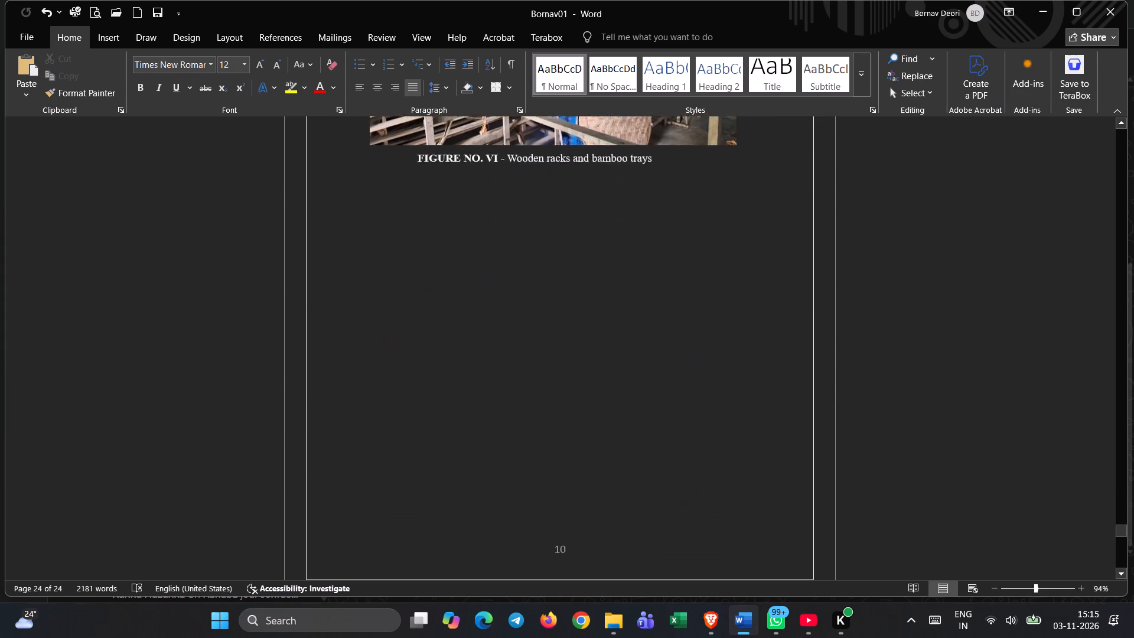
pyautogui.scroll(-20, 654, 406)
pyautogui.scroll(-13, 654, 406)
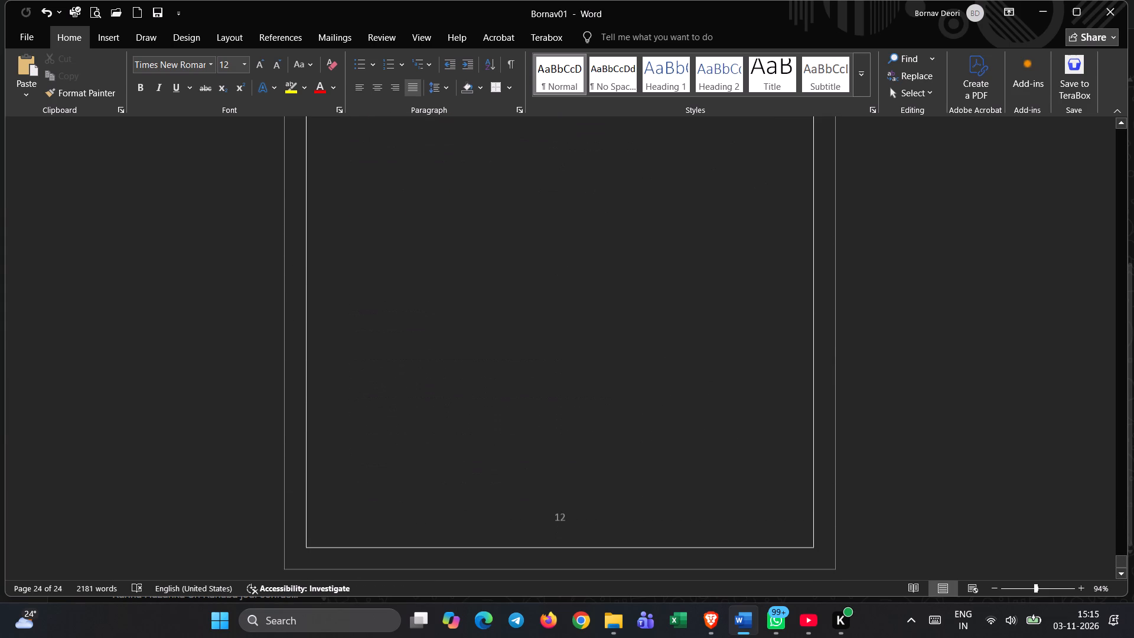
# Save the report.
pyautogui.click(154, 13)
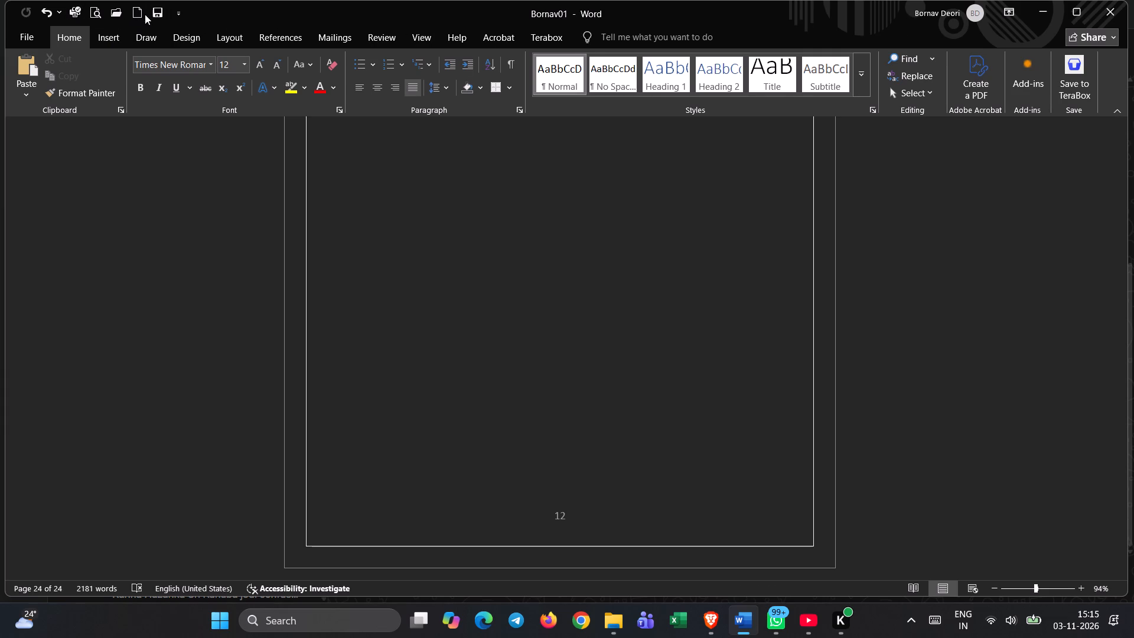
pyautogui.click(178, 15)
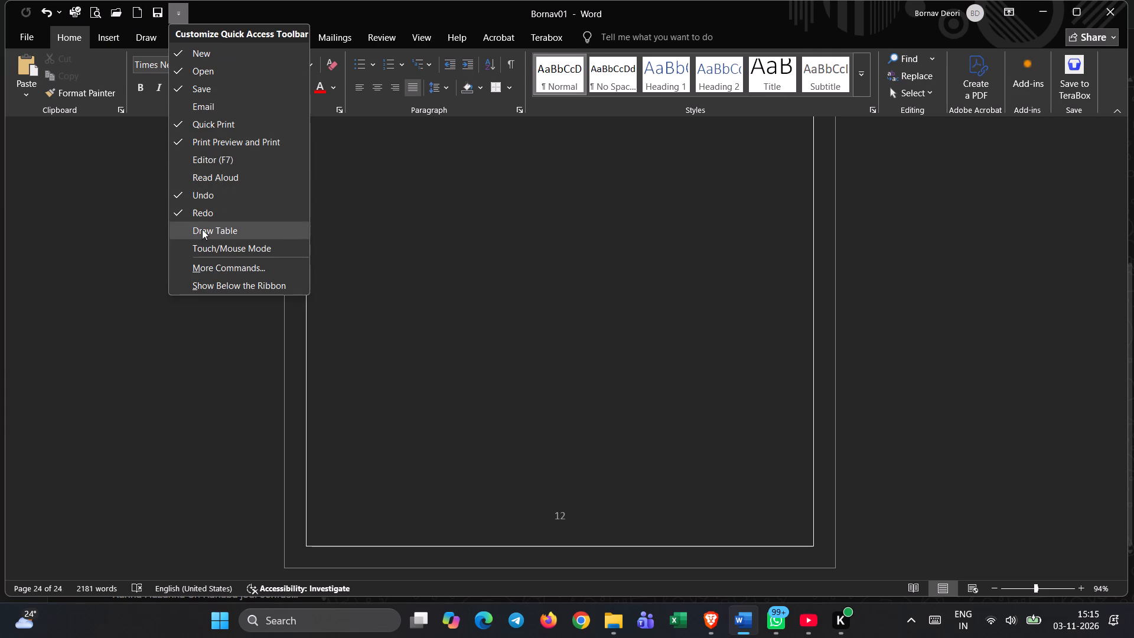
pyautogui.click(470, 298)
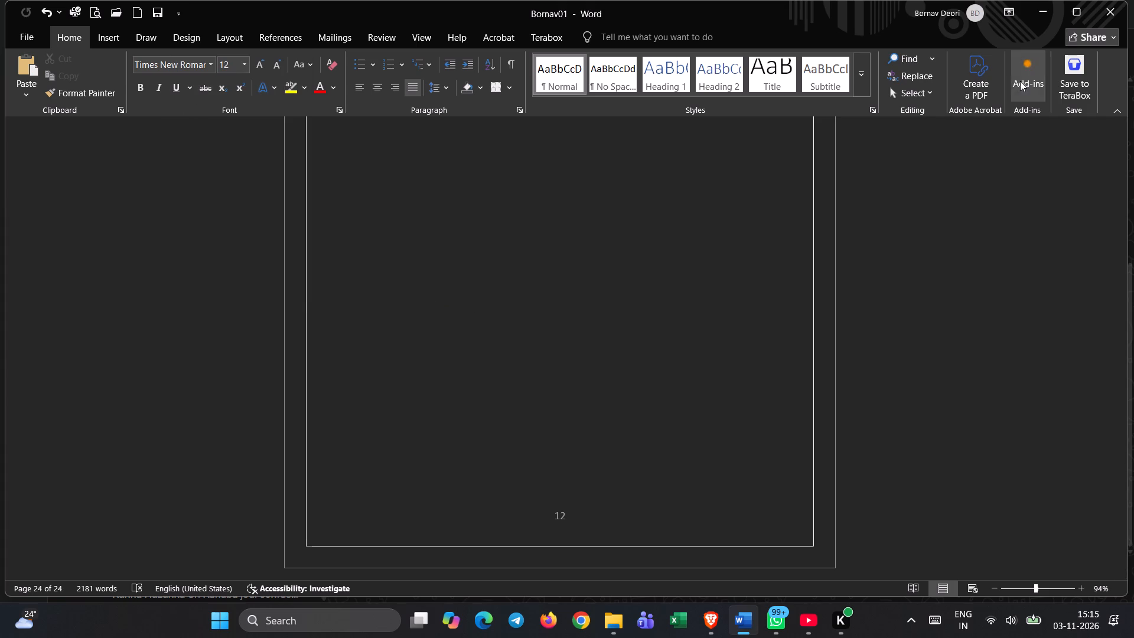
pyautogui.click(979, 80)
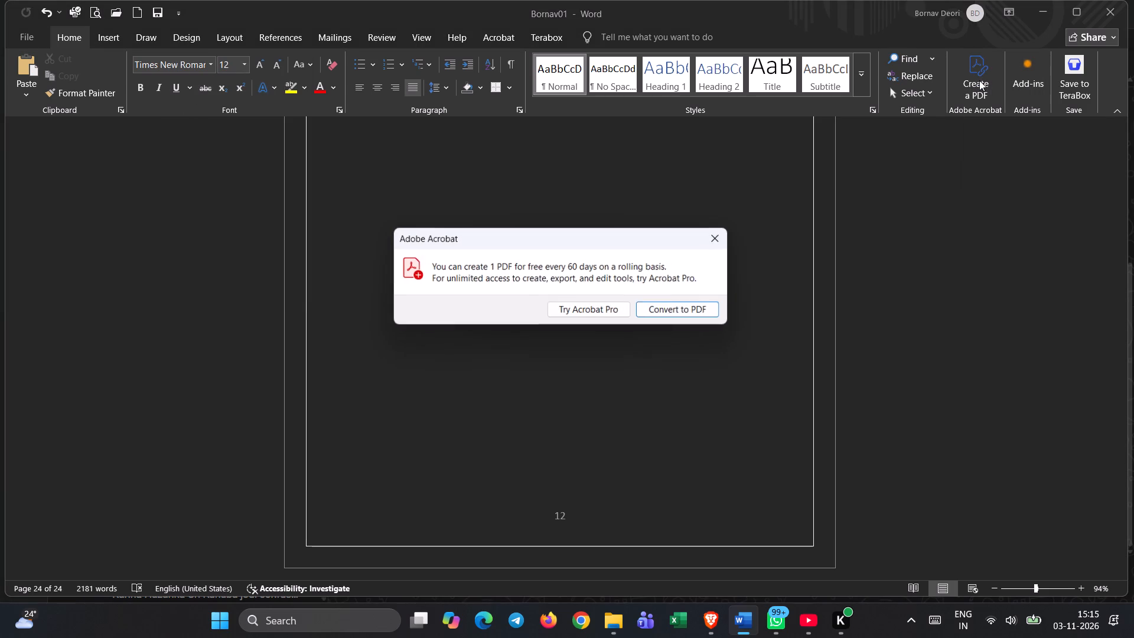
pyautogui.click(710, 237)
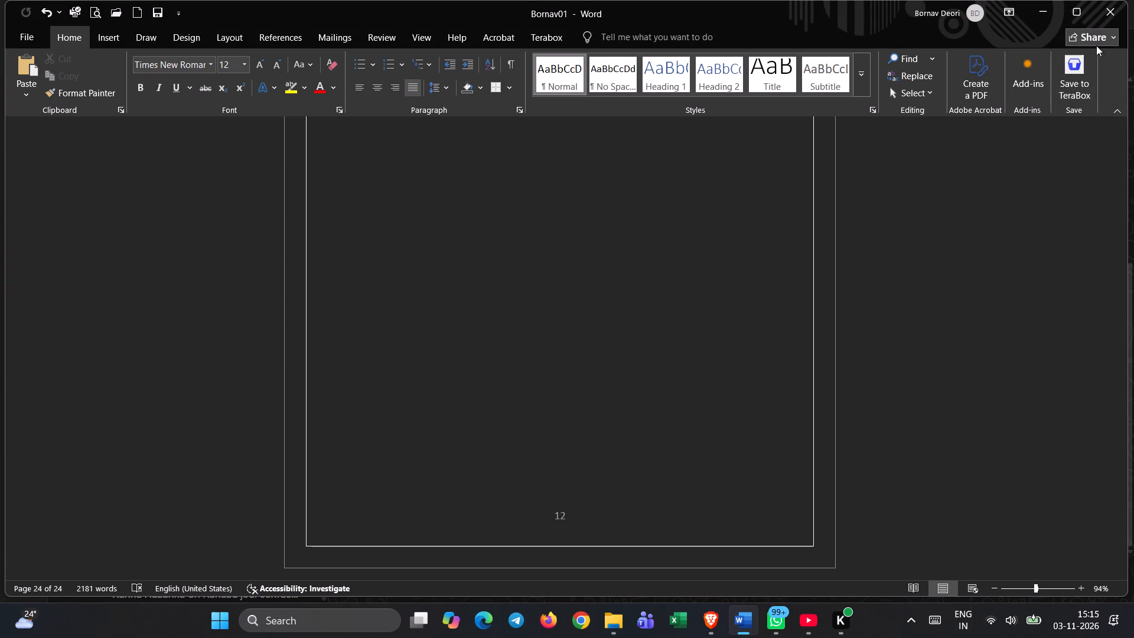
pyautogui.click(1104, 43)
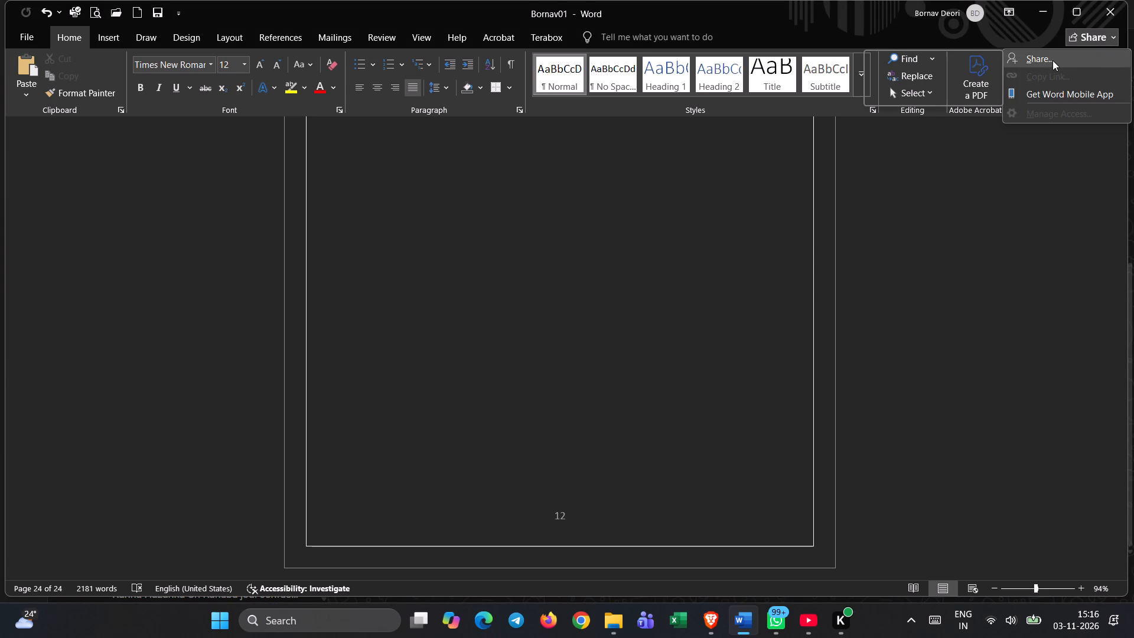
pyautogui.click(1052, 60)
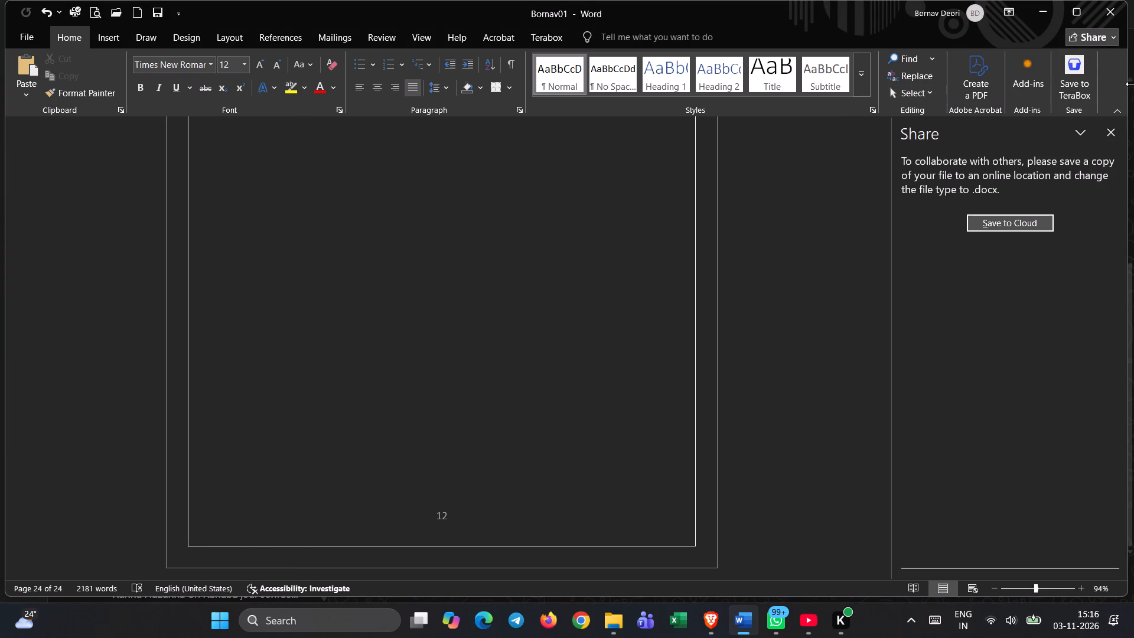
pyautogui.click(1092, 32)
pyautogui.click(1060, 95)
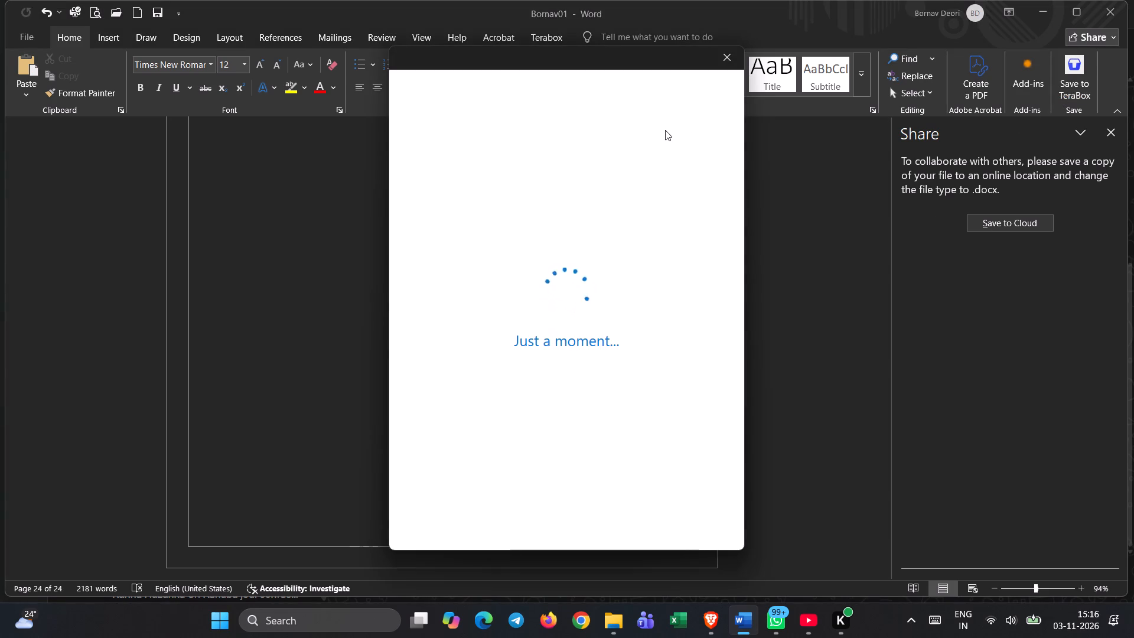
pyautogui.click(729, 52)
# Open the recent Bornav01 file from the social internship folder and look through its cover and certificate pages.
pyautogui.click(13, 41)
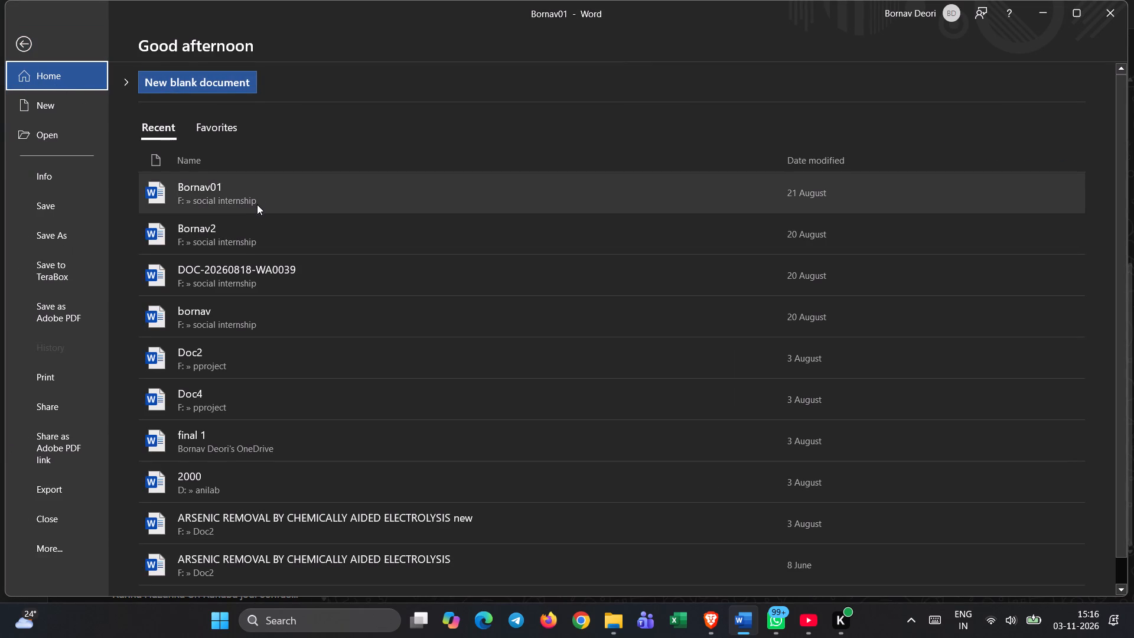
pyautogui.doubleClick(257, 197)
pyautogui.scroll(10, 315, 217)
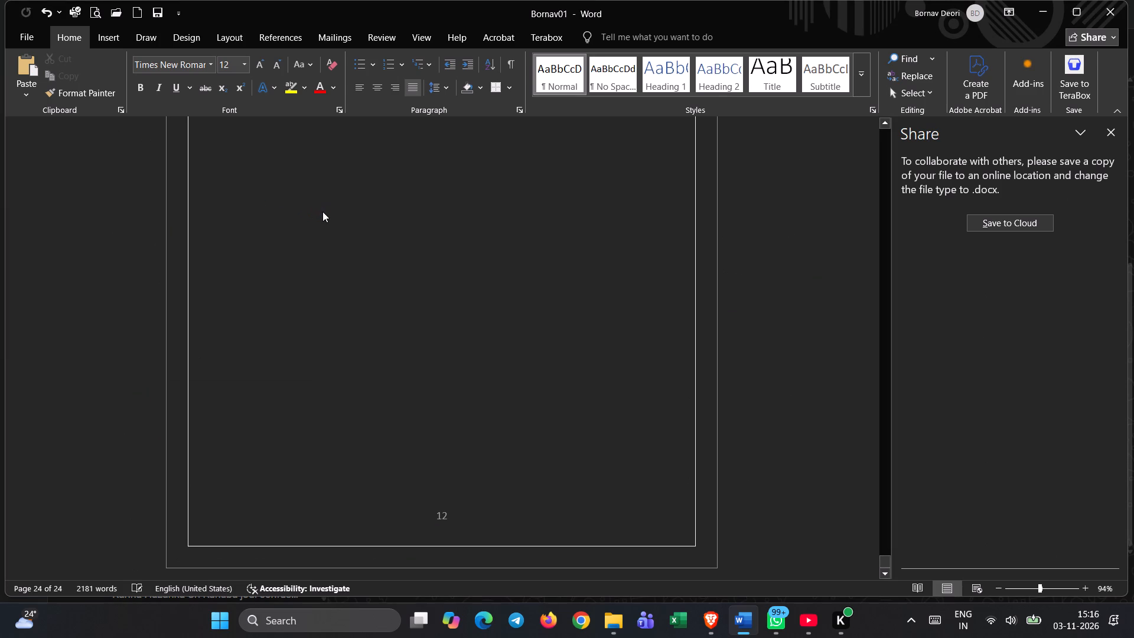
pyautogui.scroll(-4, 324, 210)
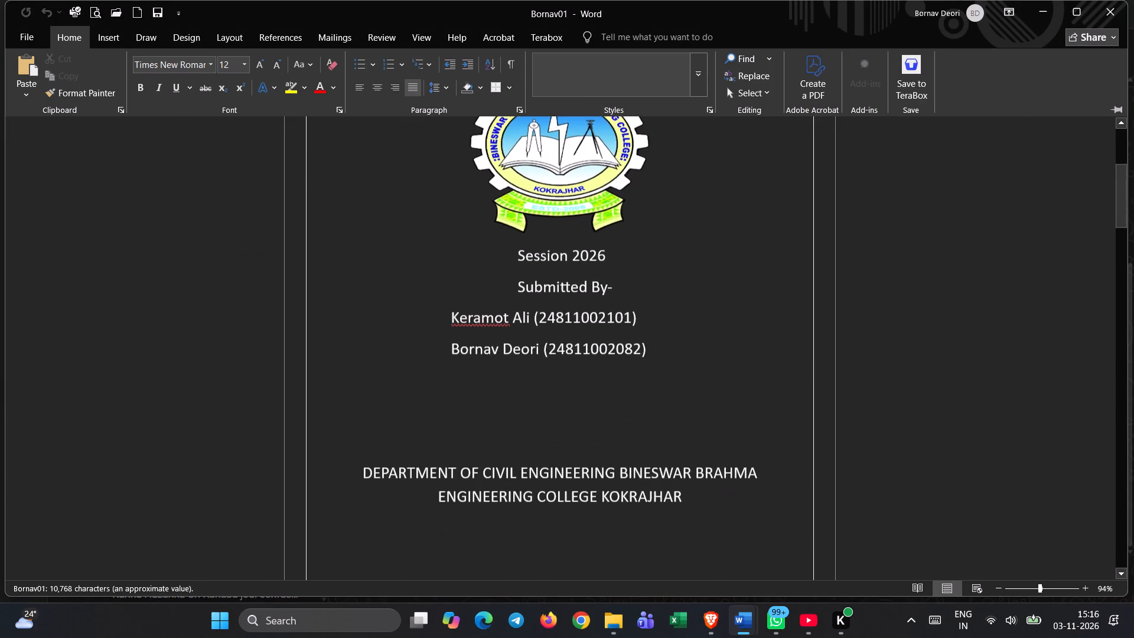
pyautogui.scroll(-8, 325, 207)
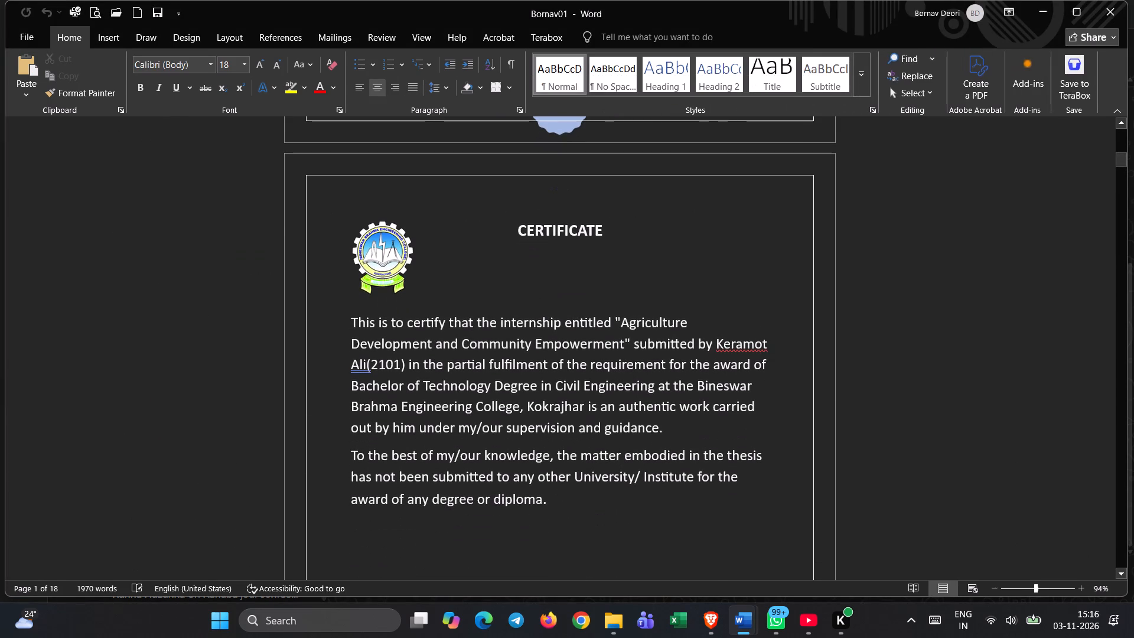
pyautogui.click(35, 35)
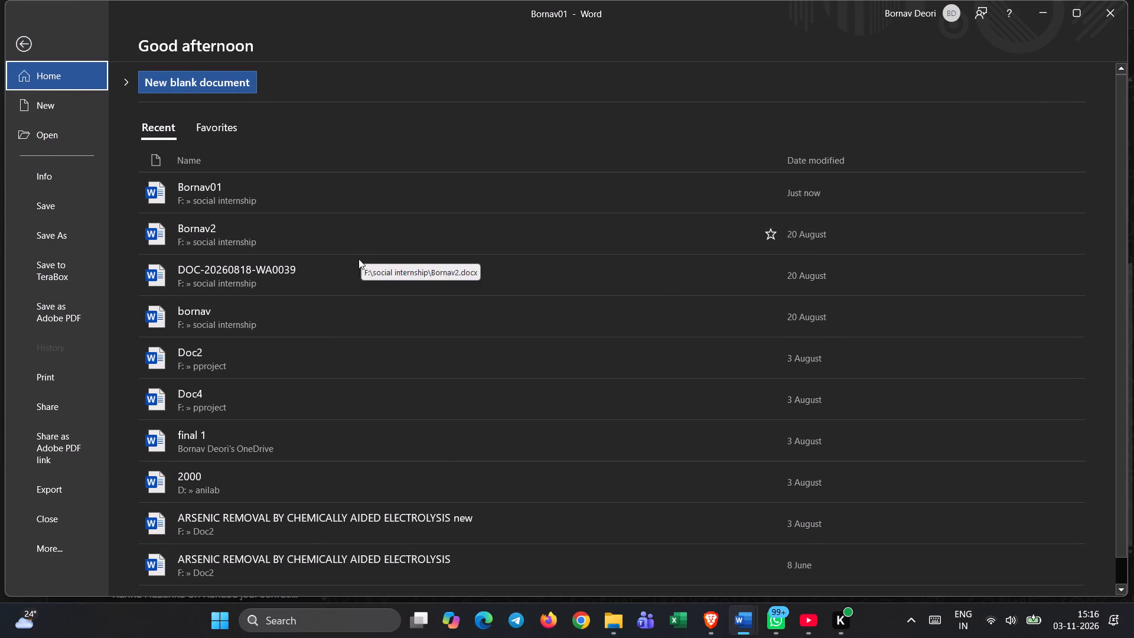
pyautogui.click(12, 49)
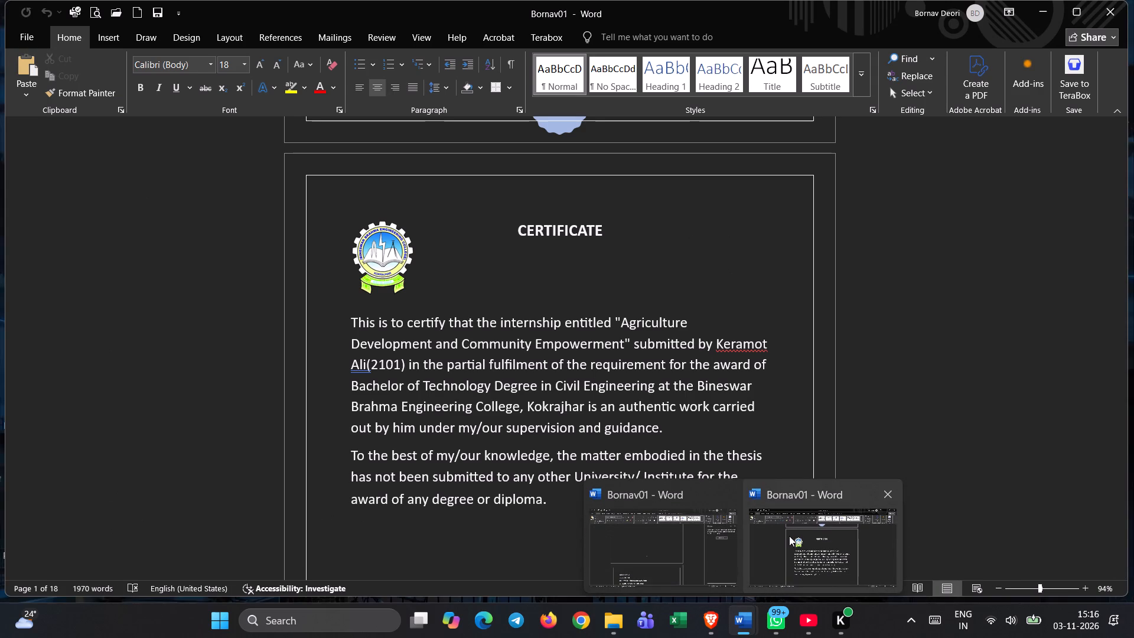
# Return to the longer, page-numbered Bornav01 report, check its last pages through the References, and save it.
pyautogui.click(689, 549)
pyautogui.scroll(-2, 406, 358)
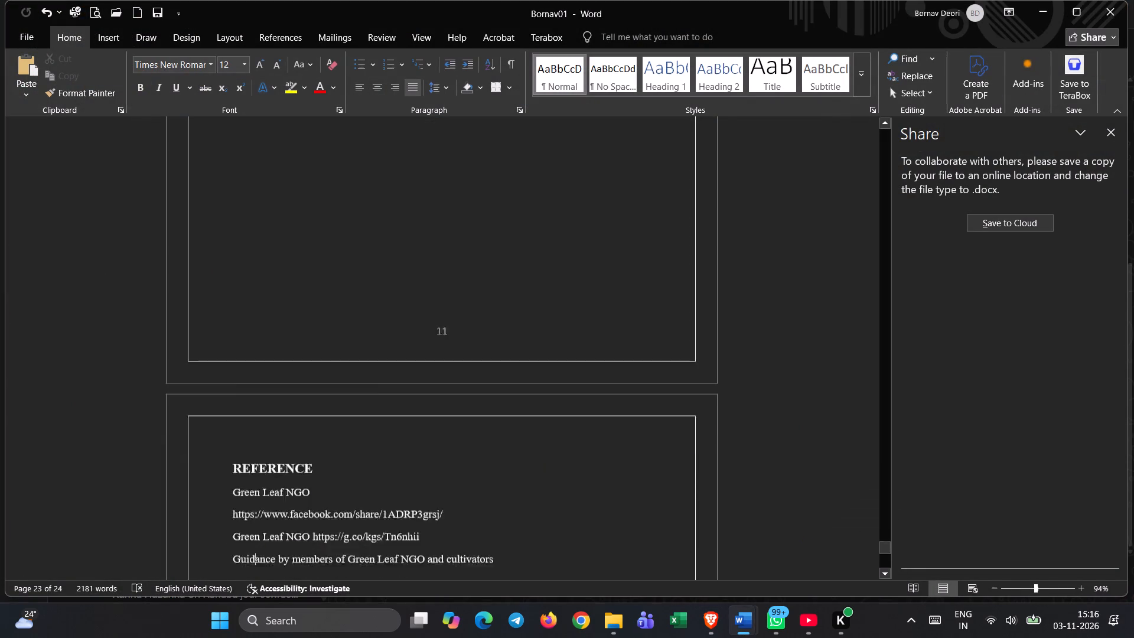
pyautogui.scroll(-19, 406, 358)
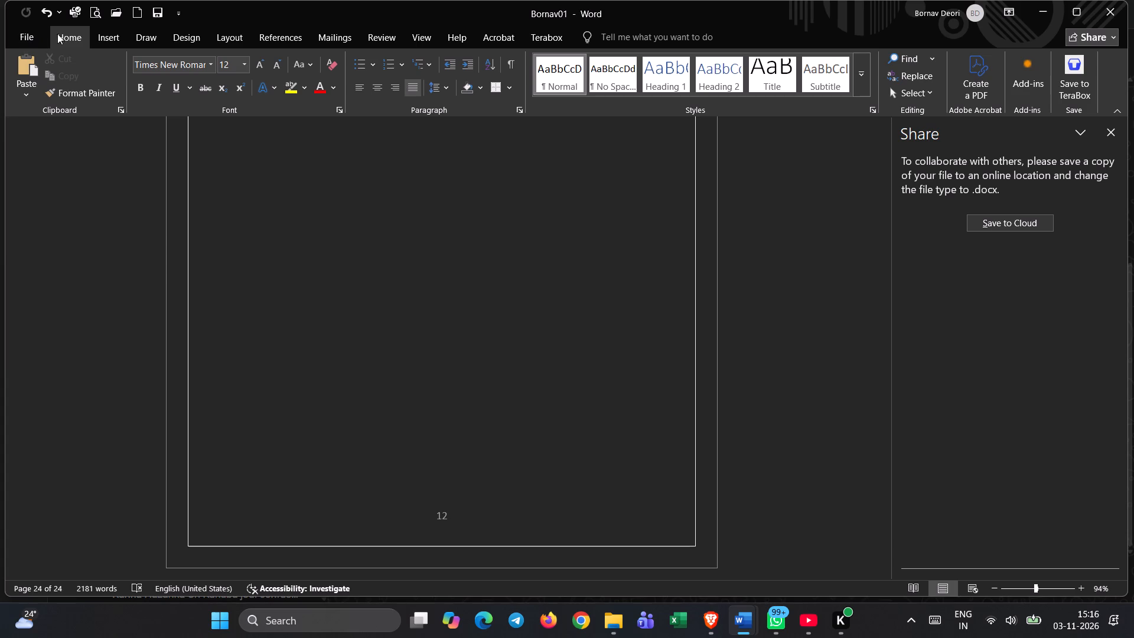
pyautogui.click(166, 12)
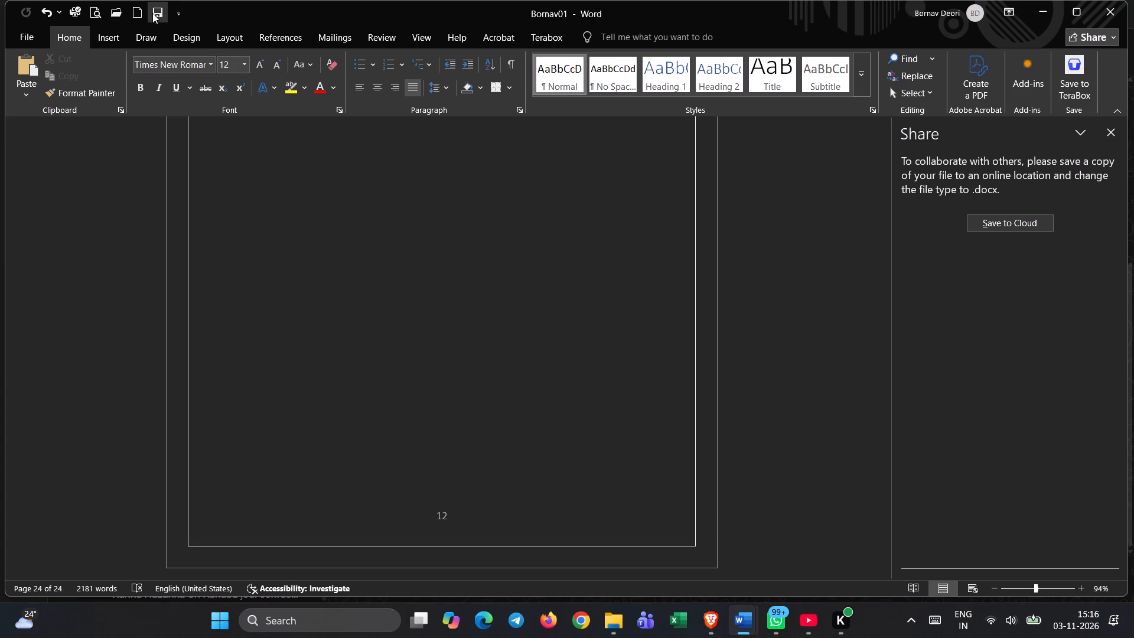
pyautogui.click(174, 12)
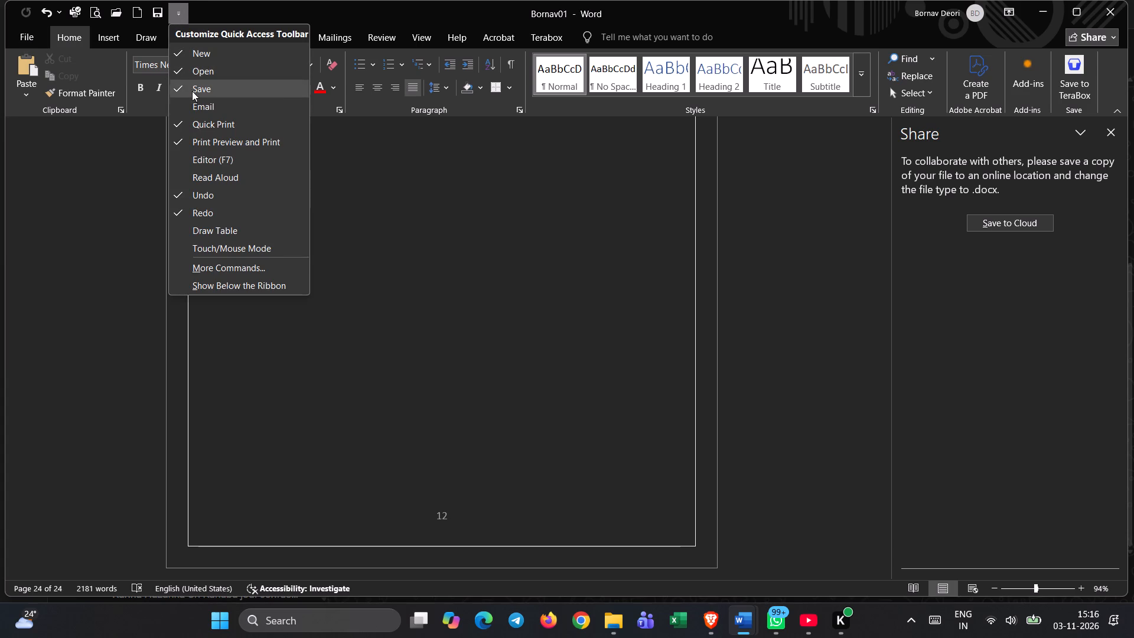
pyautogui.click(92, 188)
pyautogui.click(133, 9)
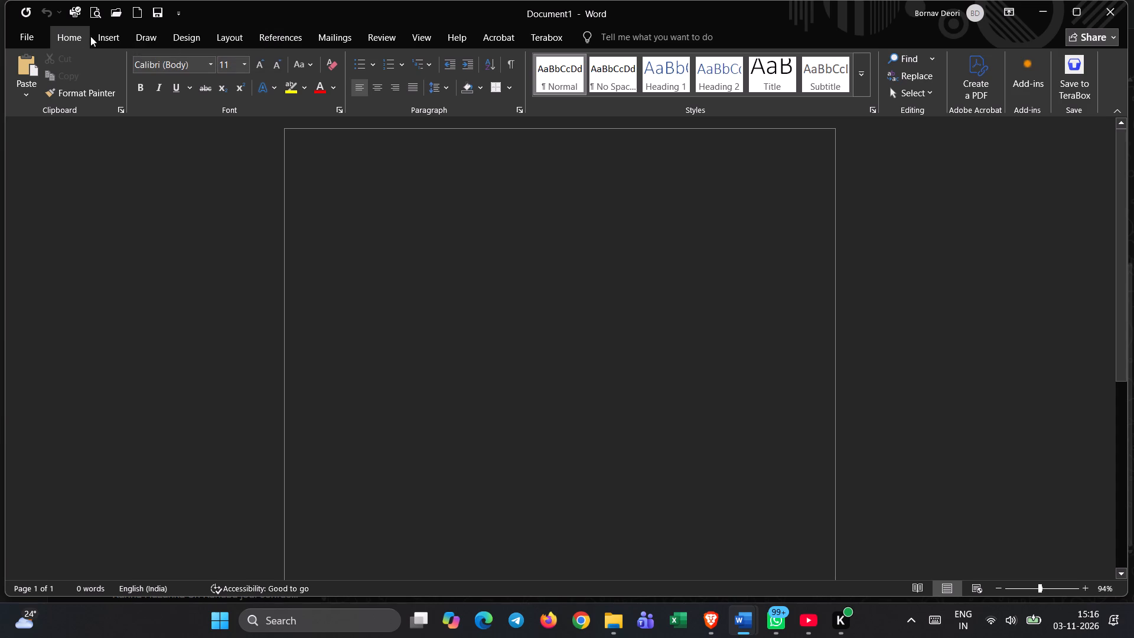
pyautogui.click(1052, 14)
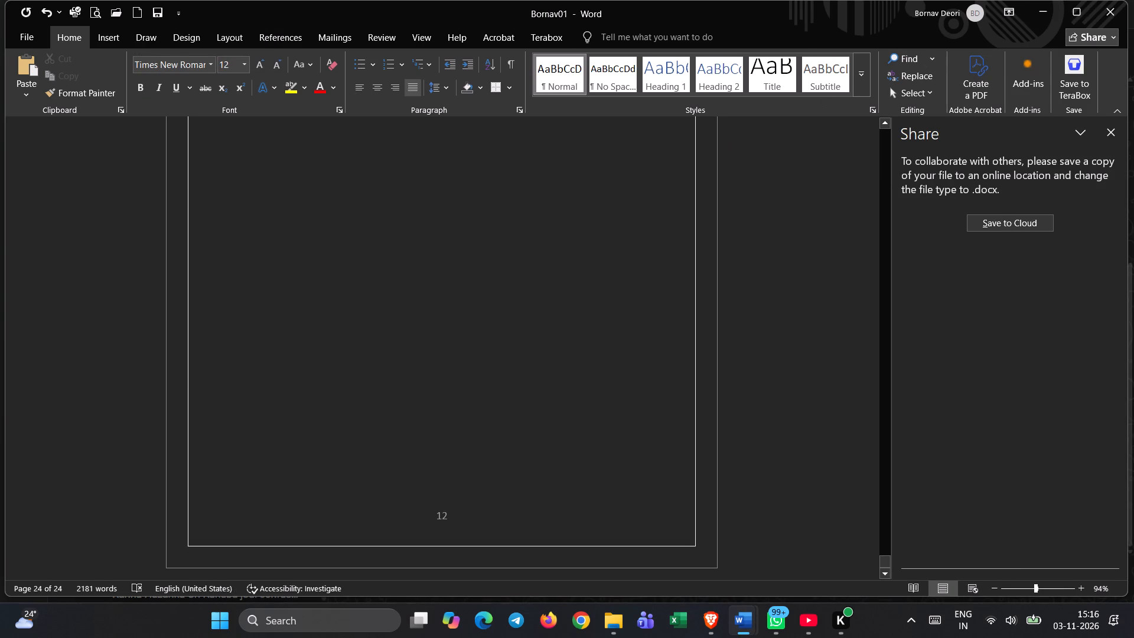
# Save the page-numbered report under the new name Bornav001 in the social internship folder on drive F:.
pyautogui.scroll(20, 425, 281)
pyautogui.scroll(20, 425, 281)
pyautogui.scroll(2, 425, 281)
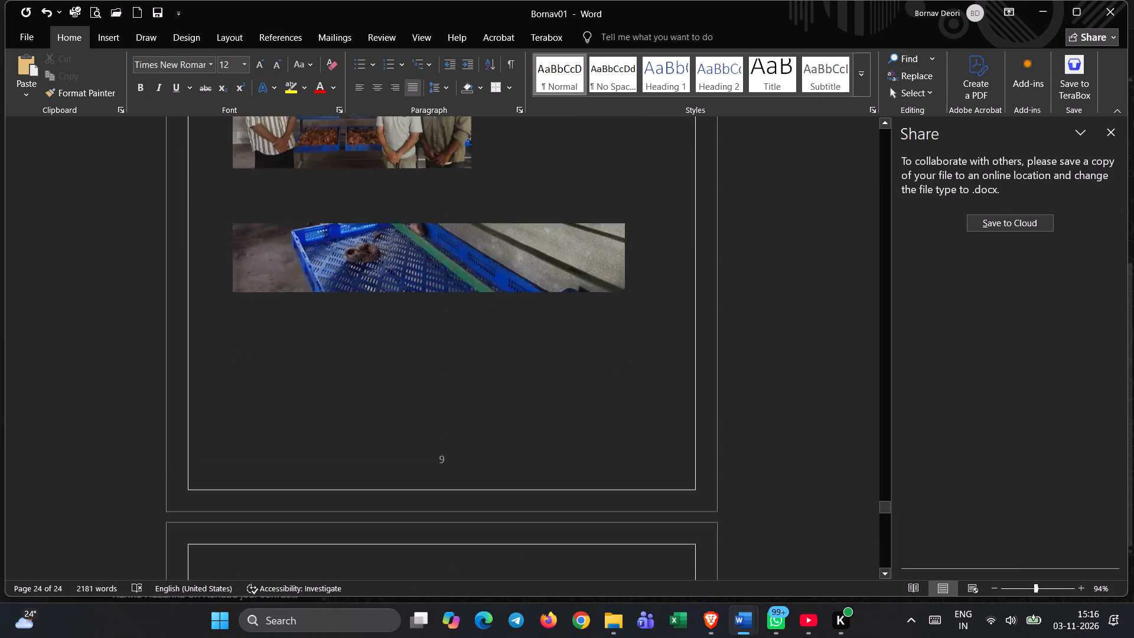
pyautogui.scroll(20, 424, 280)
pyautogui.scroll(20, 424, 280)
pyautogui.scroll(1, 424, 280)
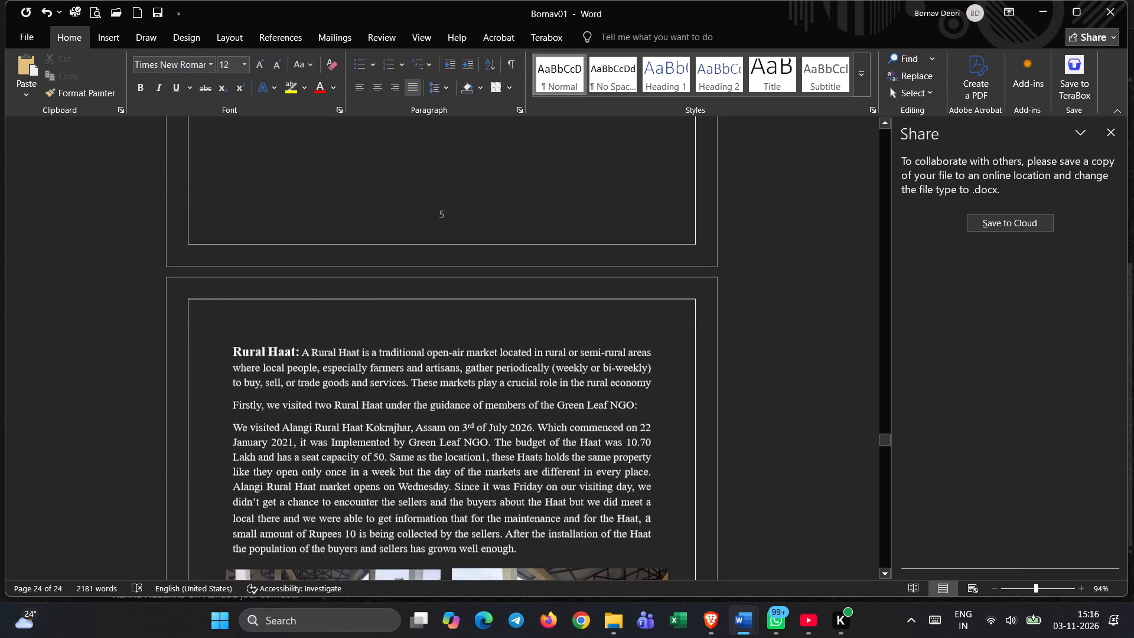
pyautogui.click(1037, 223)
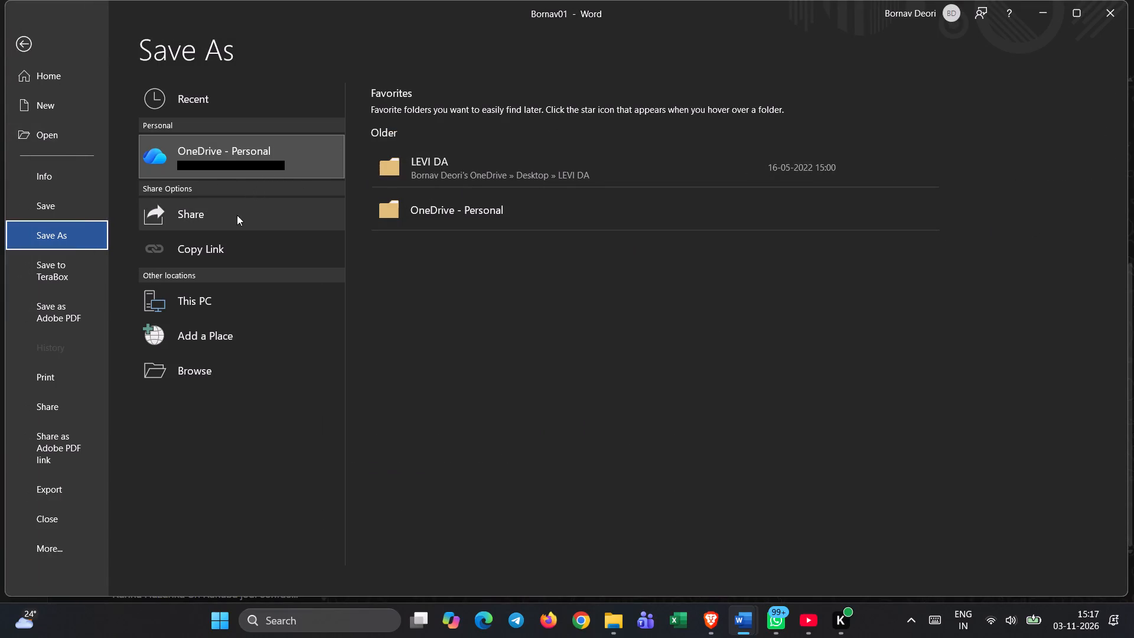
pyautogui.click(230, 297)
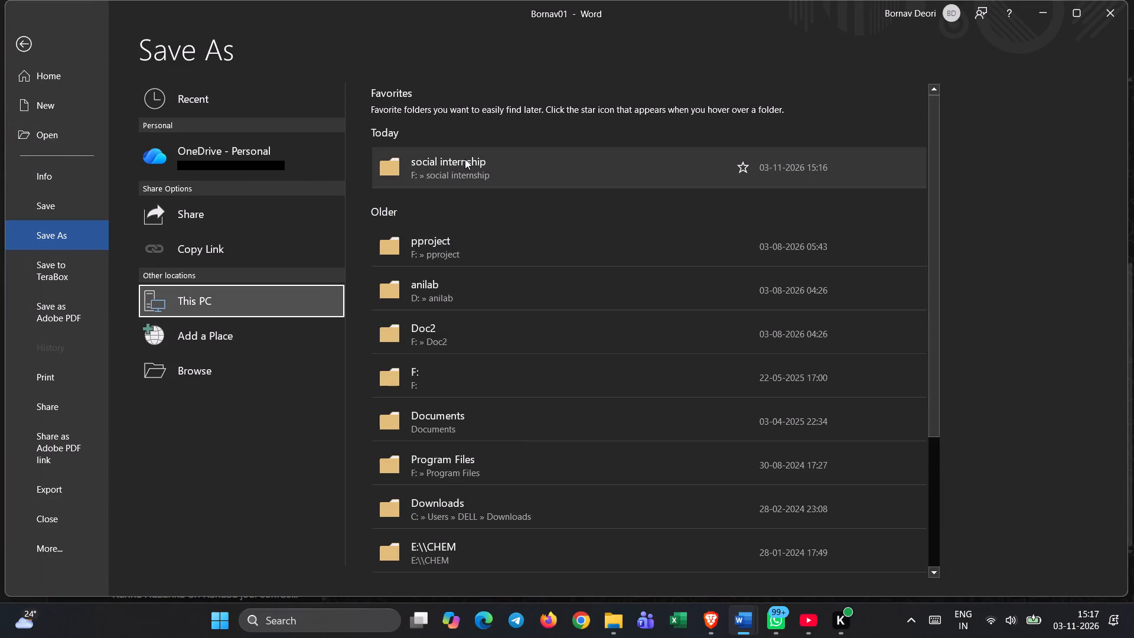
pyautogui.click(465, 159)
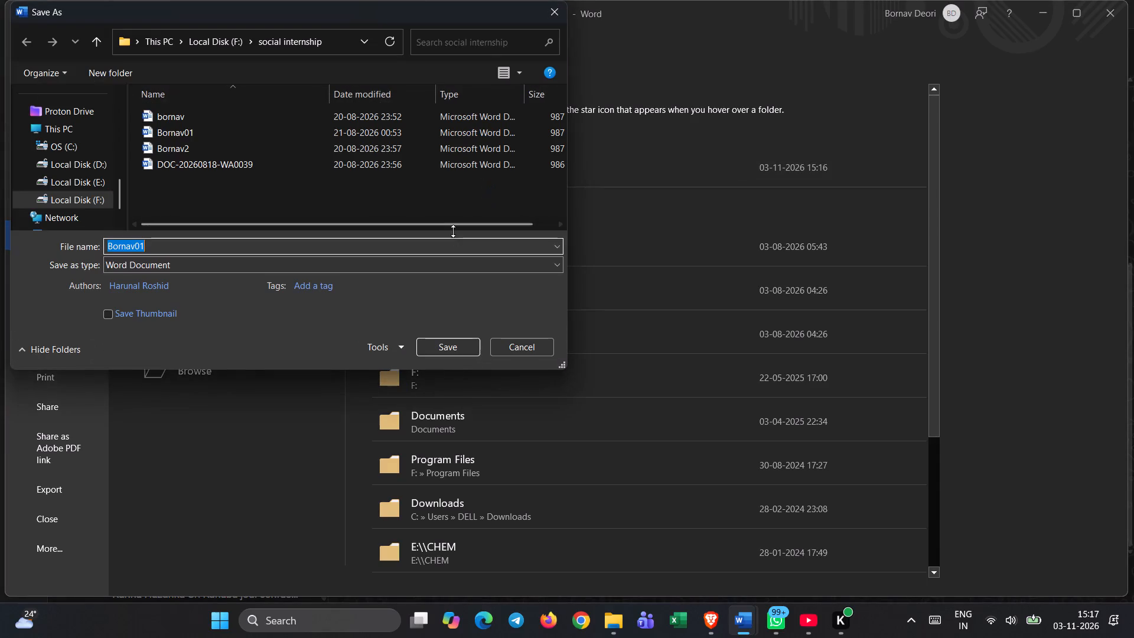
pyautogui.click(216, 248)
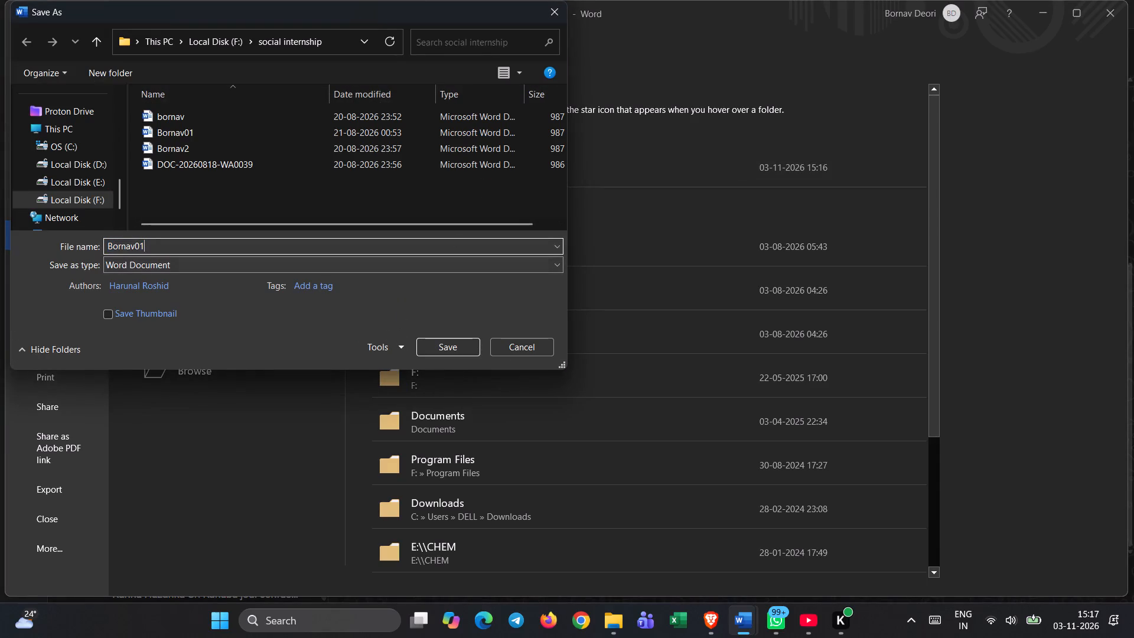
pyautogui.press('BackSpace')
pyautogui.write('01')
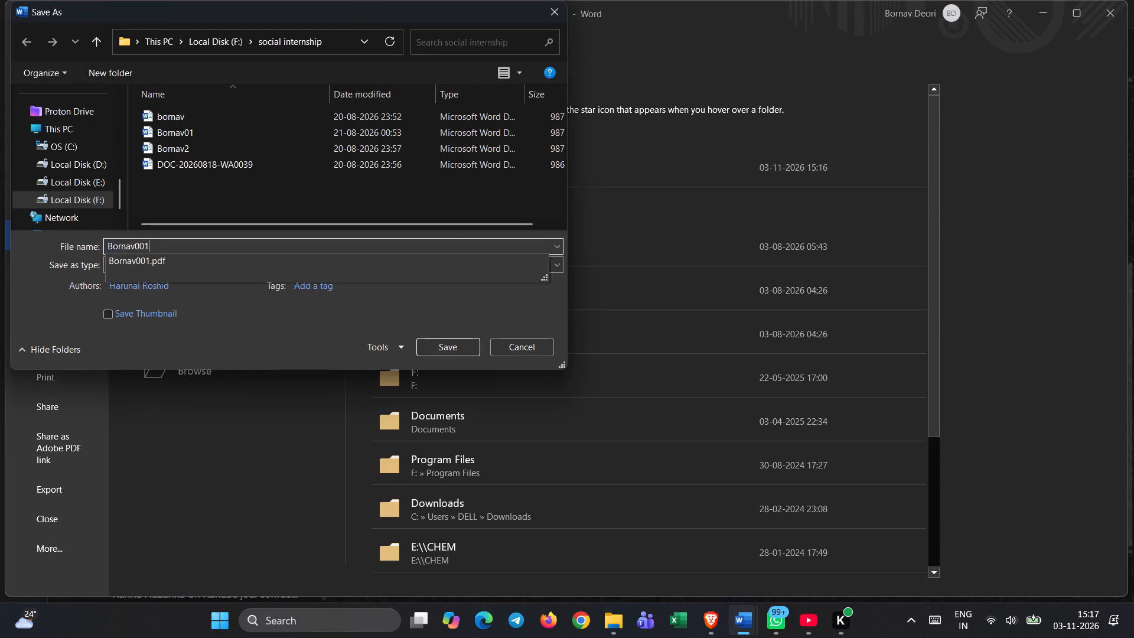
pyautogui.click(185, 259)
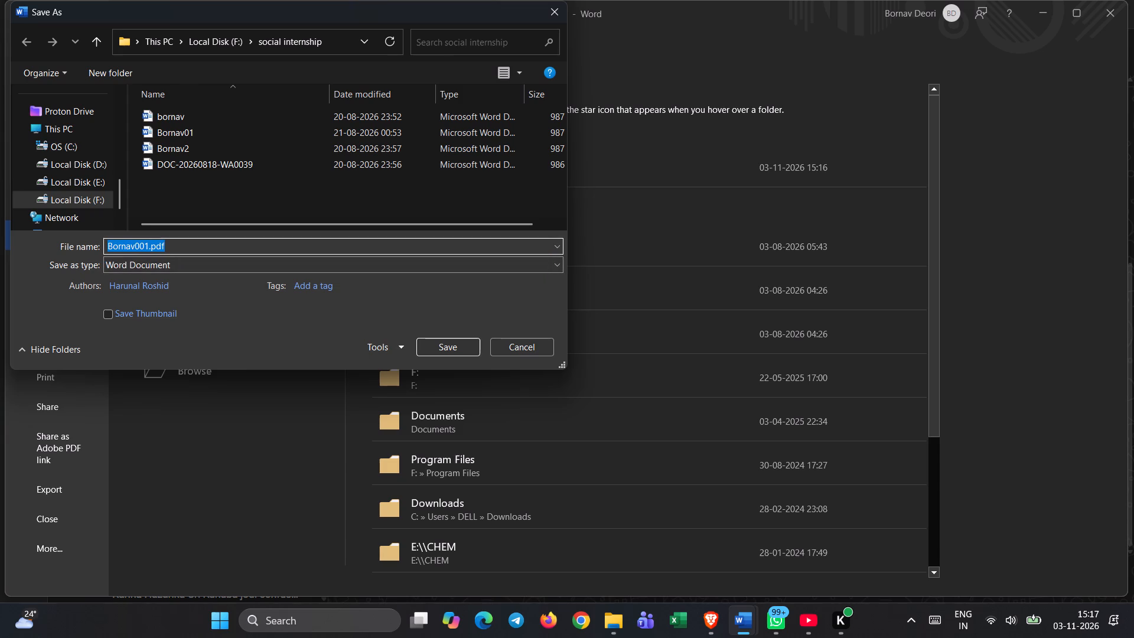
pyautogui.click(185, 248)
pyautogui.click(185, 248)
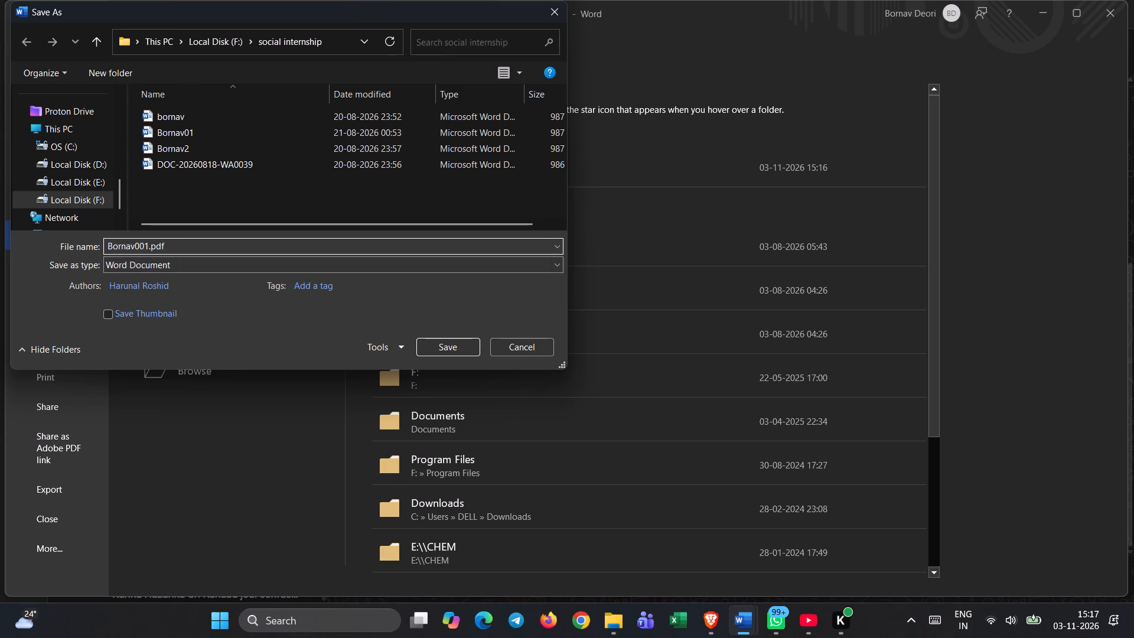
pyautogui.press('BackSpace')
pyautogui.press('BackSpace')
pyautogui.press('BackSpace')
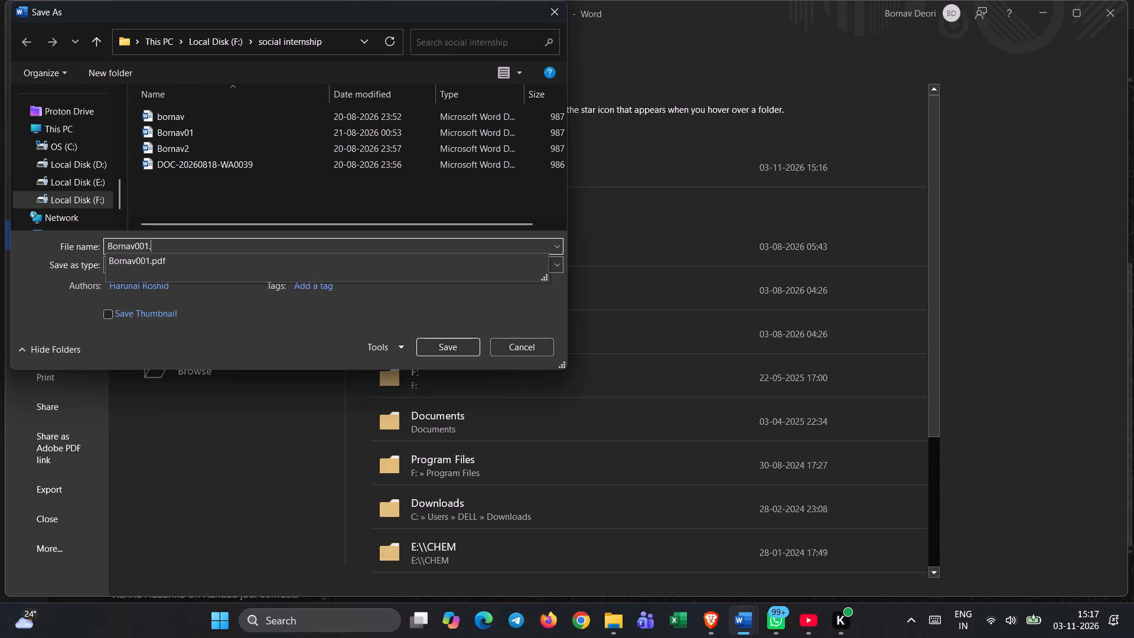
pyautogui.press('BackSpace')
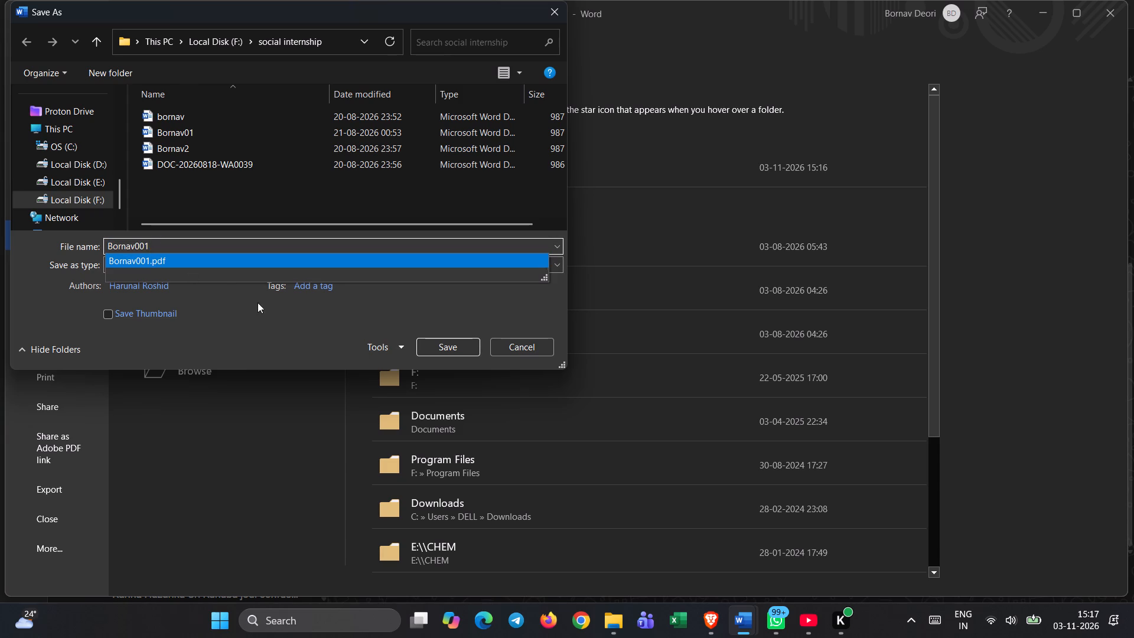
pyautogui.click(456, 349)
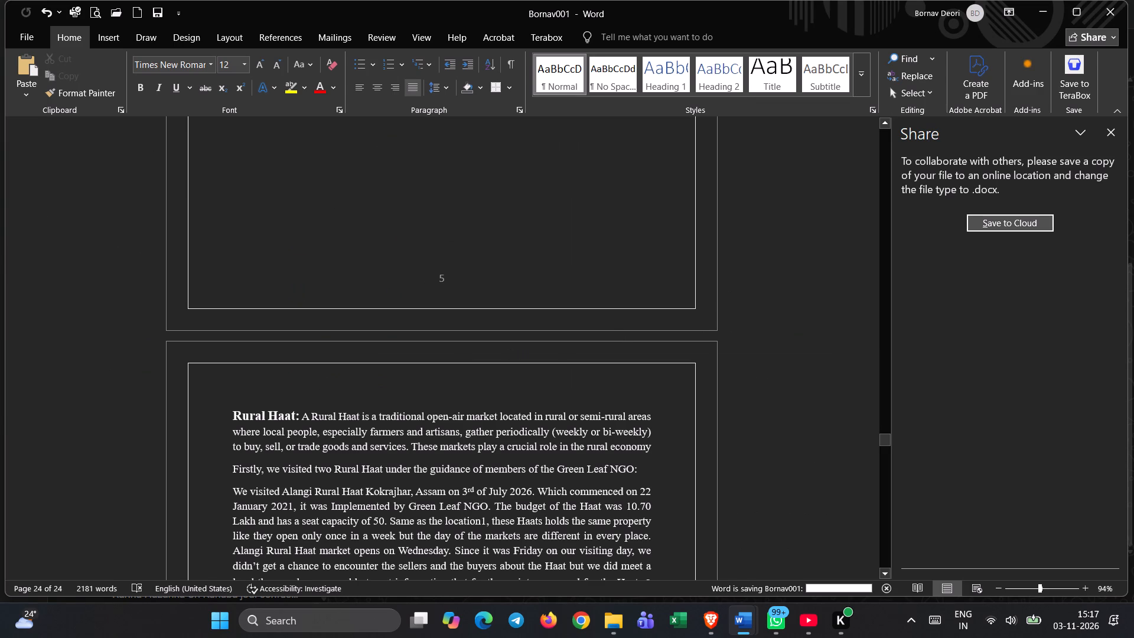
# Look for the saved report in the refreshed INTERNSHIP BOTH SOCIAL SKUILL folder, then return to Local Disk (D:).
pyautogui.click(620, 626)
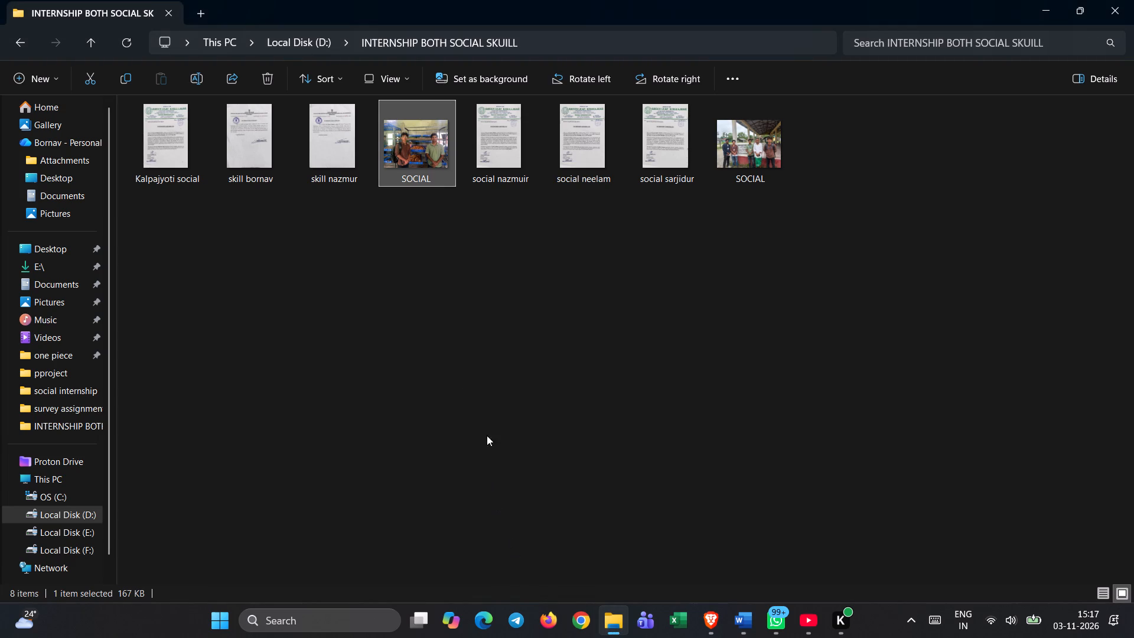
pyautogui.click(124, 41)
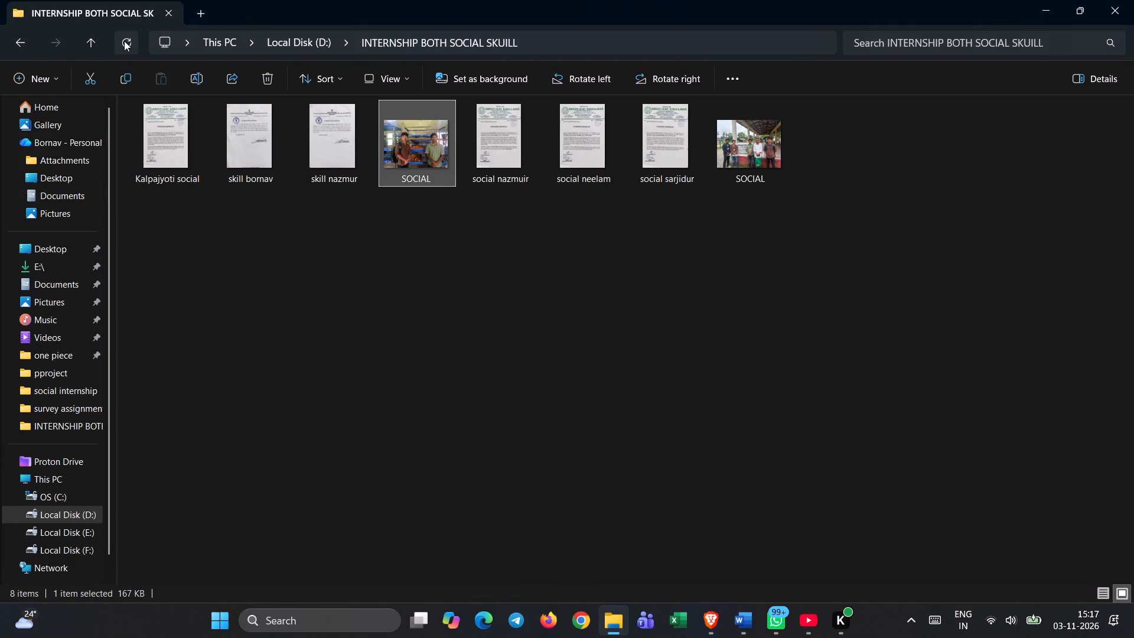
pyautogui.tripleClick(125, 41)
pyautogui.click(24, 47)
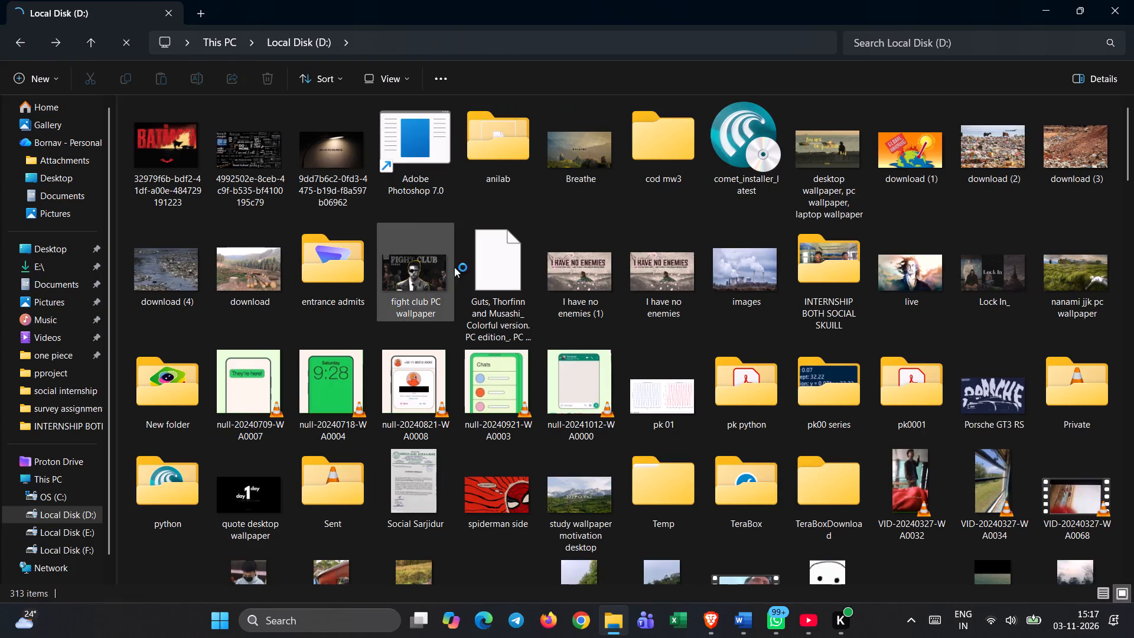
# Close the older Bornav01 document that was opened for comparison.
pyautogui.click(748, 624)
pyautogui.click(764, 577)
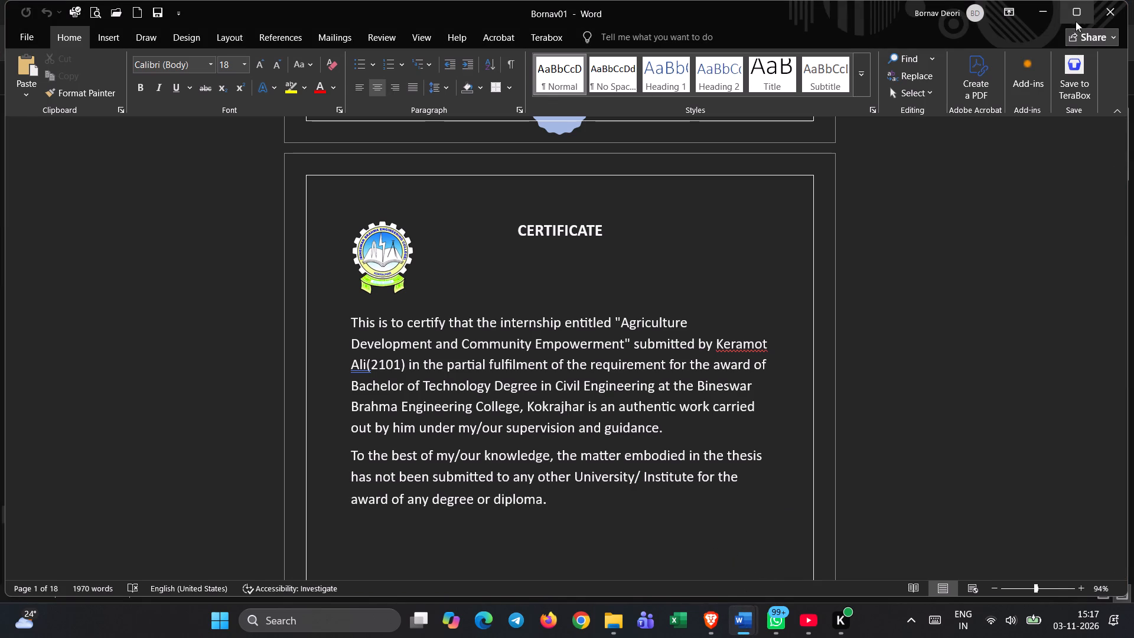
pyautogui.click(1102, 21)
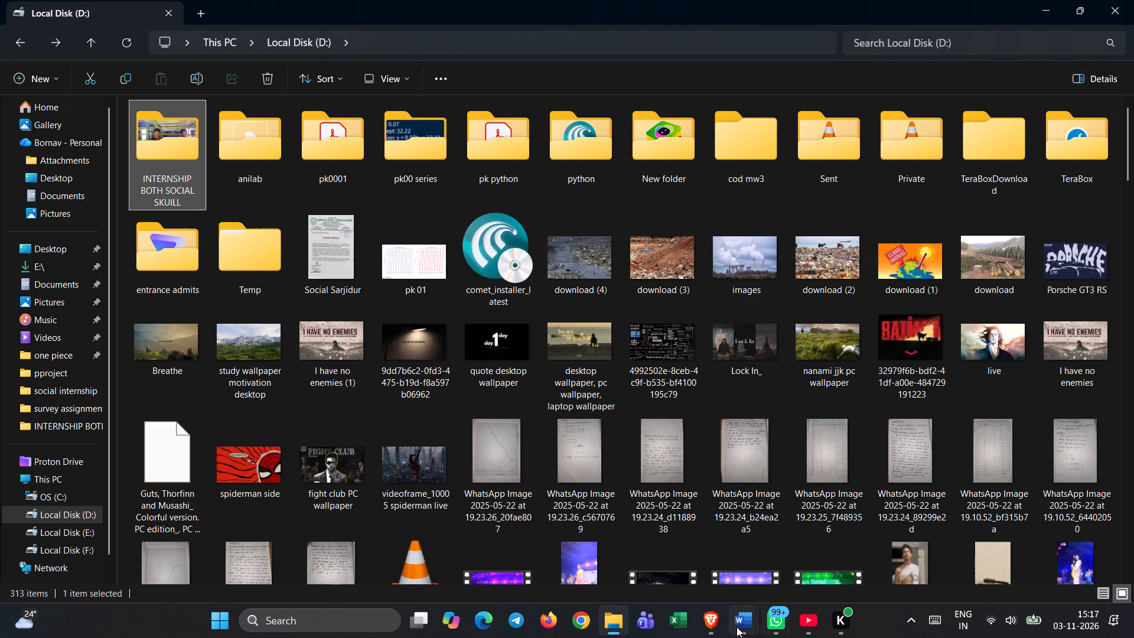
pyautogui.click(696, 561)
pyautogui.scroll(5, 428, 403)
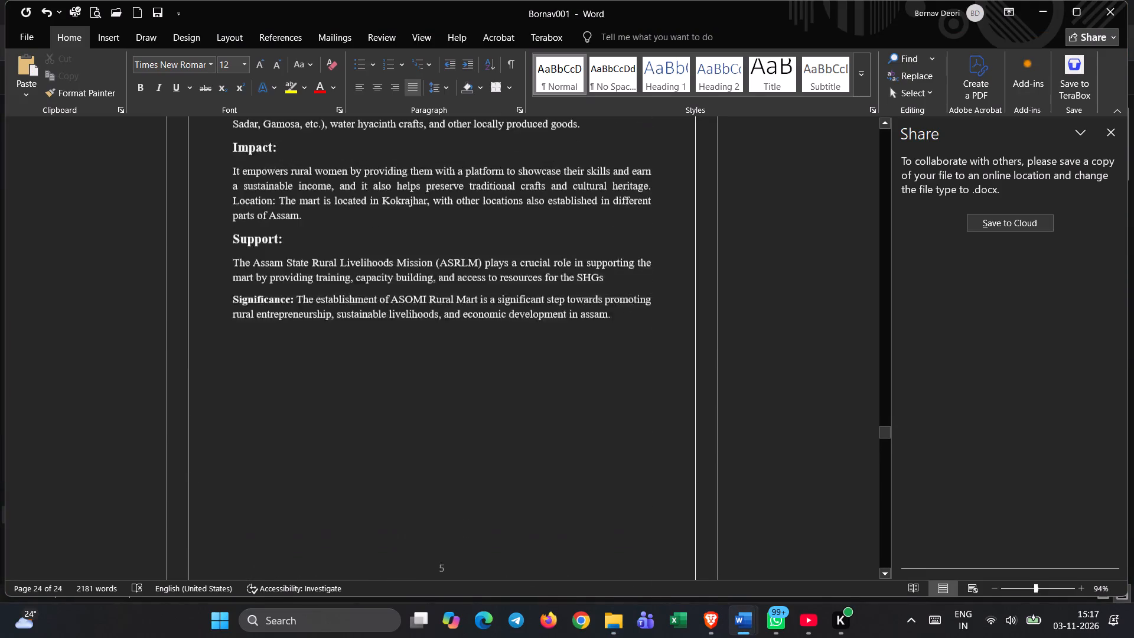
pyautogui.scroll(13, 422, 399)
pyautogui.click(992, 226)
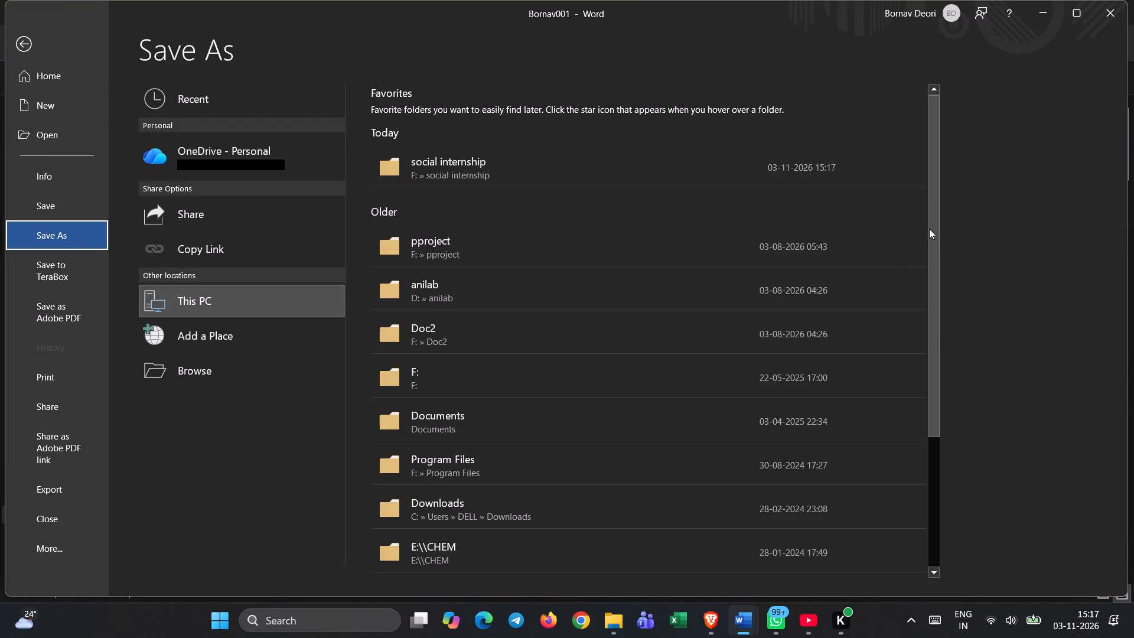
pyautogui.click(1099, 12)
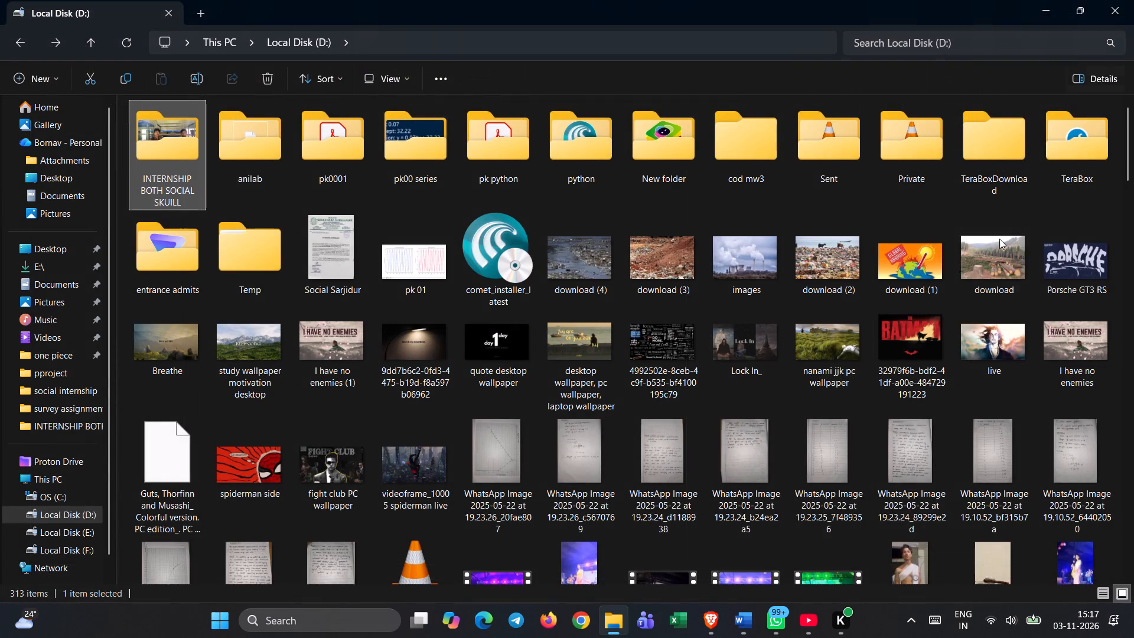
# Minimise the blank Document1 window.
pyautogui.click(738, 549)
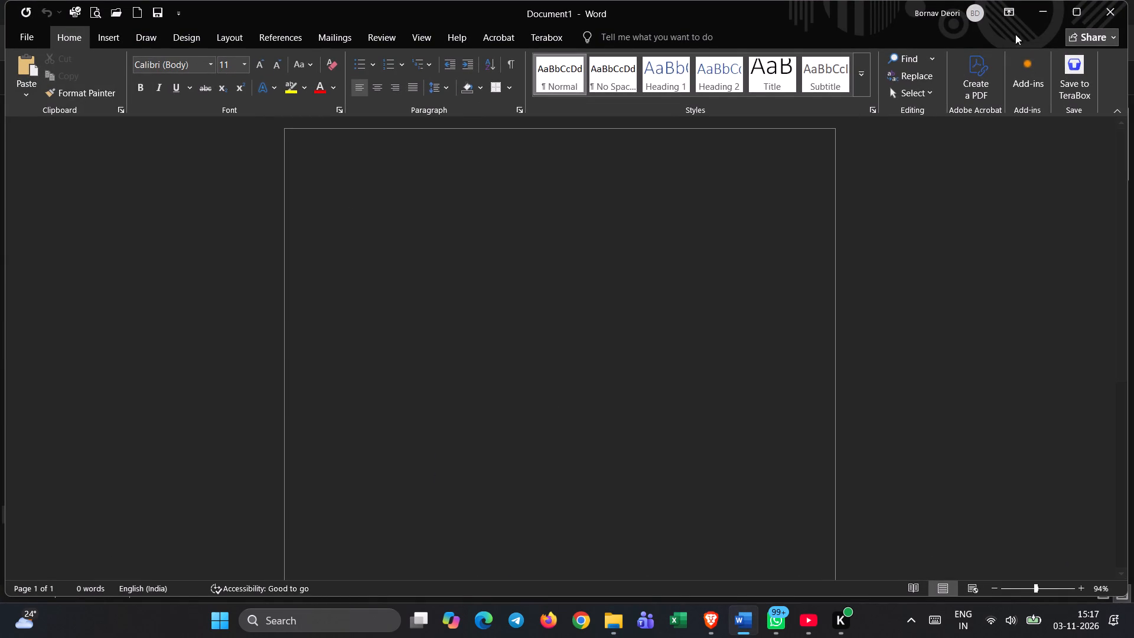
pyautogui.click(1039, 15)
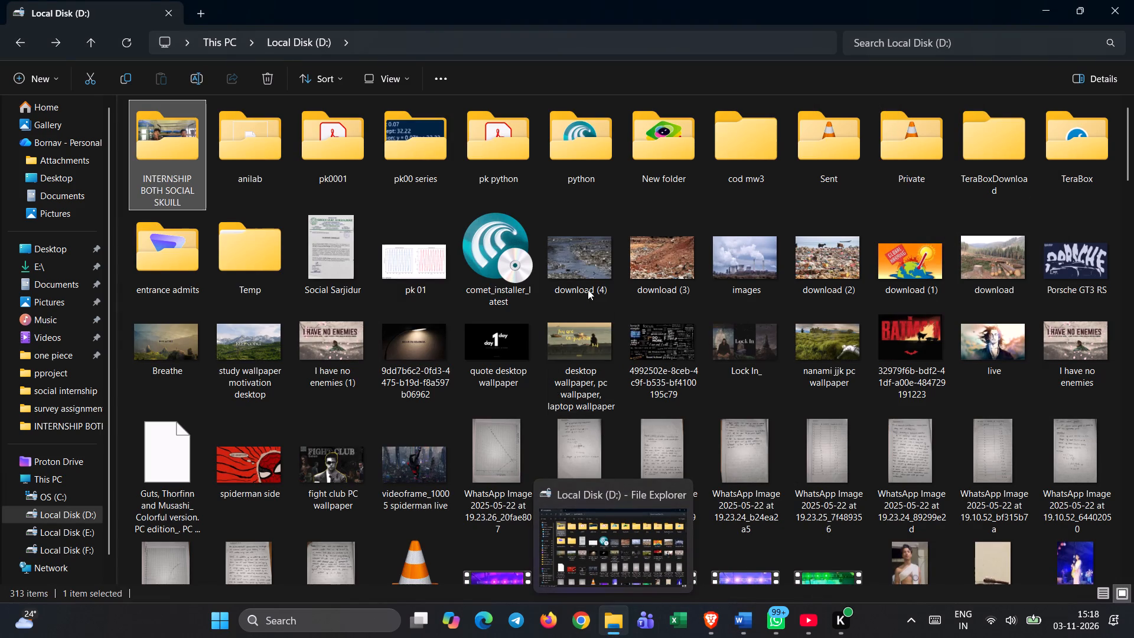
# Copy the Bornav001 Word document from the social internship folder on Local Disk (F:) into the INTERNSHIP BOTH SOCIAL SKUILL folder on Local Disk (D:).
pyautogui.scroll(-2, 313, 216)
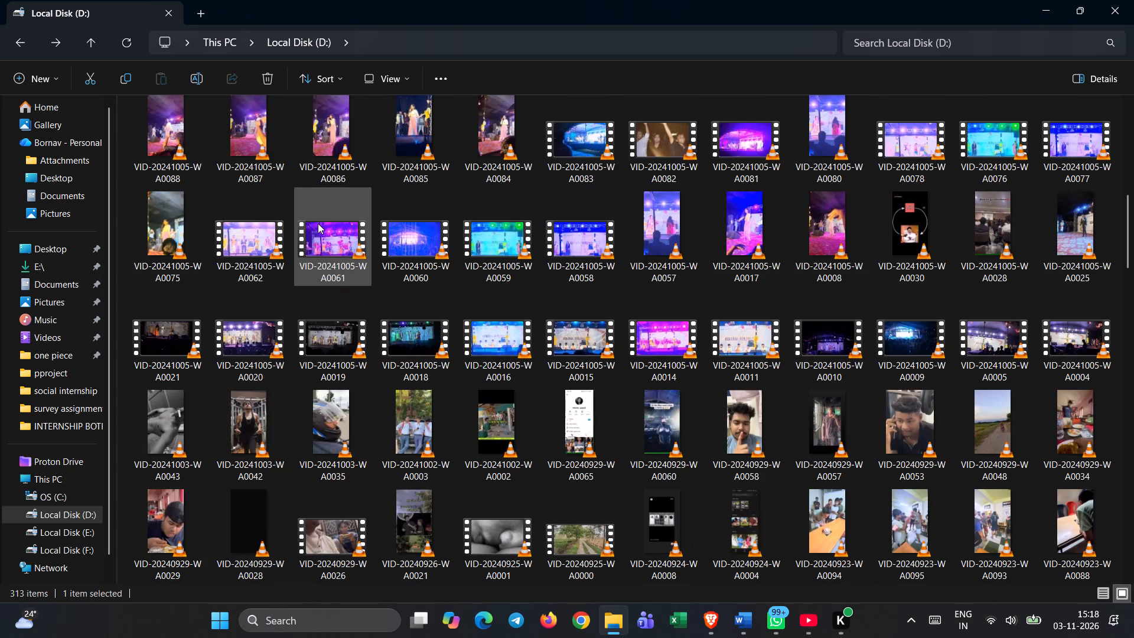
pyautogui.scroll(4, 318, 220)
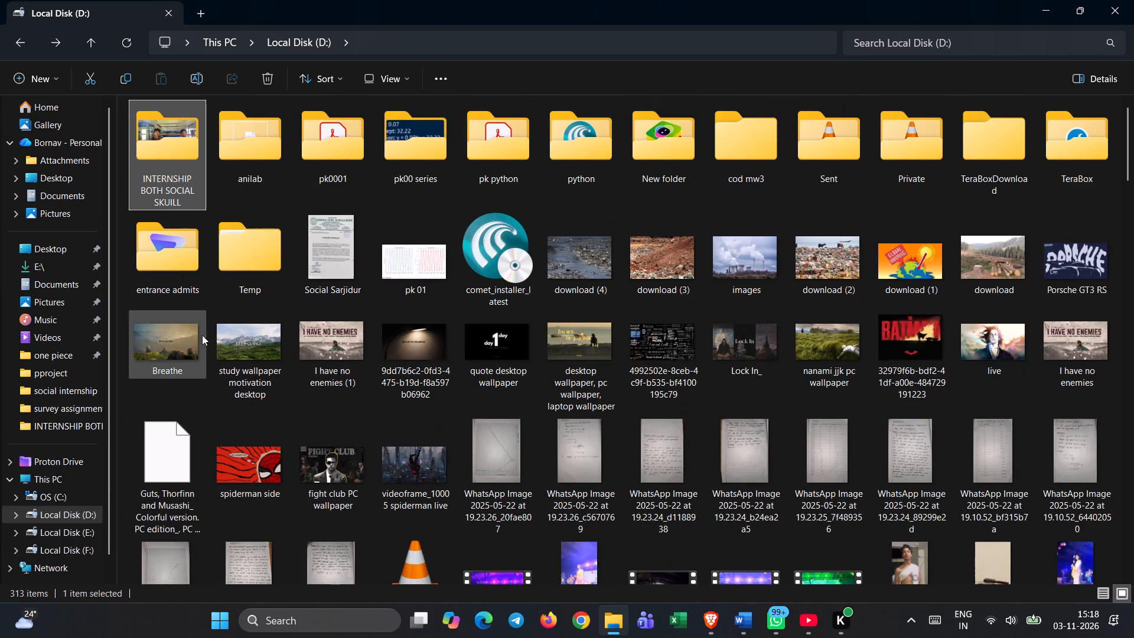
pyautogui.click(83, 553)
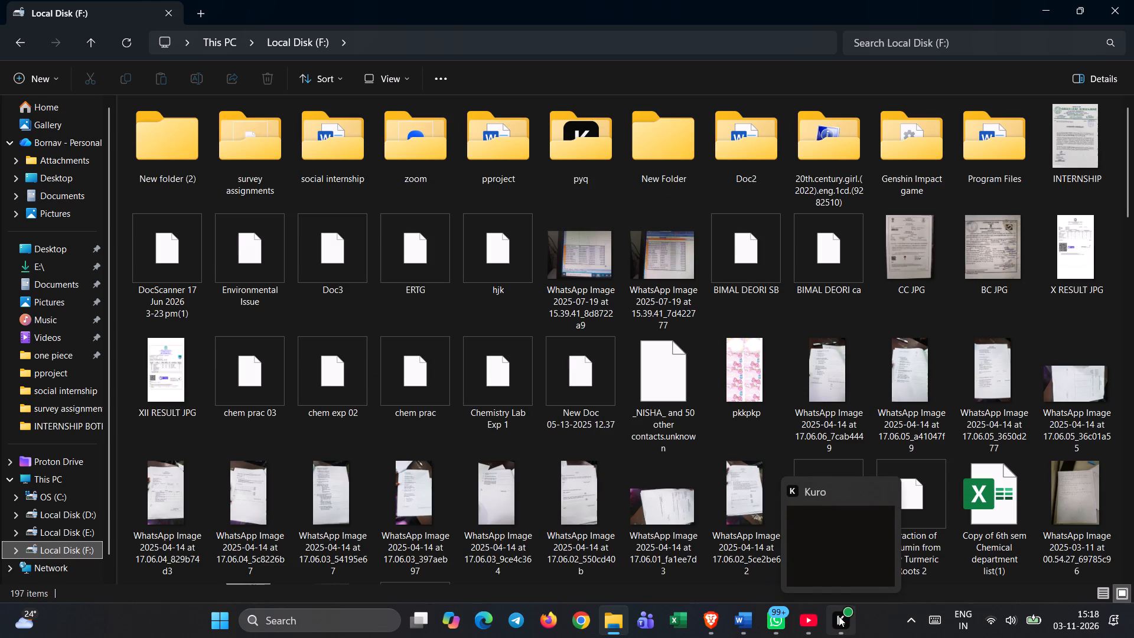
pyautogui.doubleClick(340, 159)
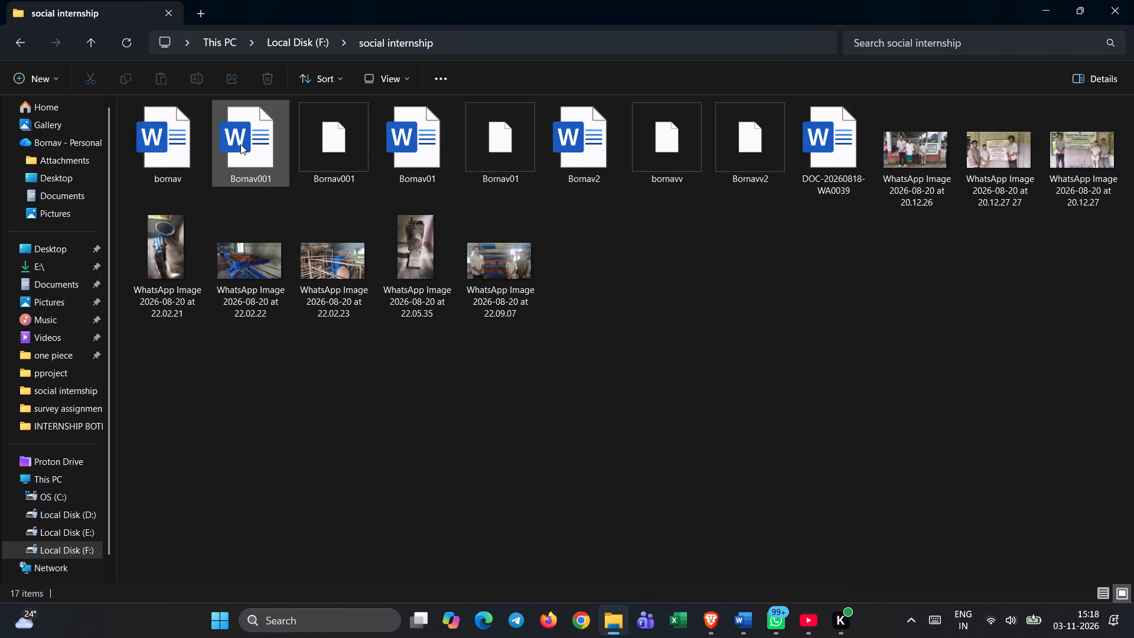
pyautogui.moveTo(240, 144); pyautogui.dragTo(97, 518)
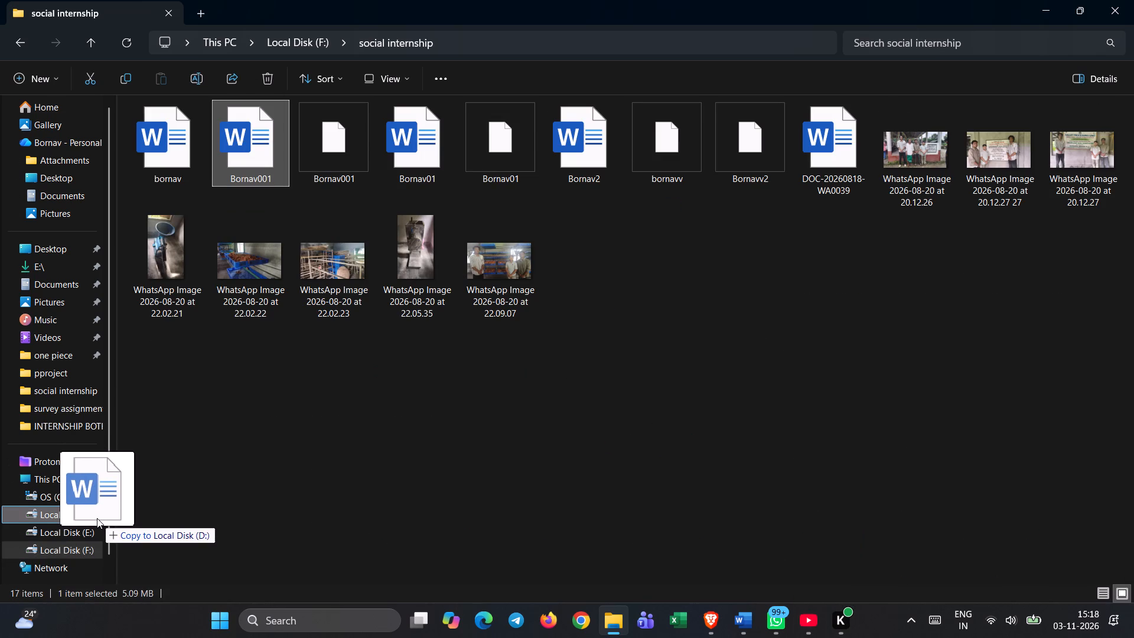
pyautogui.moveTo(97, 518); pyautogui.dragTo(98, 402)
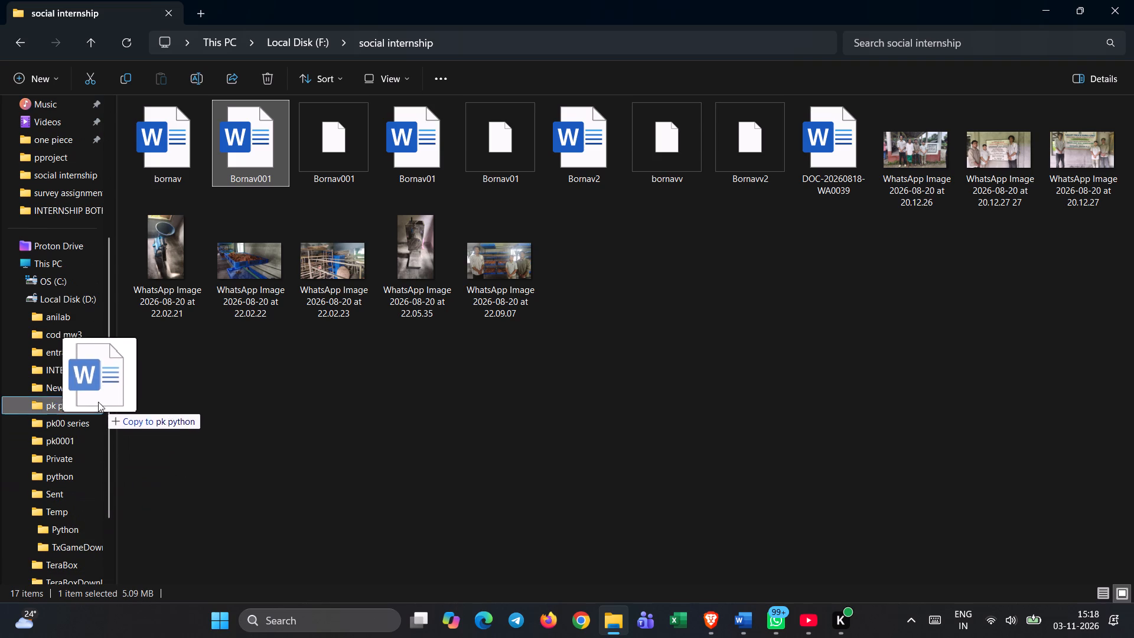
pyautogui.moveTo(98, 402); pyautogui.dragTo(146, 389)
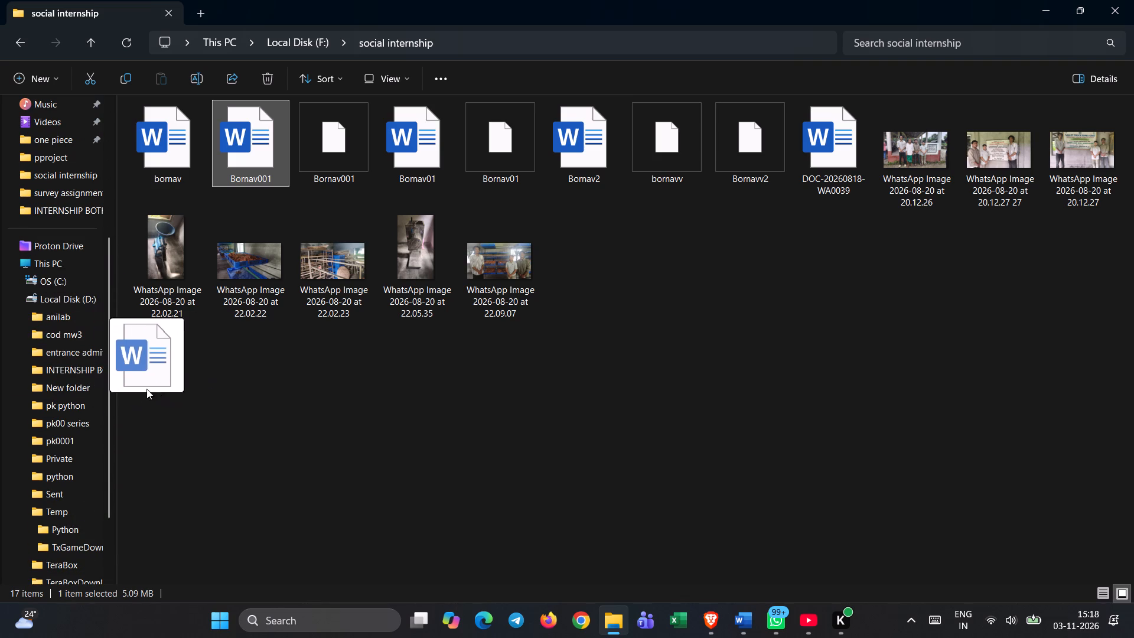
pyautogui.moveTo(146, 389); pyautogui.dragTo(84, 367)
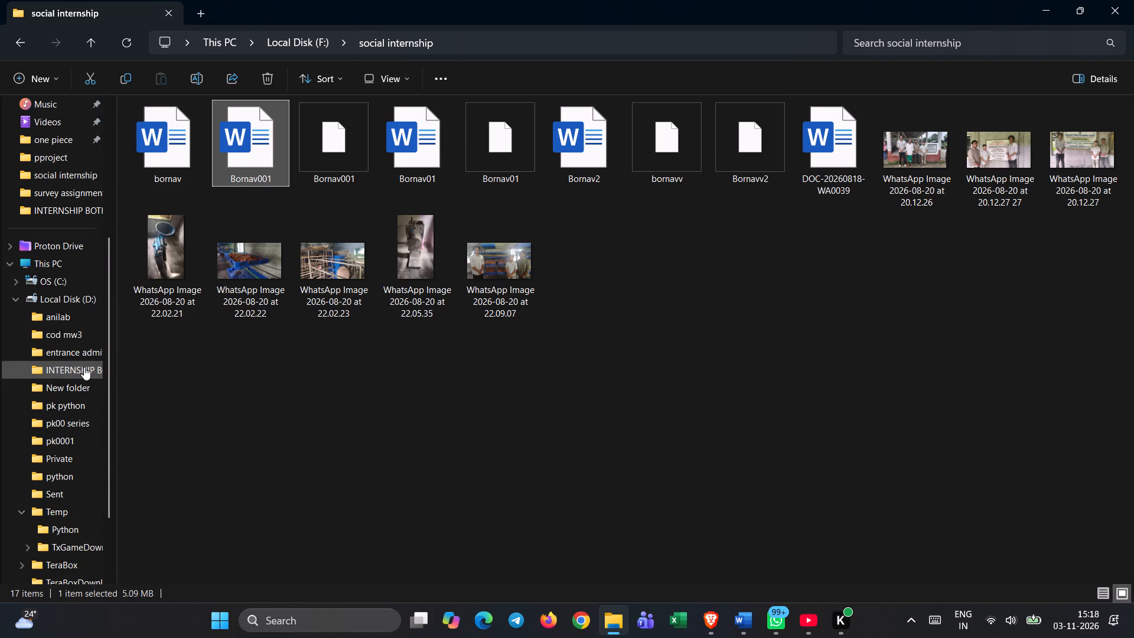
# Open the copied Bornav001 document from the INTERNSHIP BOTH SOCIAL SKUILL folder in Word.
pyautogui.click(84, 367)
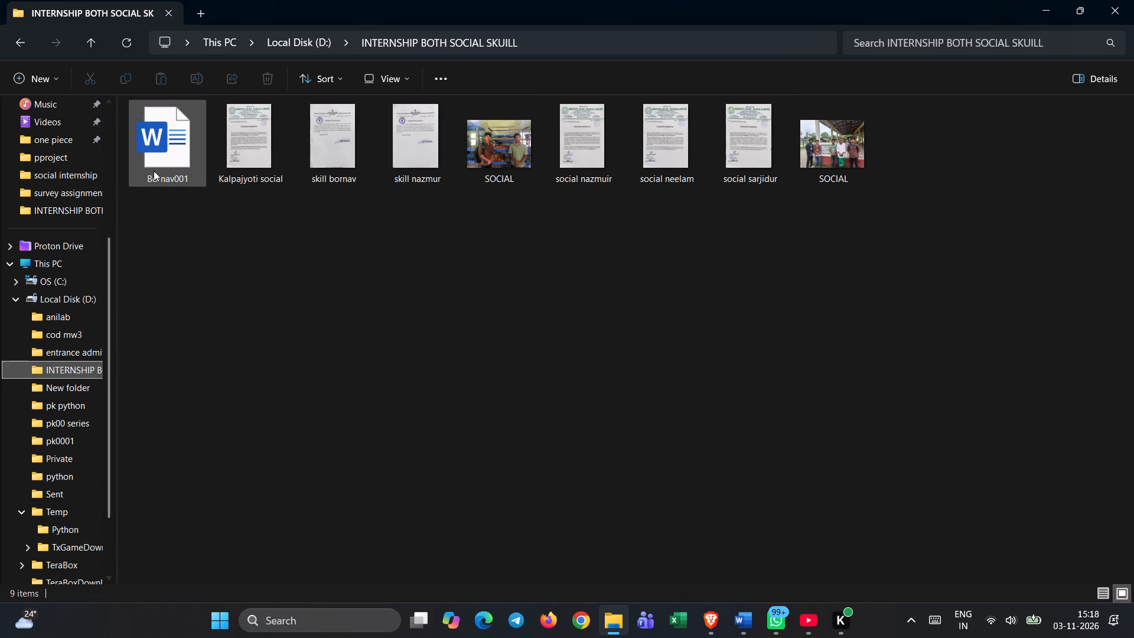
pyautogui.doubleClick(154, 159)
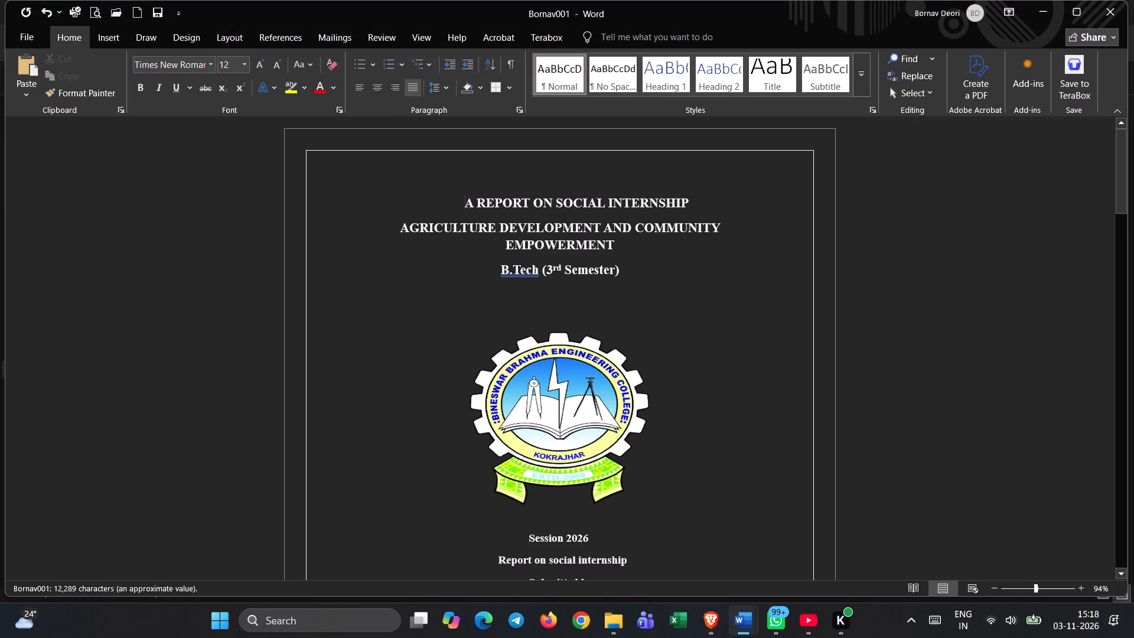
# Look through the reopened Bornav001 report's opening pages, from the cover and certificate to the declaration and acknowledgement.
pyautogui.scroll(-10, 484, 278)
pyautogui.scroll(-13, 484, 278)
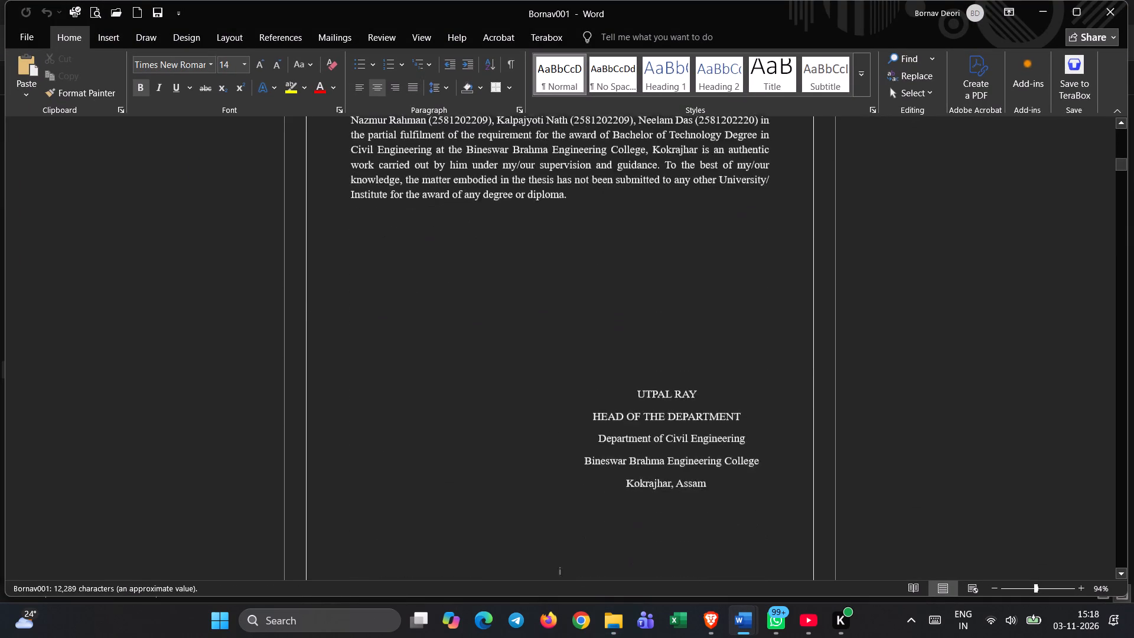
pyautogui.scroll(-20, 484, 278)
pyautogui.scroll(-2, 484, 278)
pyautogui.scroll(10, 484, 278)
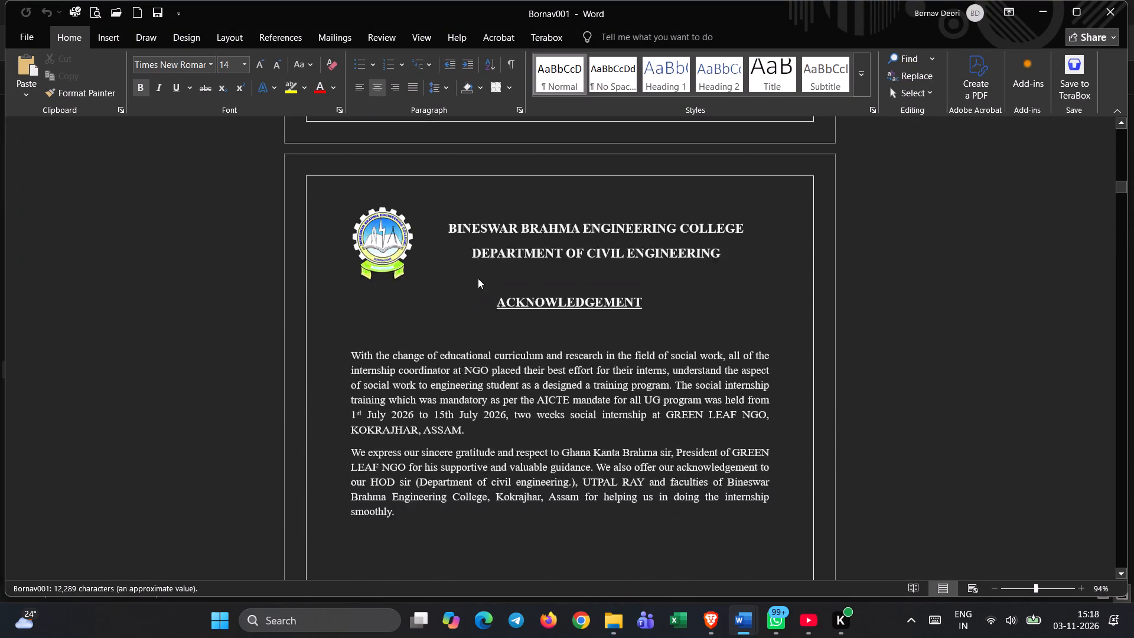
pyautogui.scroll(10, 478, 278)
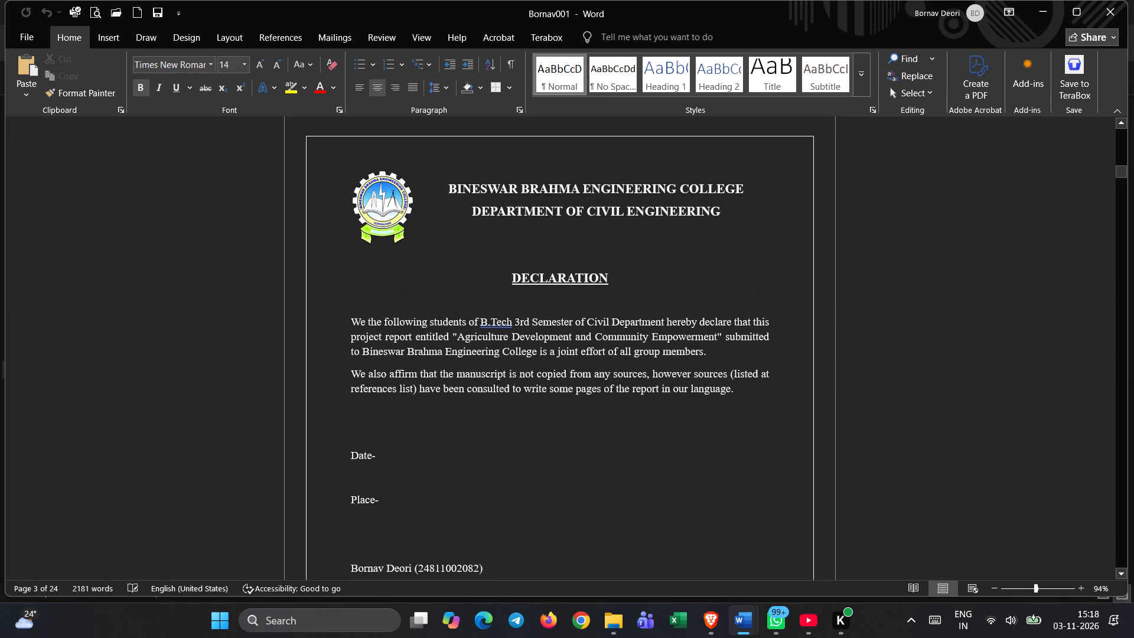
pyautogui.scroll(19, 476, 279)
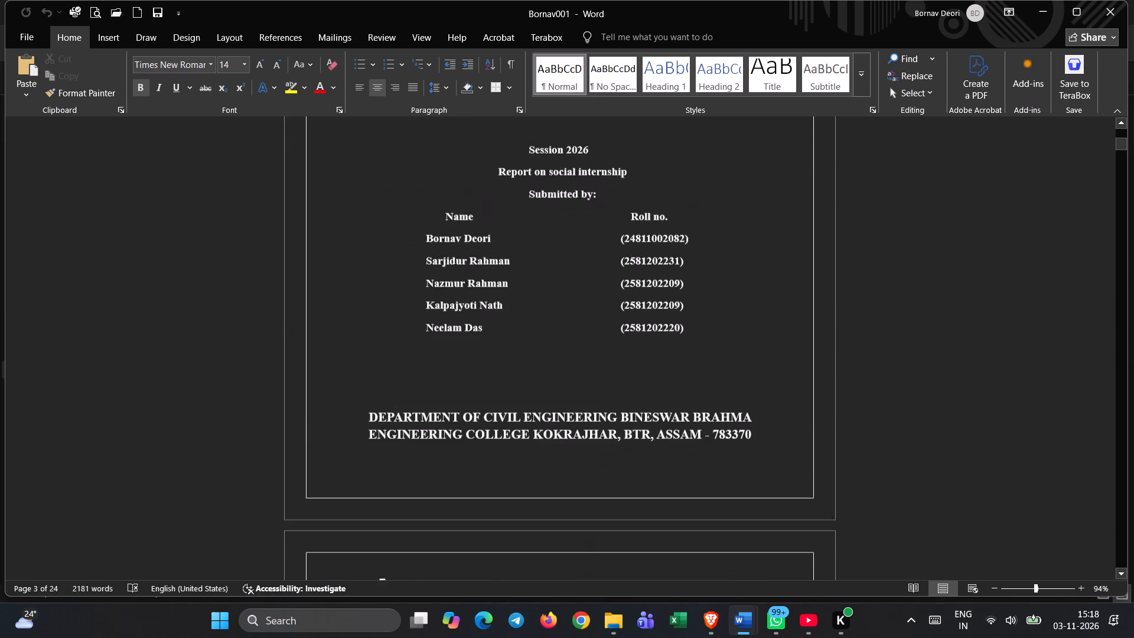
pyautogui.scroll(-3, 474, 279)
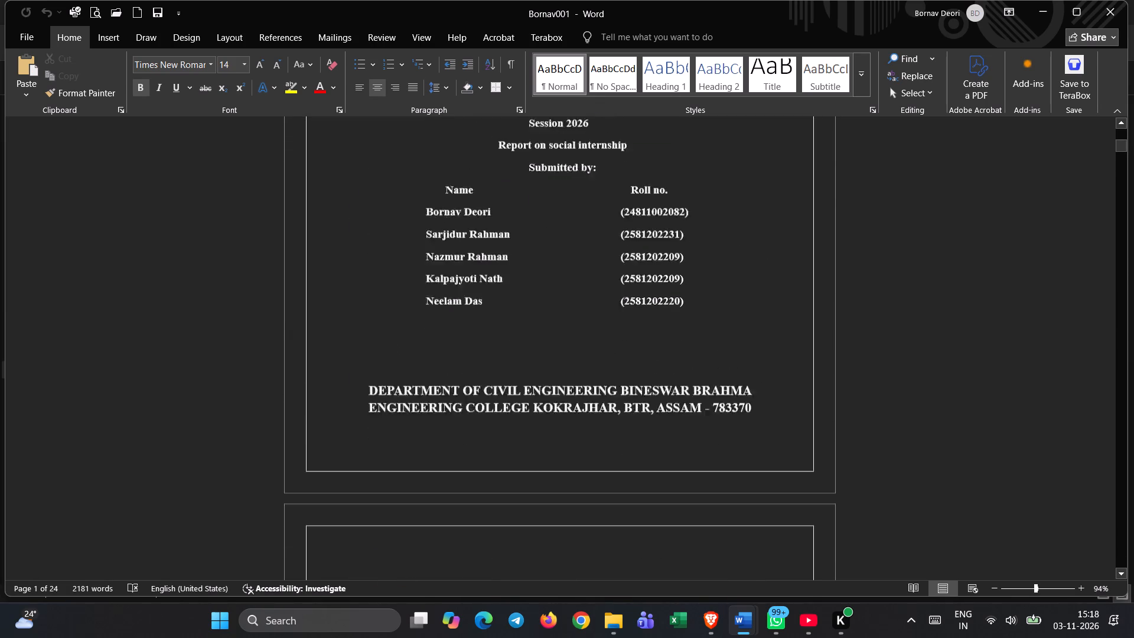
pyautogui.scroll(-2, 474, 279)
pyautogui.scroll(4, 474, 279)
pyautogui.scroll(-13, 473, 279)
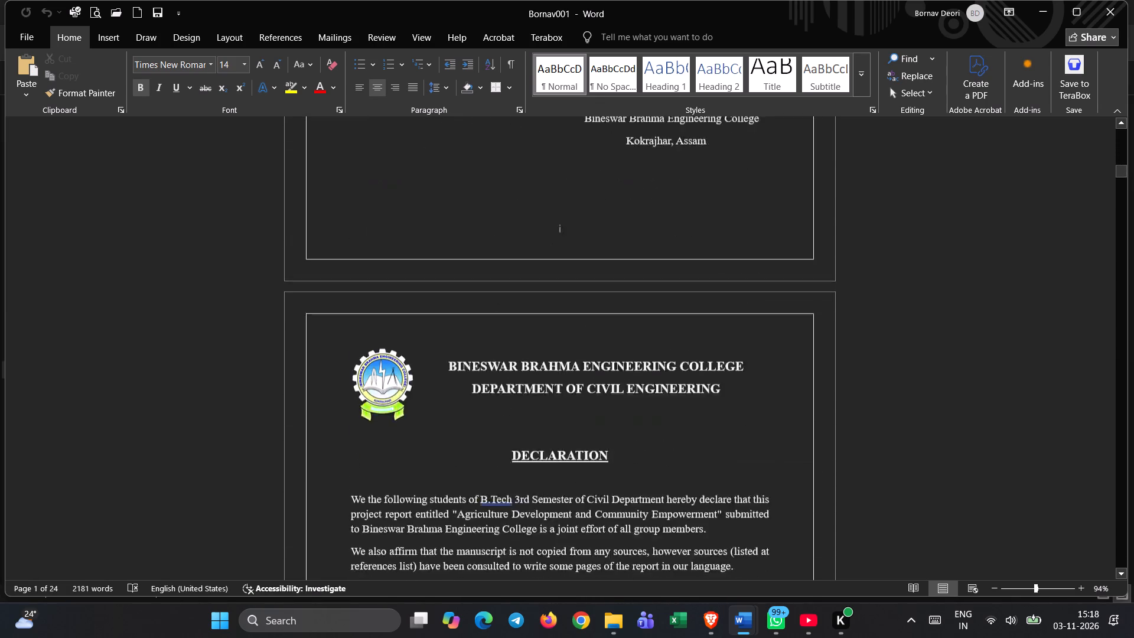
pyautogui.scroll(-18, 475, 281)
# Minimise the open documents and bring the Bornav001 file from the INTERNSHIP BOTH SOCIAL SKUILL folder over to WhatsApp.
pyautogui.click(1038, 16)
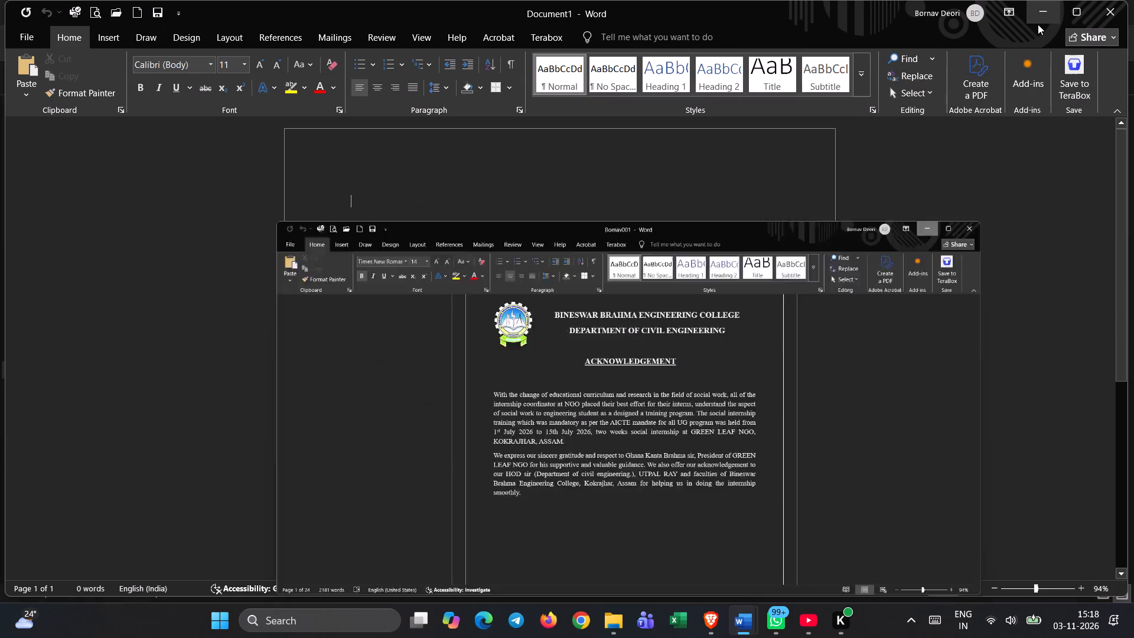
pyautogui.click(1048, 14)
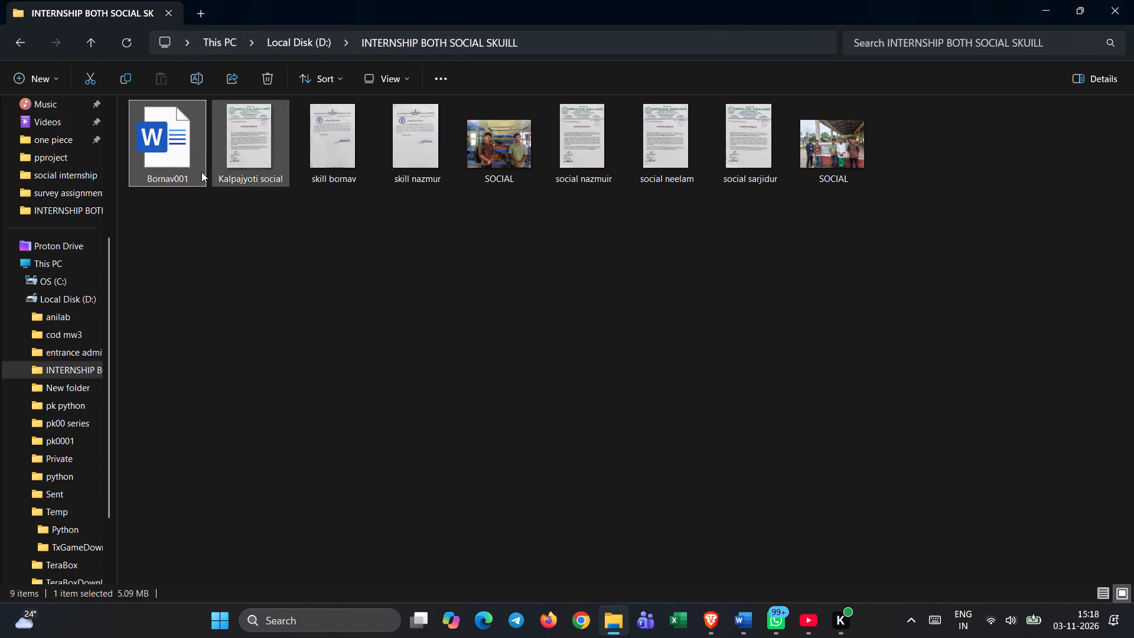
pyautogui.click(173, 161)
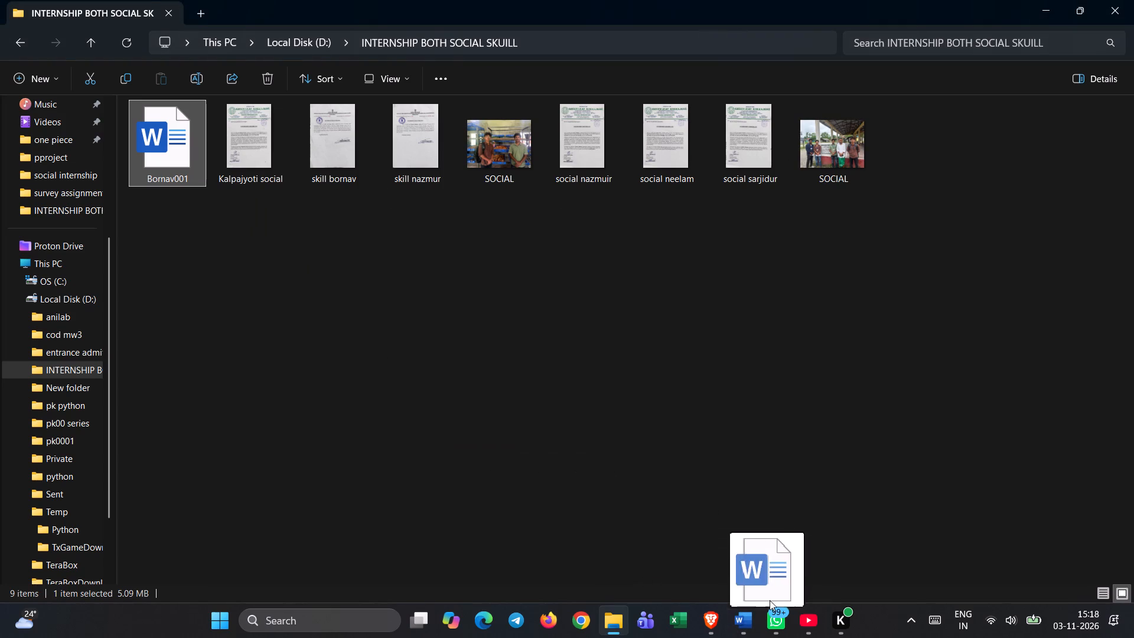
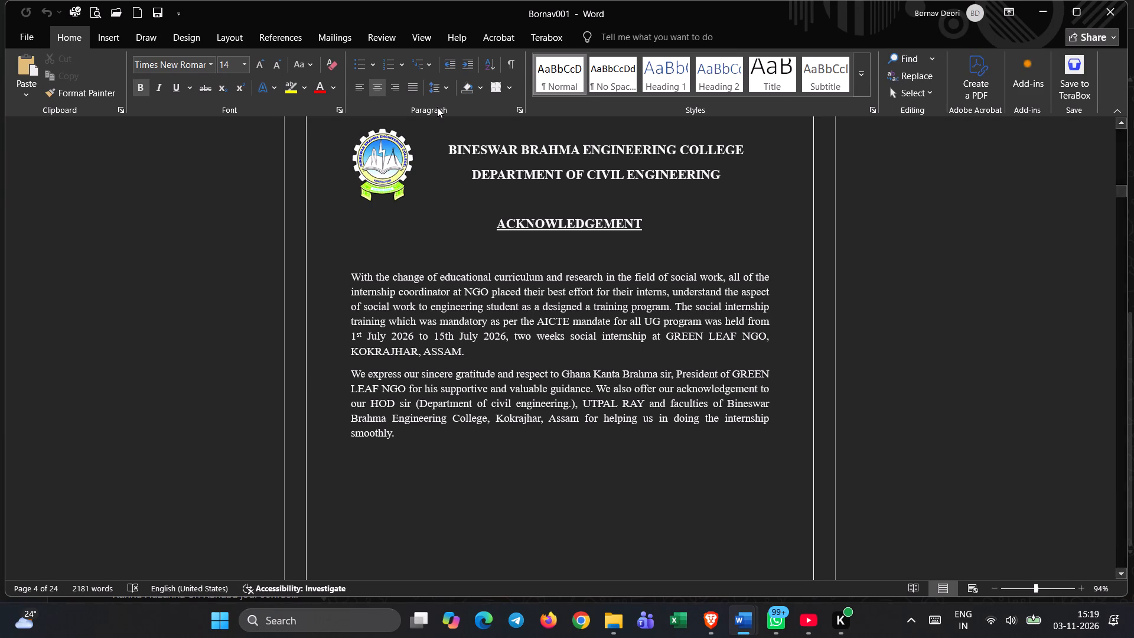
# Start saving a PDF copy of the report, named Bornav001, in the INTERNSHIP BOTH SOCIAL SKUILL folder.
pyautogui.click(1099, 41)
pyautogui.click(1089, 58)
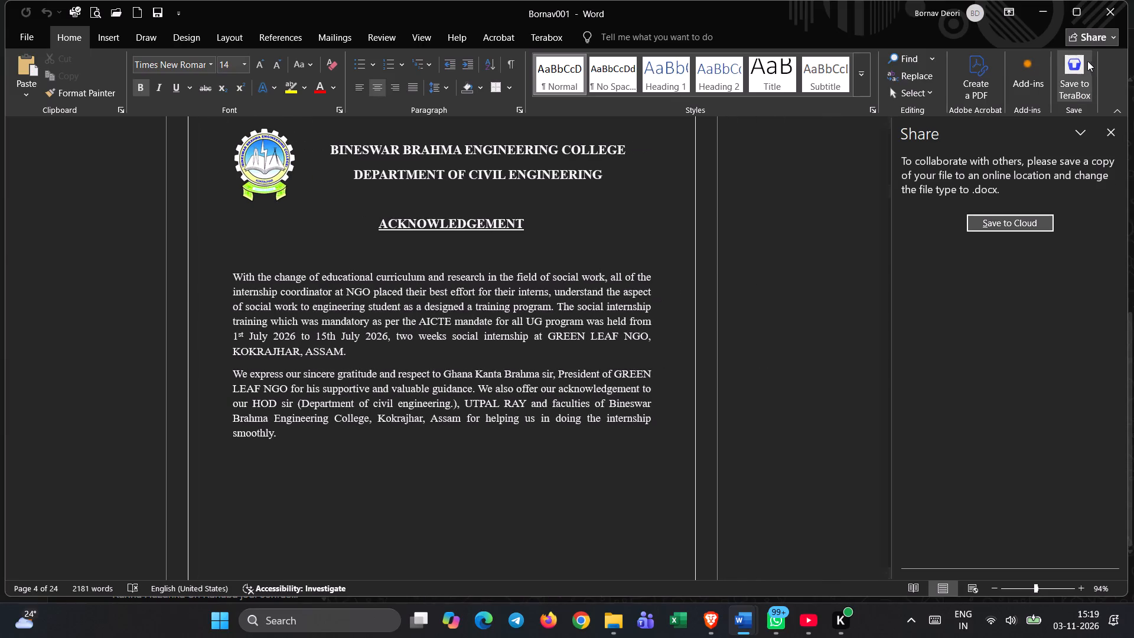
pyautogui.click(1023, 221)
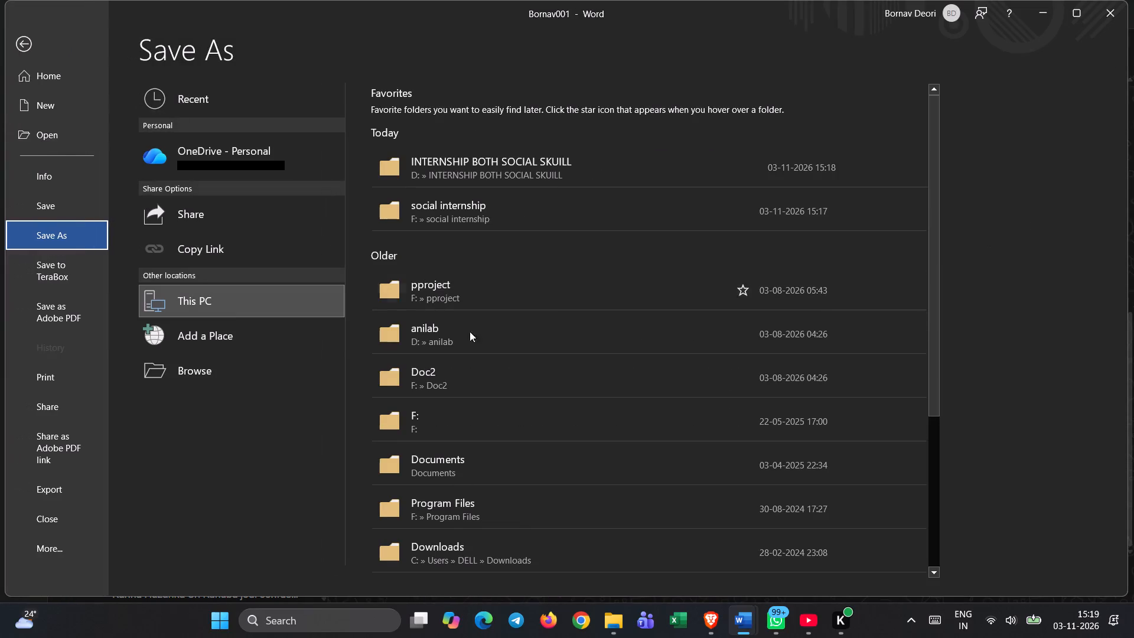
pyautogui.click(463, 171)
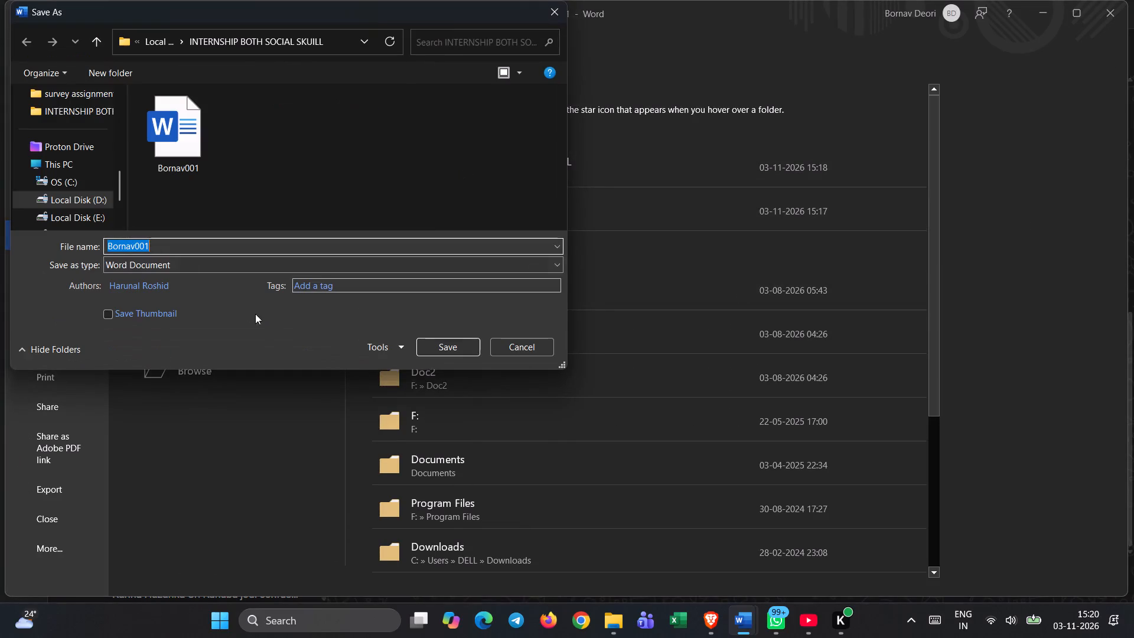
pyautogui.click(219, 262)
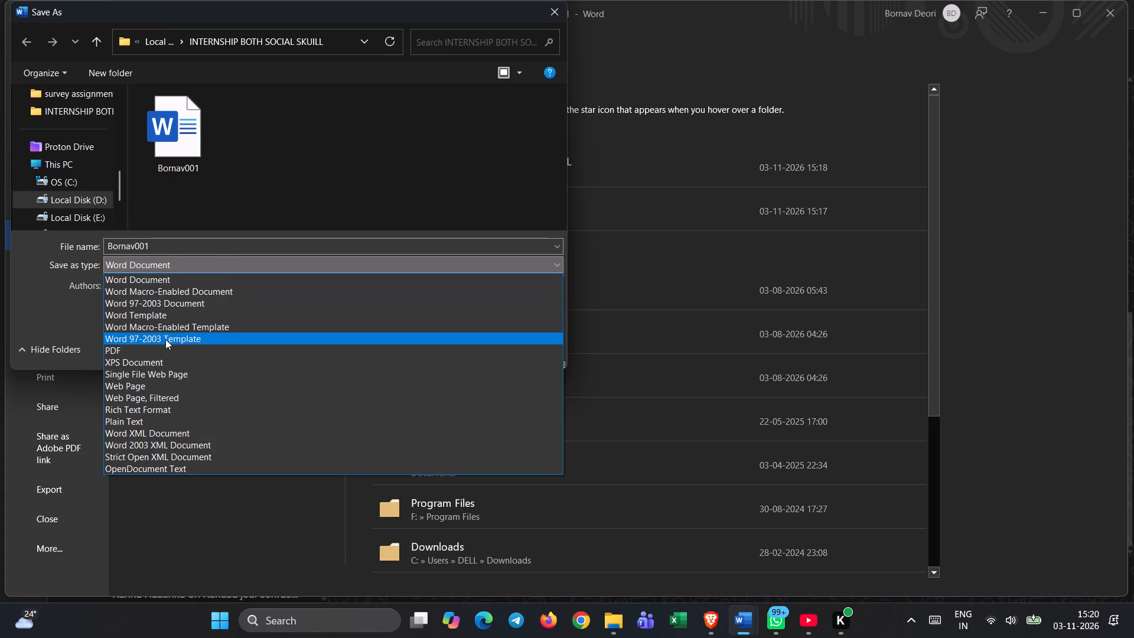
pyautogui.scroll(-4, 155, 366)
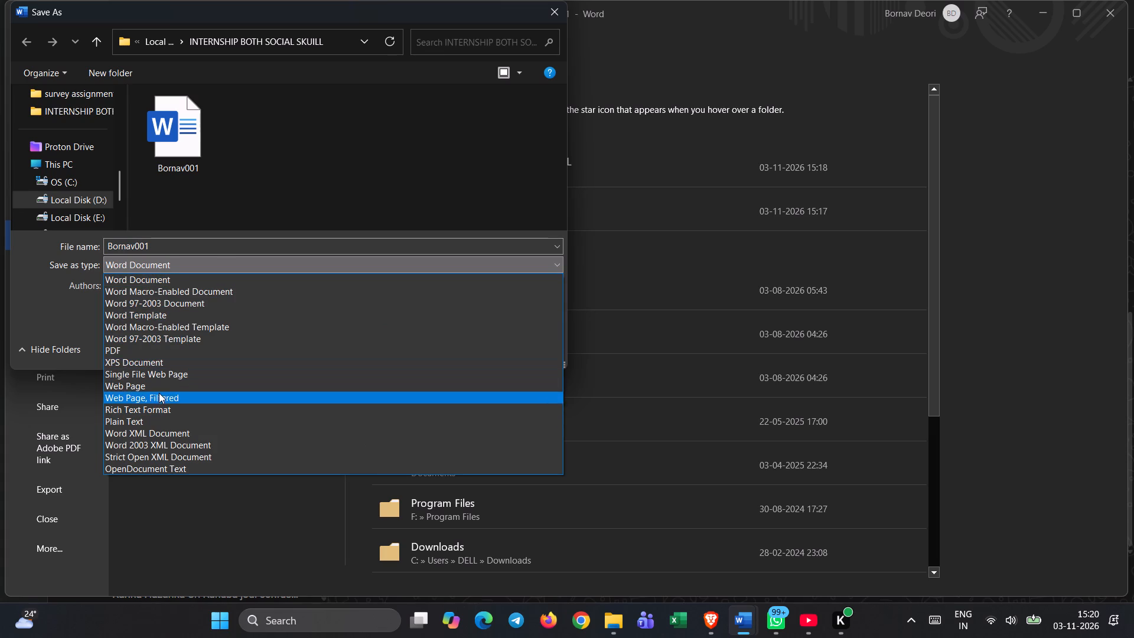
pyautogui.click(150, 347)
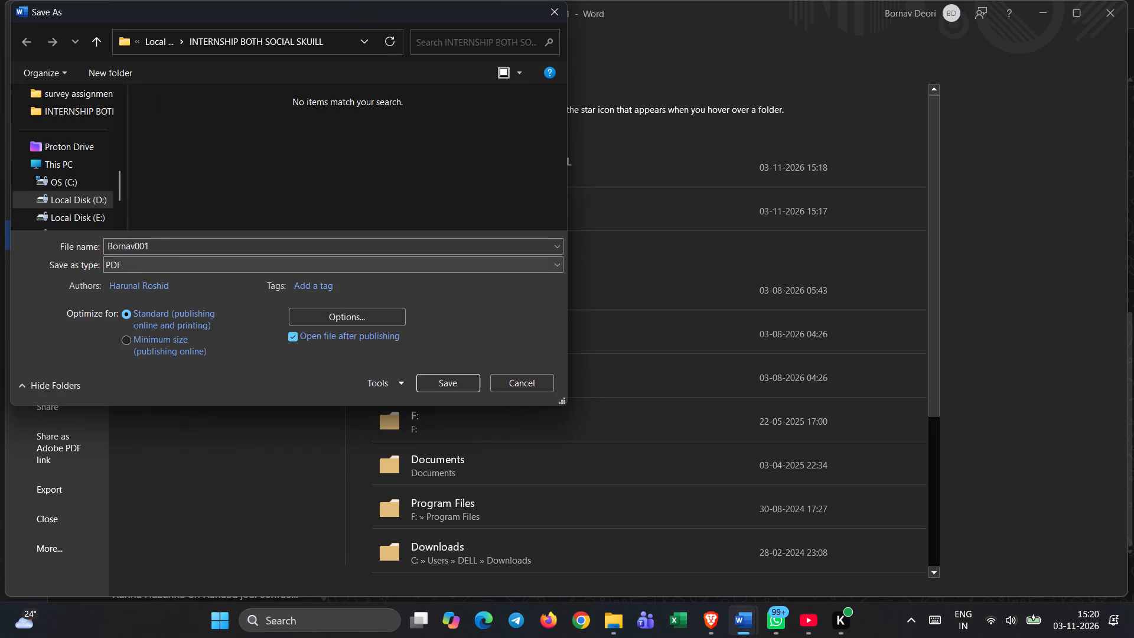
pyautogui.click(170, 245)
pyautogui.doubleClick(171, 244)
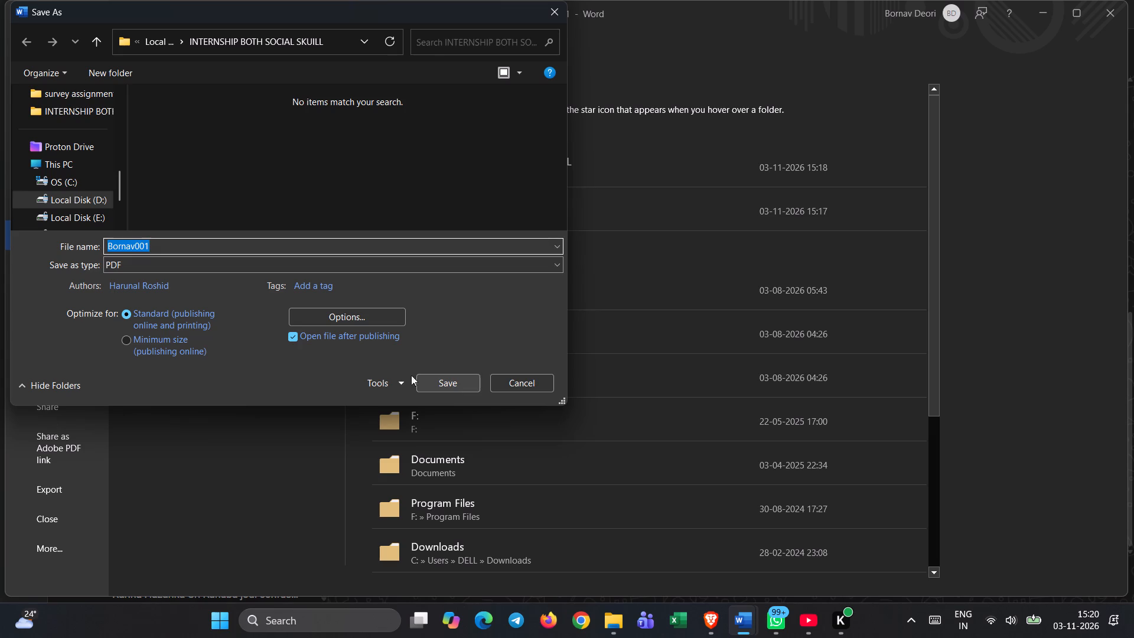
# Replace the PDF's author with the report owner's name and save the file.
pyautogui.click(162, 287)
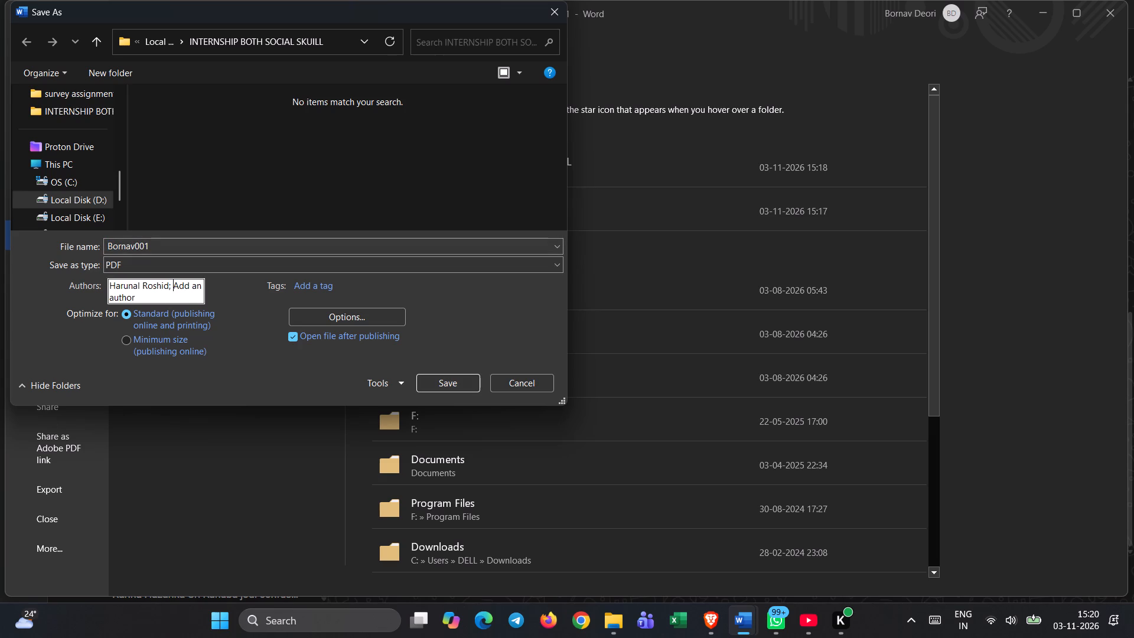
pyautogui.press('BackSpace')
pyautogui.press('BackSpace')
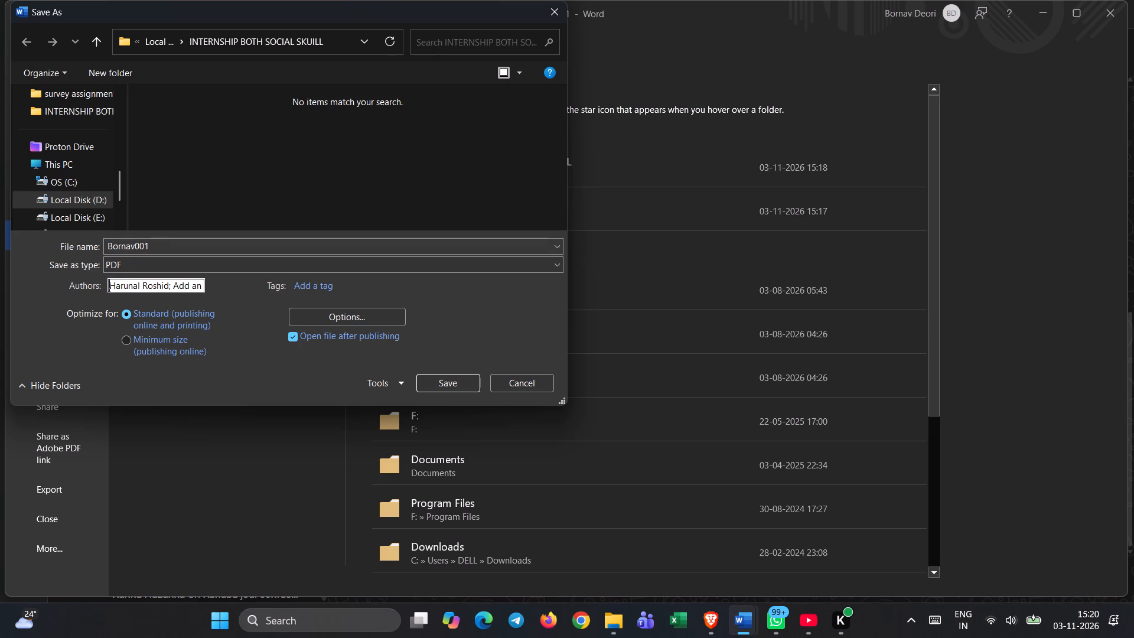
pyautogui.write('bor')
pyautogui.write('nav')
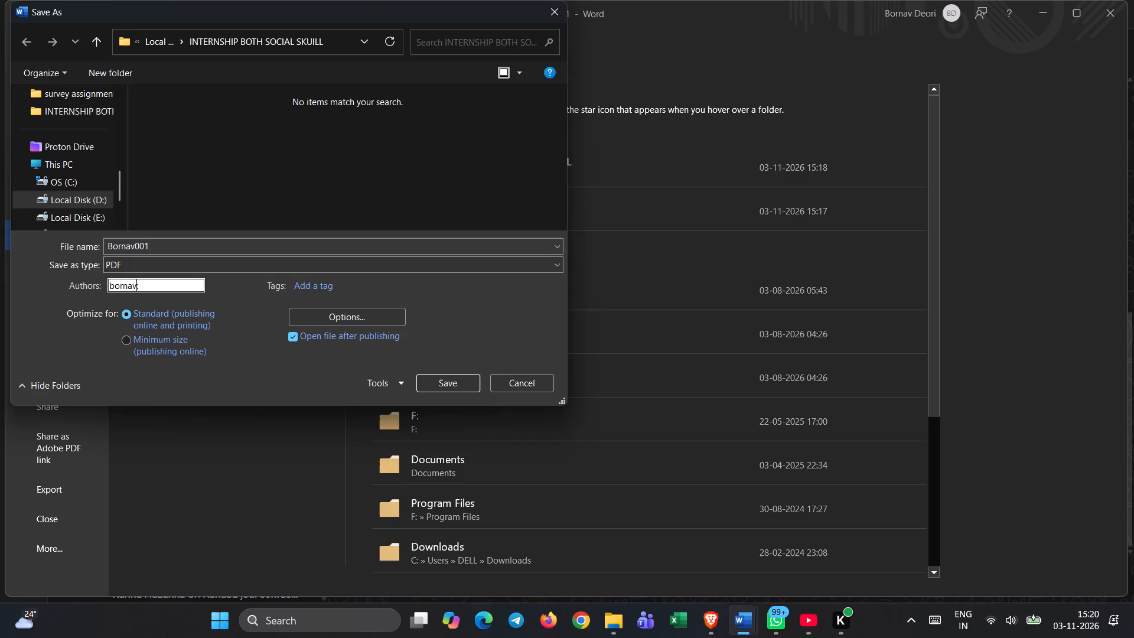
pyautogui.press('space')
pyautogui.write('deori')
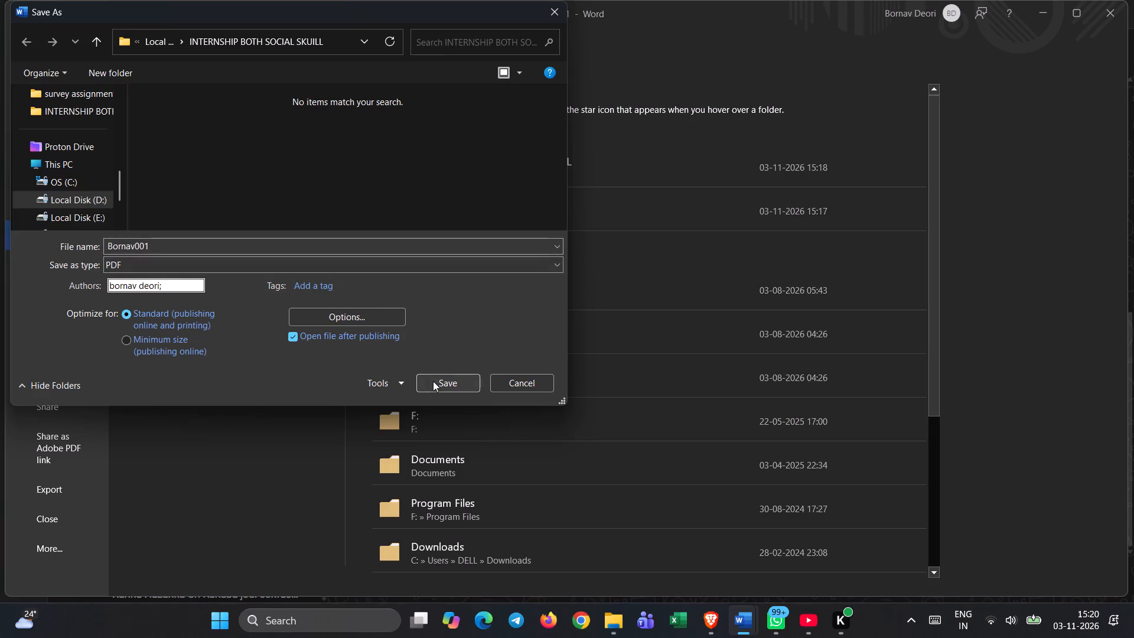
pyautogui.click(433, 381)
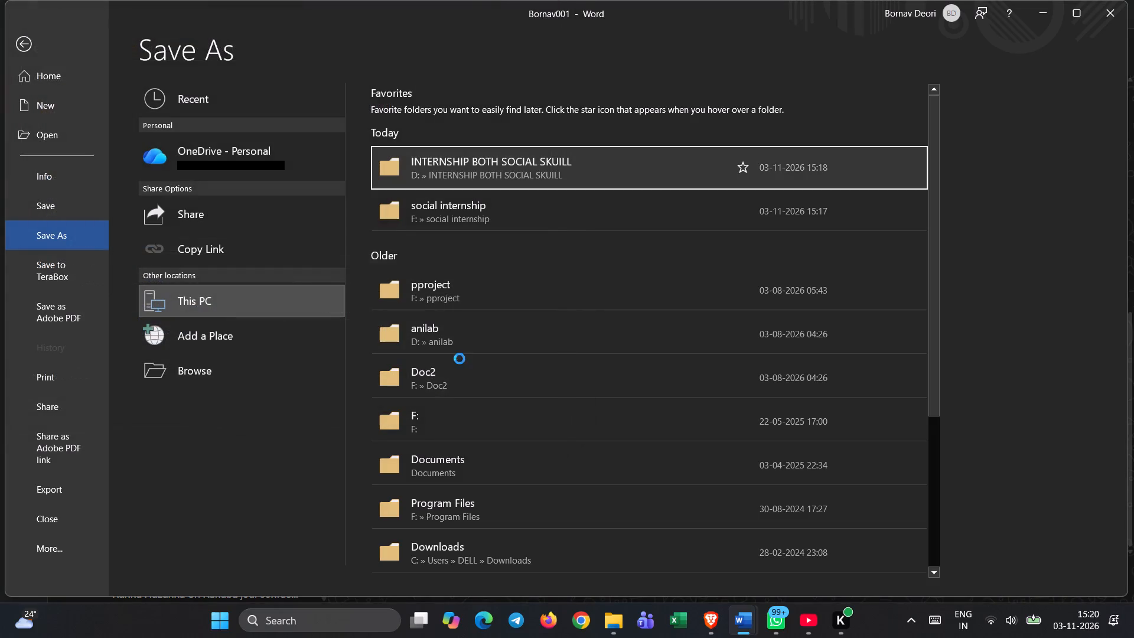
# Switch to File Explorer, refresh the INTERNSHIP BOTH SOCIAL SKUILL folder and open the Bornav001 PDF.
pyautogui.click(614, 625)
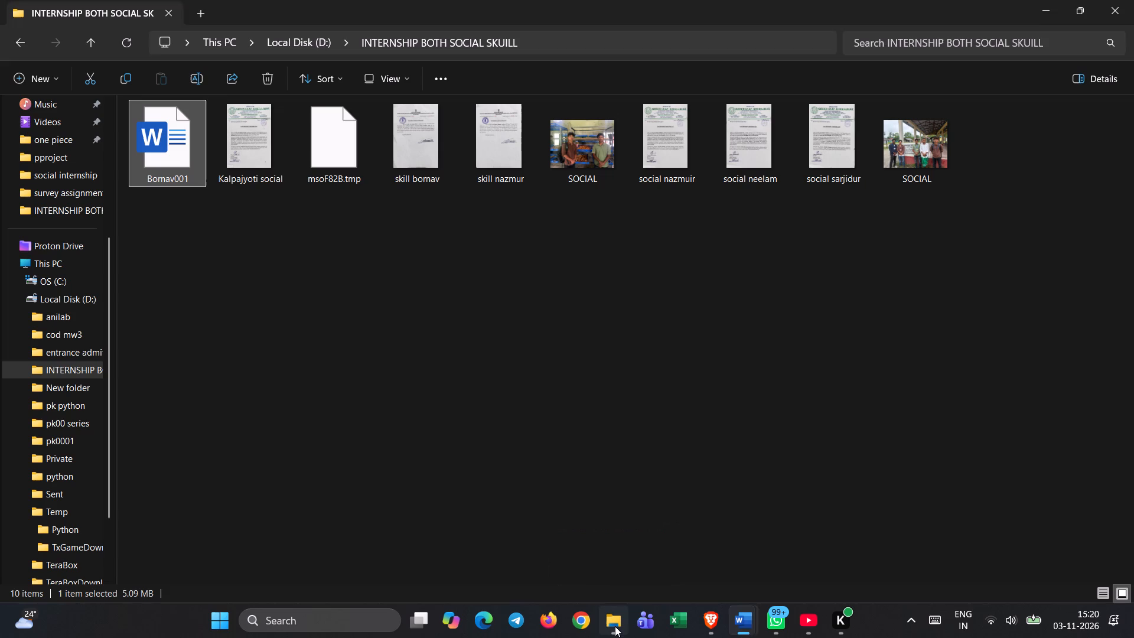
pyautogui.click(120, 43)
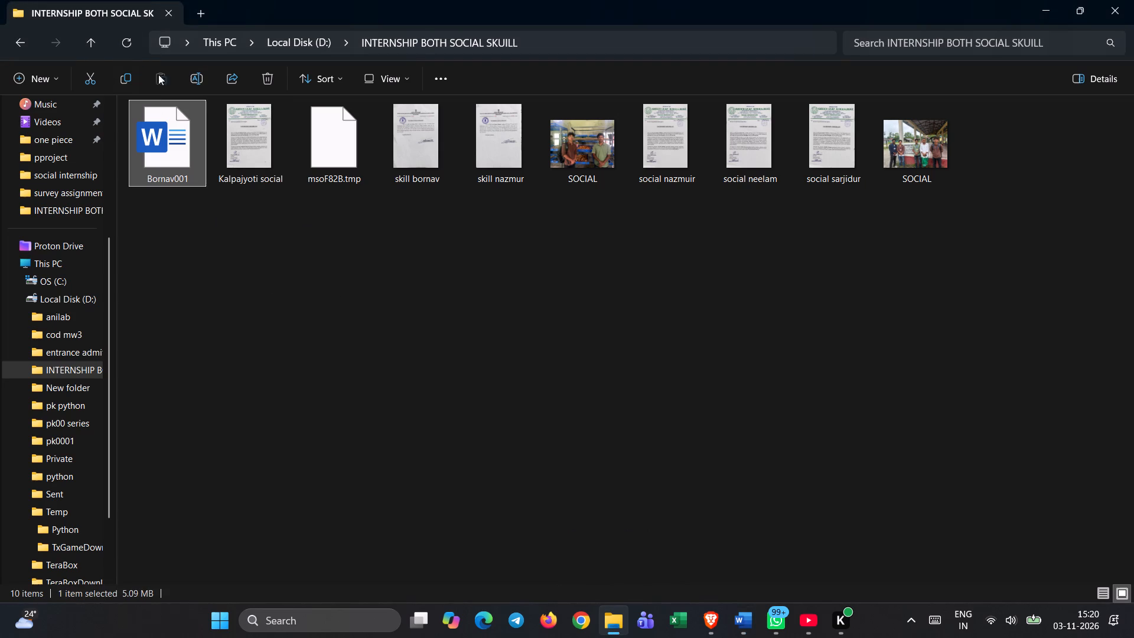
pyautogui.click(126, 50)
pyautogui.tripleClick(126, 50)
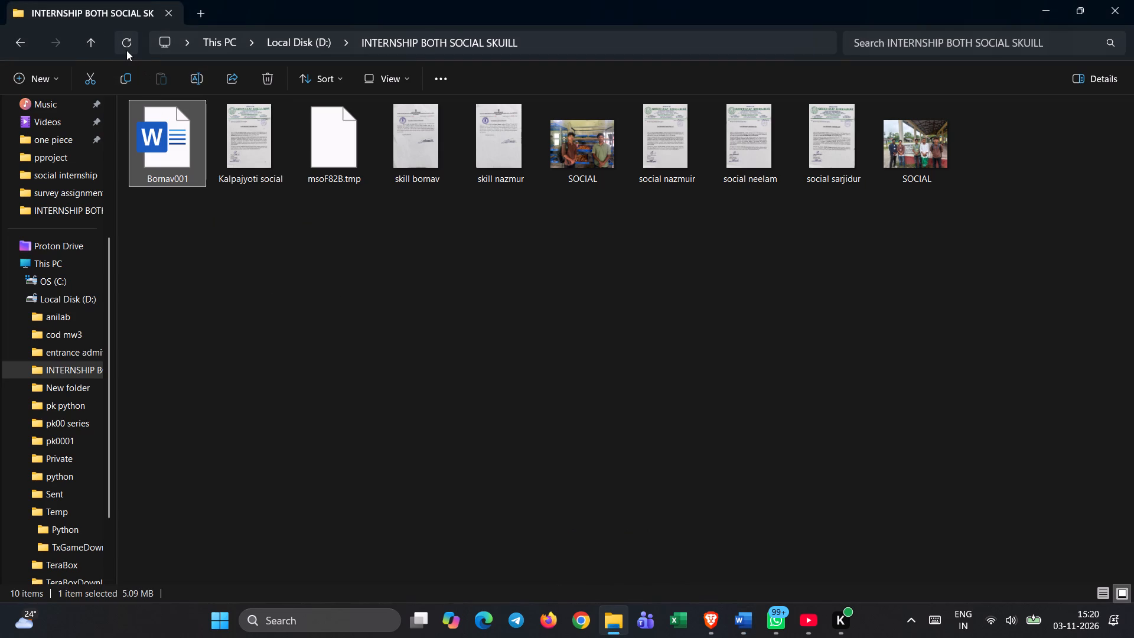
pyautogui.doubleClick(126, 50)
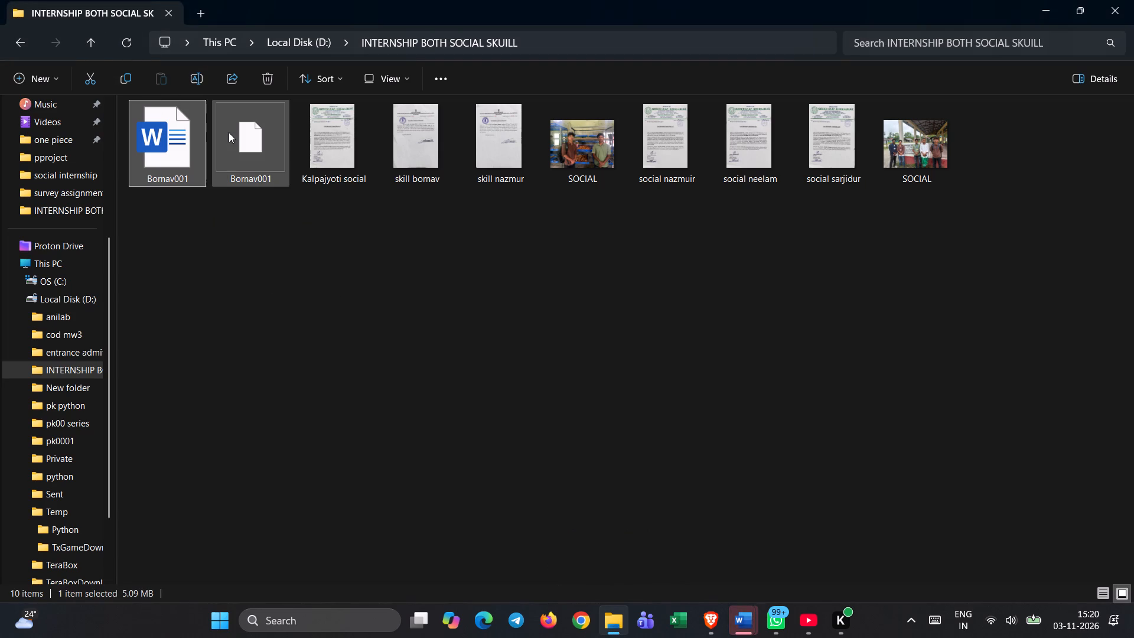
pyautogui.click(229, 132)
pyautogui.doubleClick(230, 133)
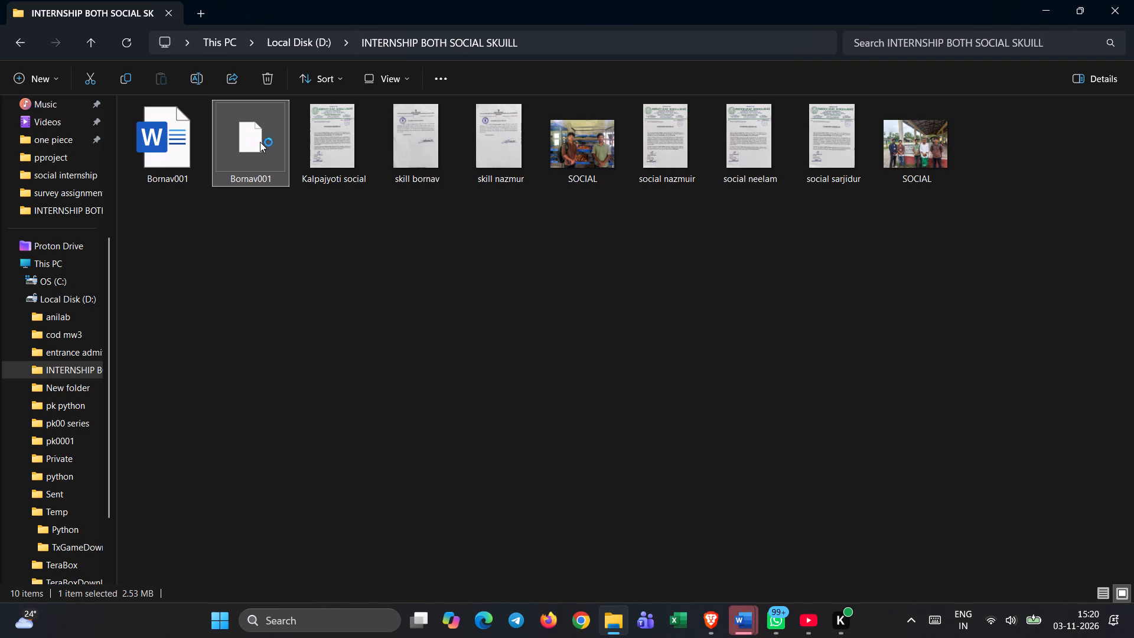
# Try to bring the Bornav001 PDF from the folder over to WhatsApp.
pyautogui.moveTo(250, 133); pyautogui.dragTo(724, 570)
pyautogui.moveTo(724, 570); pyautogui.dragTo(791, 528)
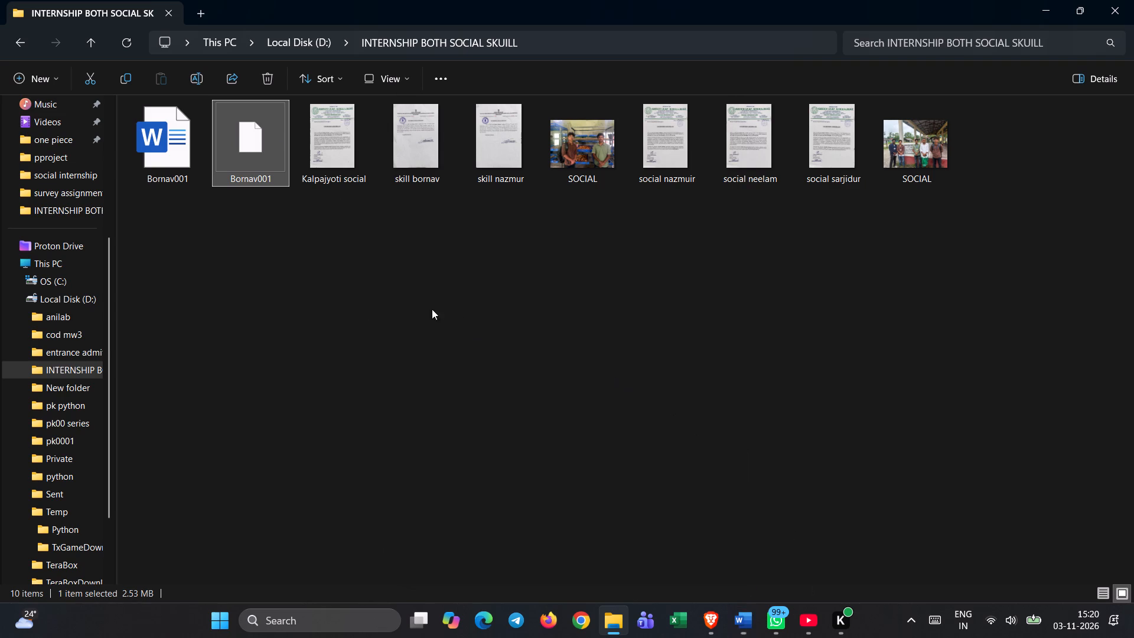
pyautogui.click(245, 155)
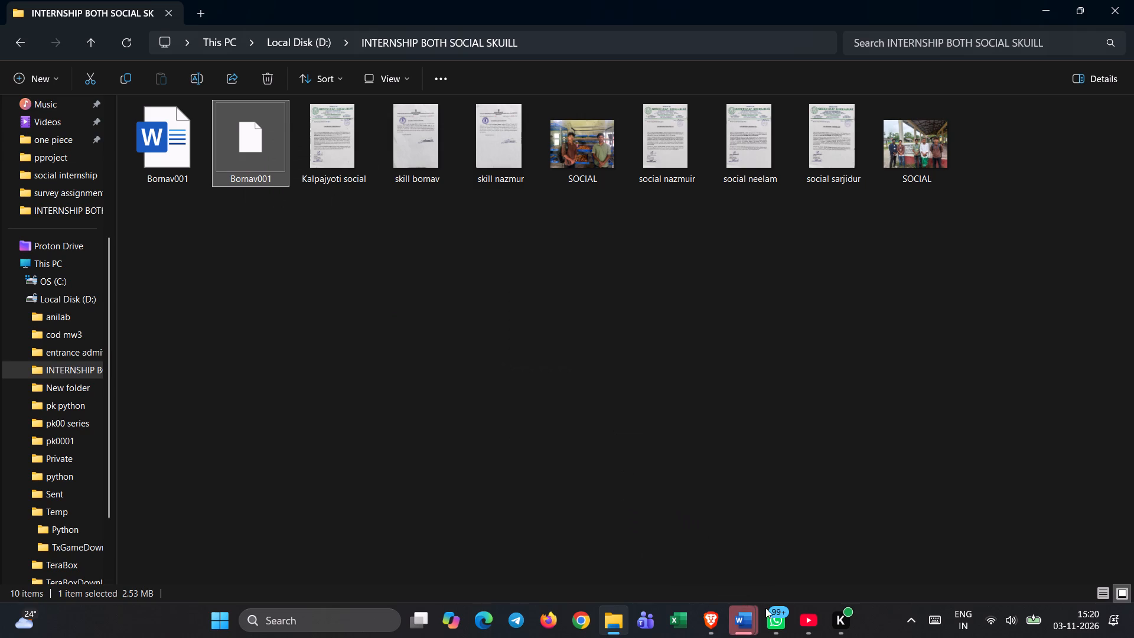
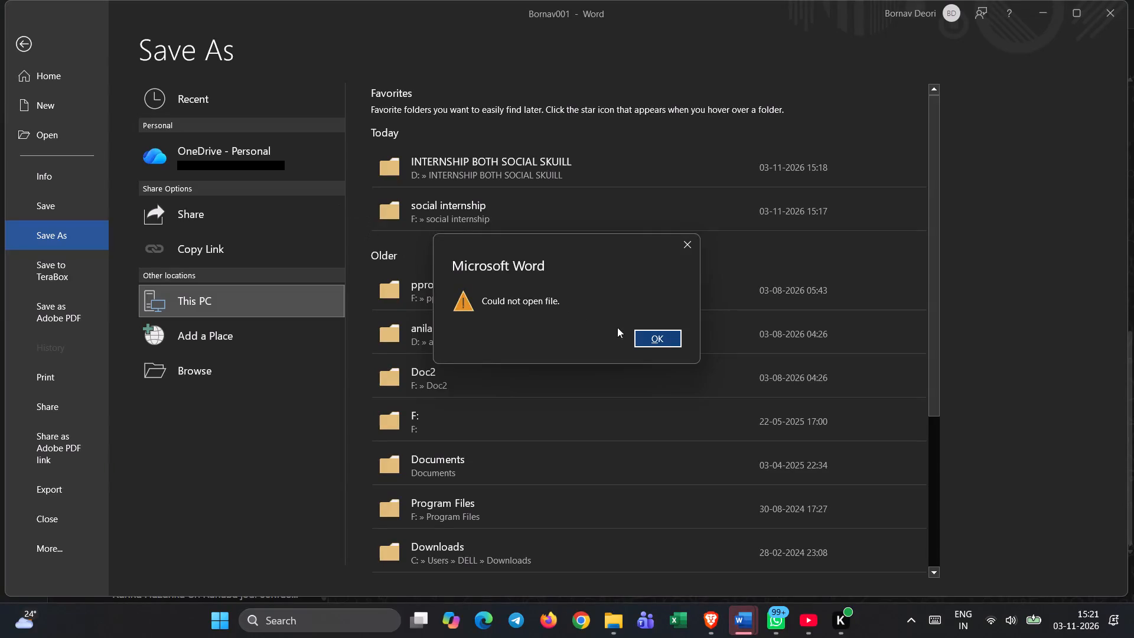
# Dismiss the open dialog, close the extra Document1 window and return to the Bornav001 report.
pyautogui.click(647, 334)
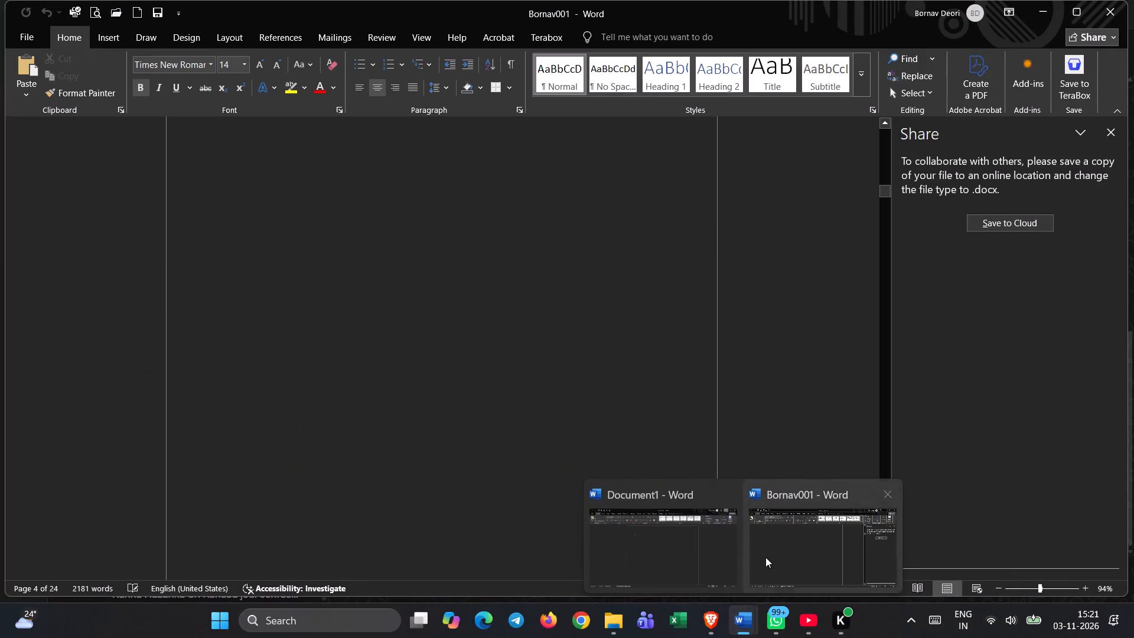
pyautogui.click(721, 503)
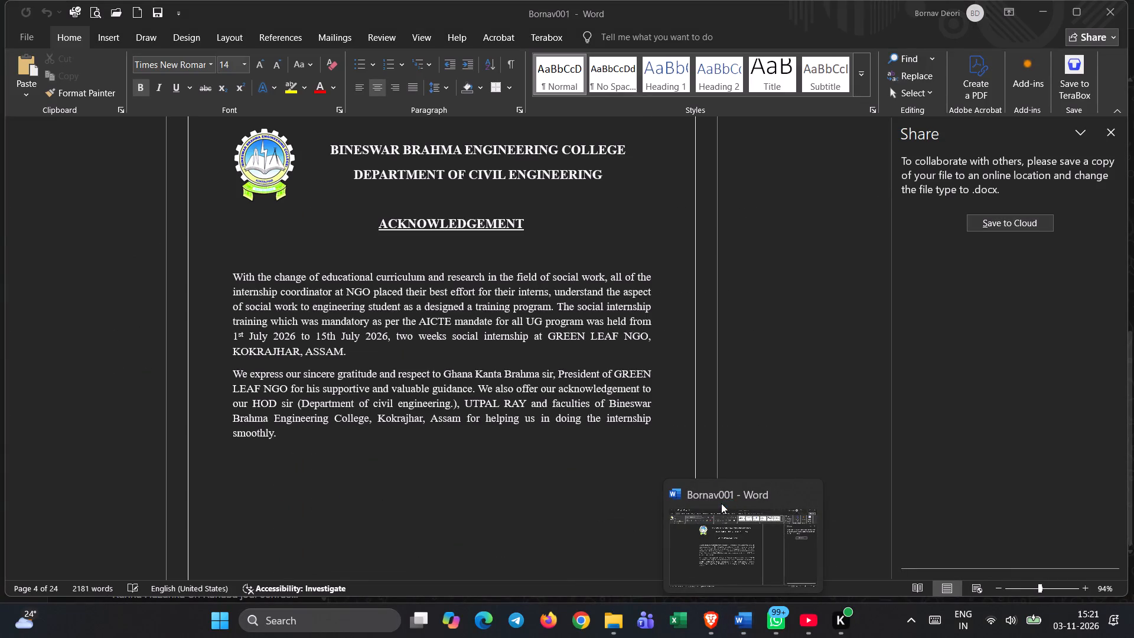
pyautogui.click(726, 537)
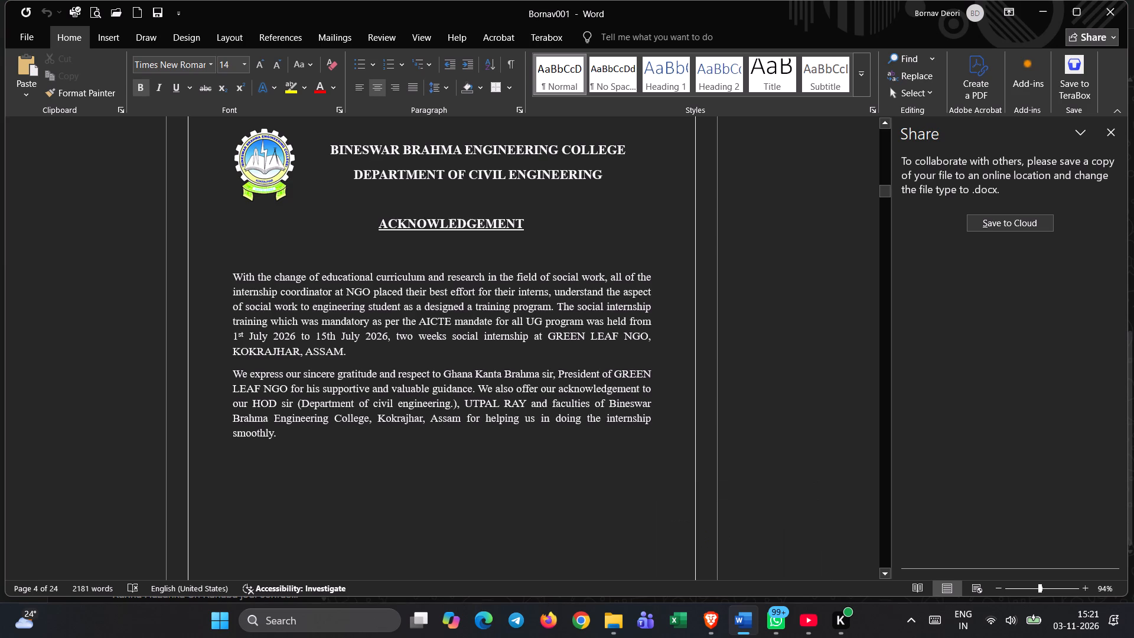
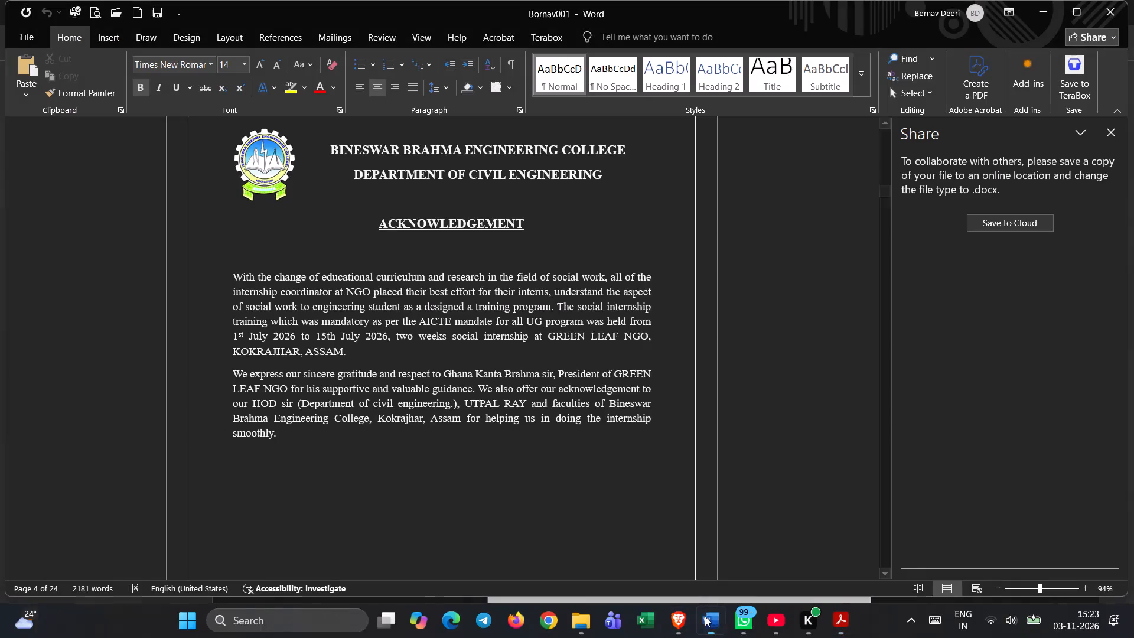
# Shrink the overlapping cocoon tray picture on page 9 and place it alongside the three-person Silk Farm photo.
pyautogui.scroll(-20, 490, 407)
pyautogui.scroll(-13, 490, 407)
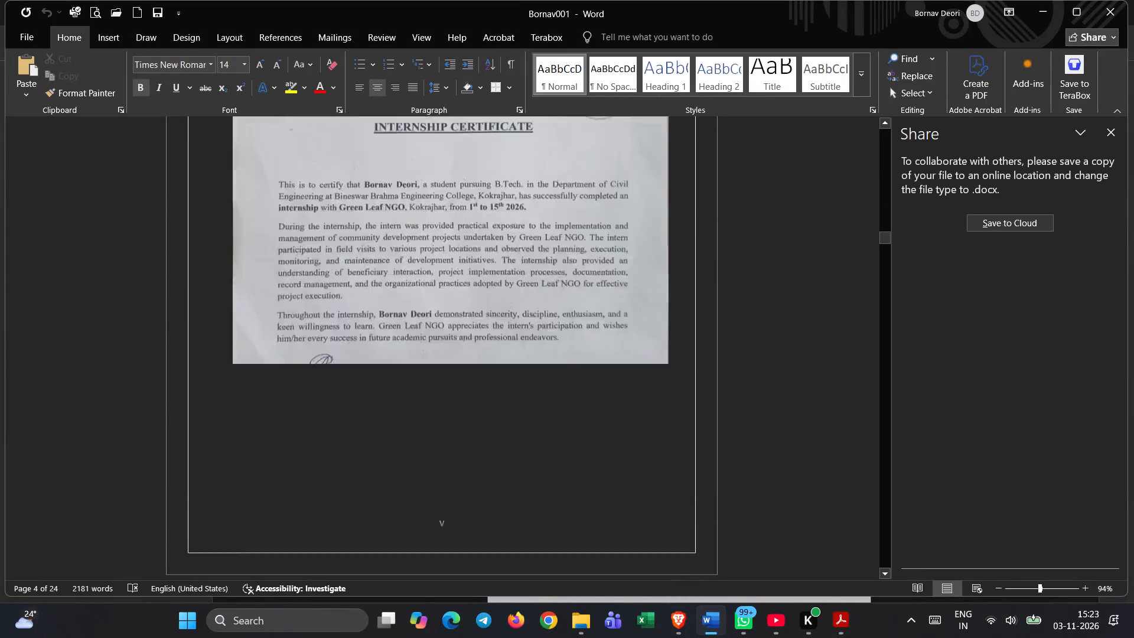
pyautogui.scroll(-20, 491, 401)
pyautogui.scroll(-20, 491, 401)
pyautogui.scroll(-7, 491, 401)
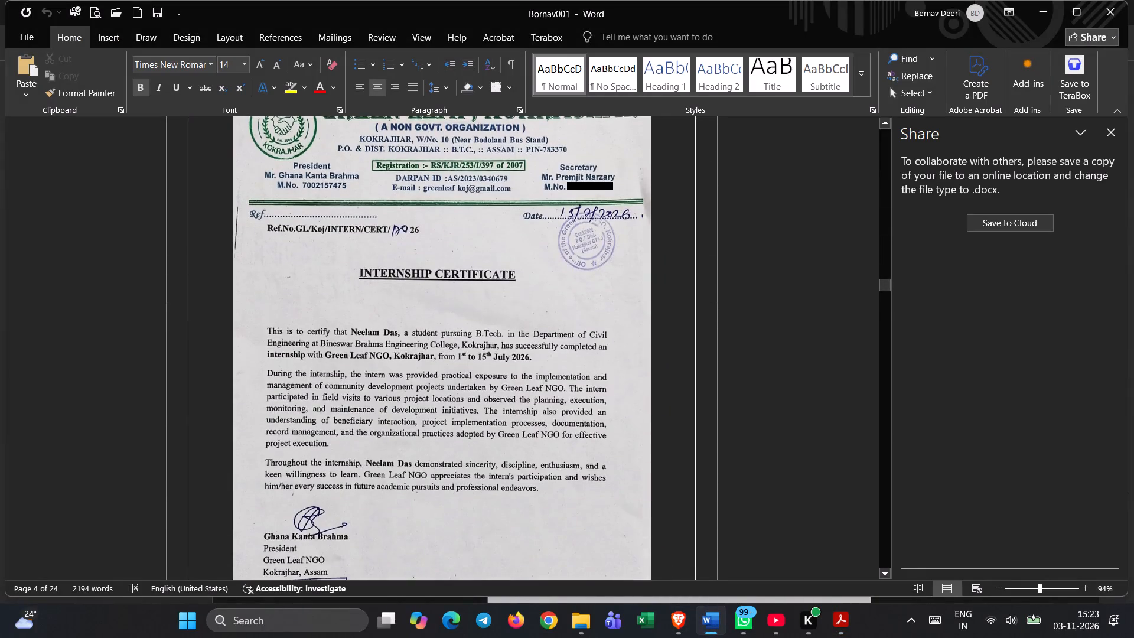
pyautogui.scroll(-20, 492, 399)
pyautogui.scroll(-20, 492, 399)
pyautogui.scroll(-7, 492, 399)
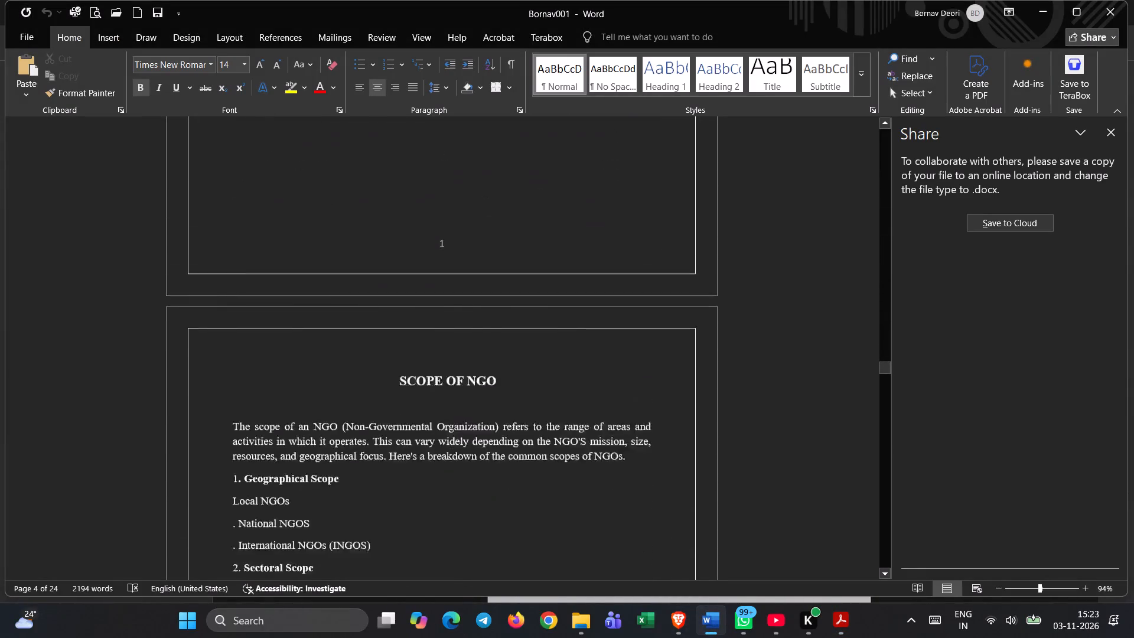
pyautogui.scroll(-6, 497, 400)
pyautogui.scroll(-20, 497, 401)
pyautogui.scroll(-9, 497, 401)
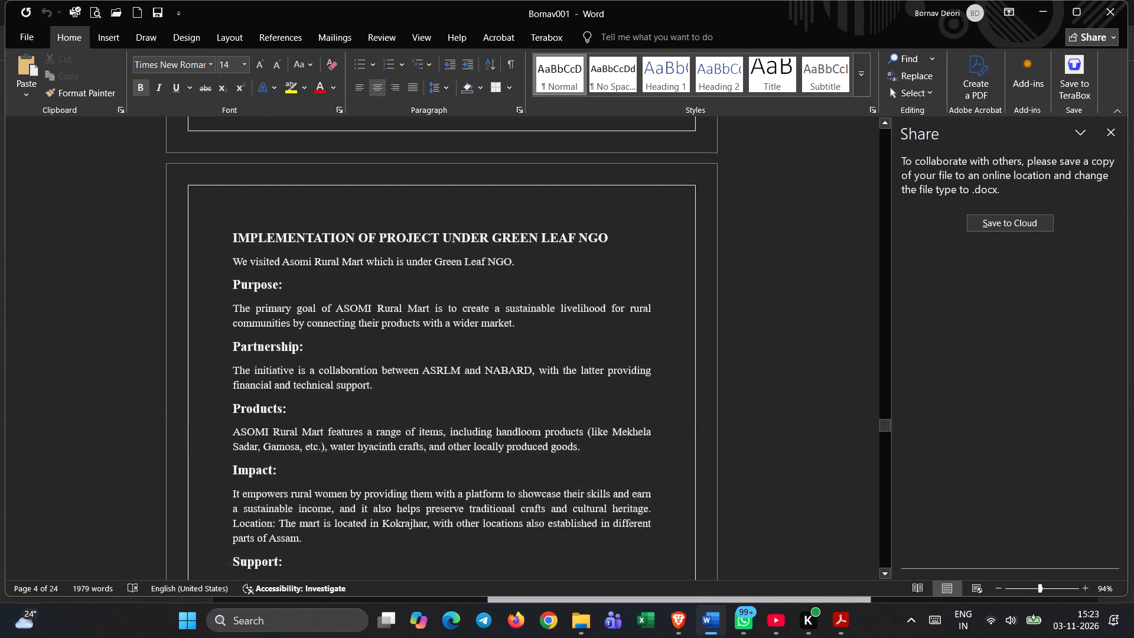
pyautogui.scroll(-20, 497, 401)
pyautogui.scroll(-18, 497, 401)
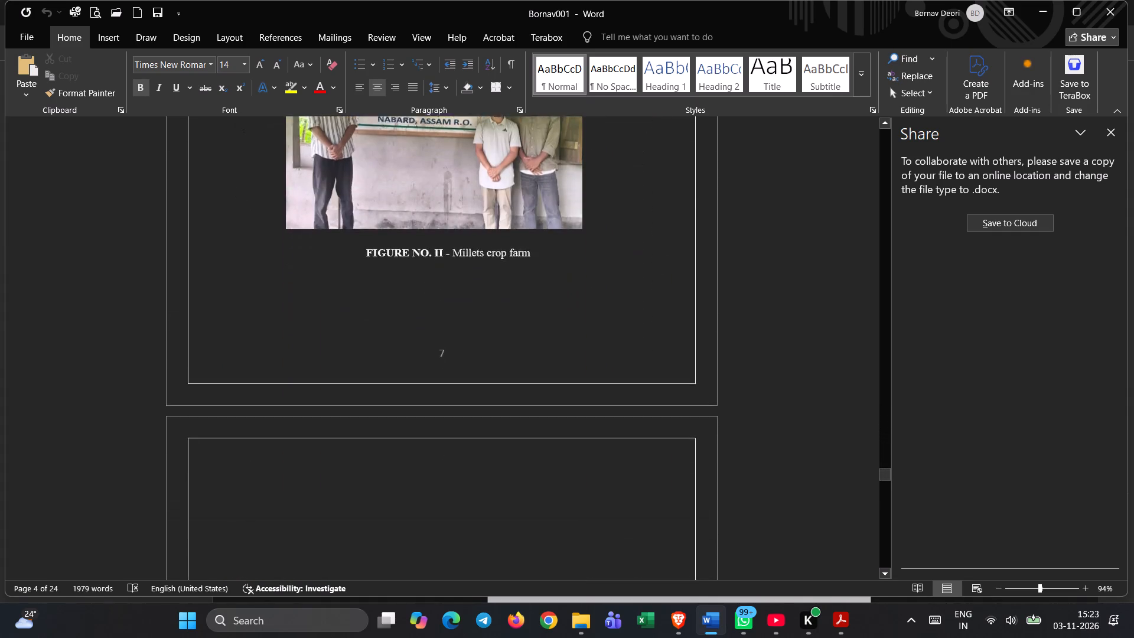
pyautogui.scroll(-20, 500, 401)
pyautogui.scroll(7, 501, 403)
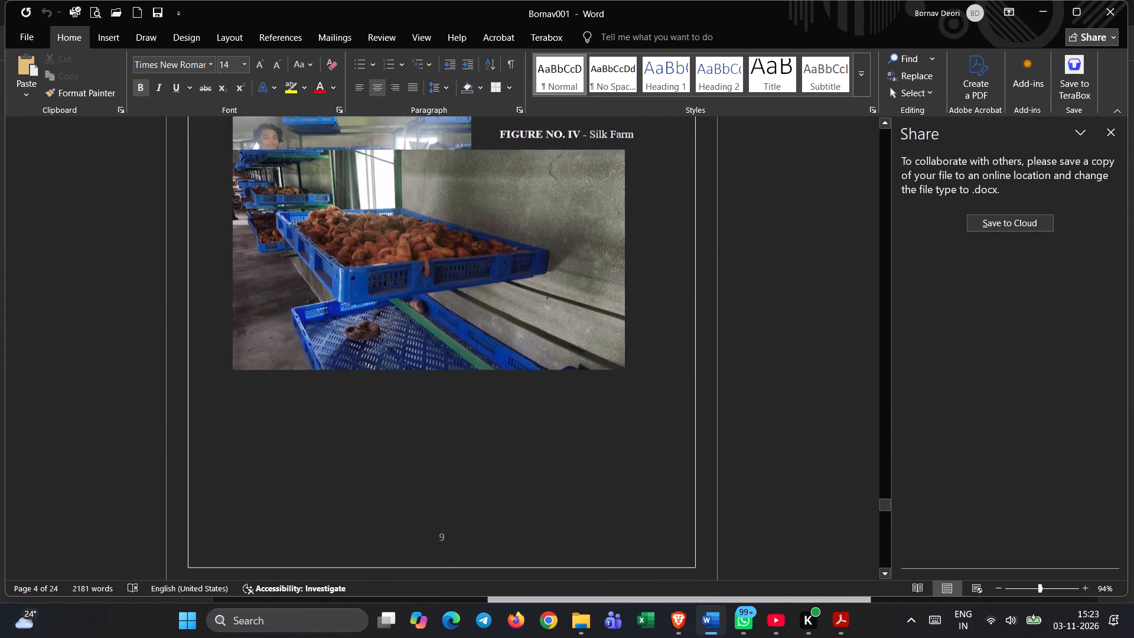
pyautogui.click(490, 377)
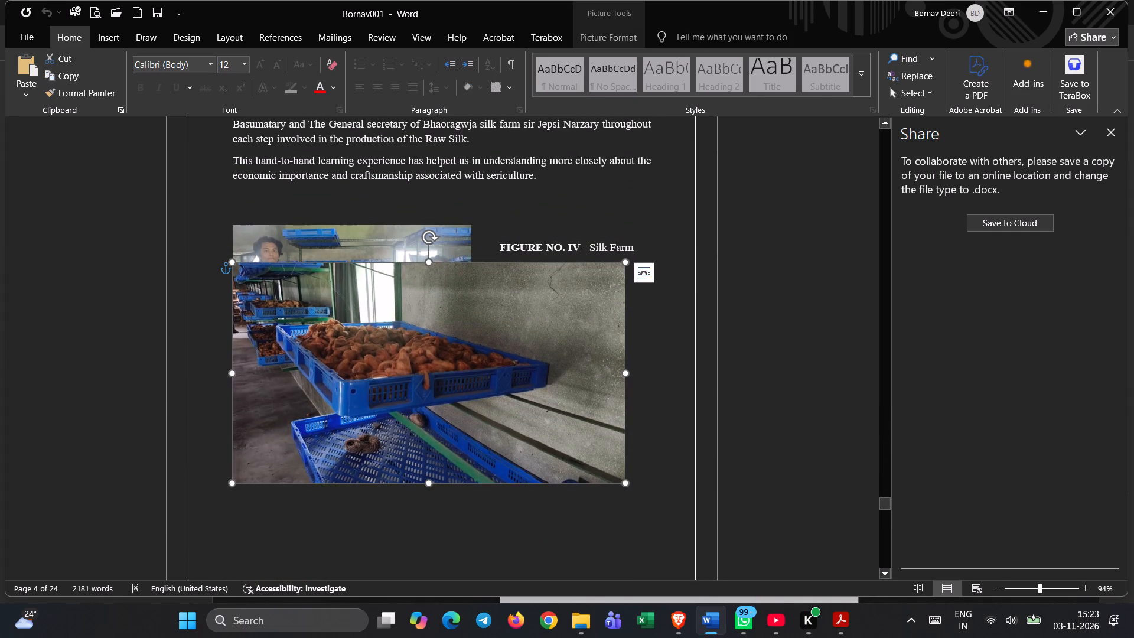
pyautogui.moveTo(624, 486); pyautogui.dragTo(519, 396)
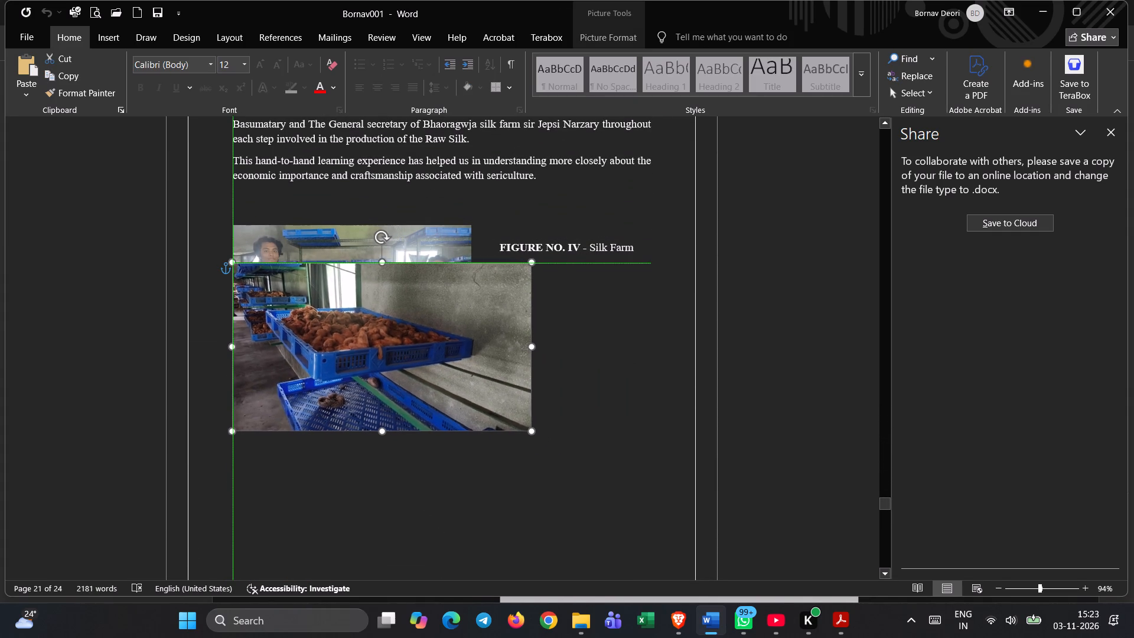
pyautogui.moveTo(519, 396); pyautogui.dragTo(465, 347)
pyautogui.moveTo(347, 337); pyautogui.dragTo(369, 333)
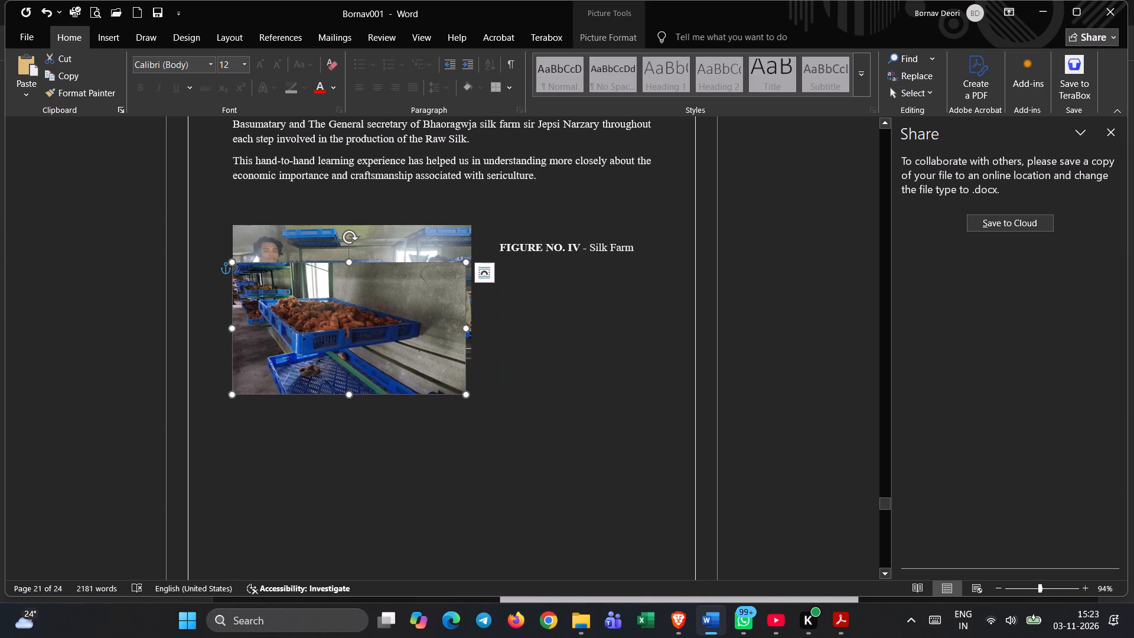
pyautogui.moveTo(369, 333); pyautogui.dragTo(572, 296)
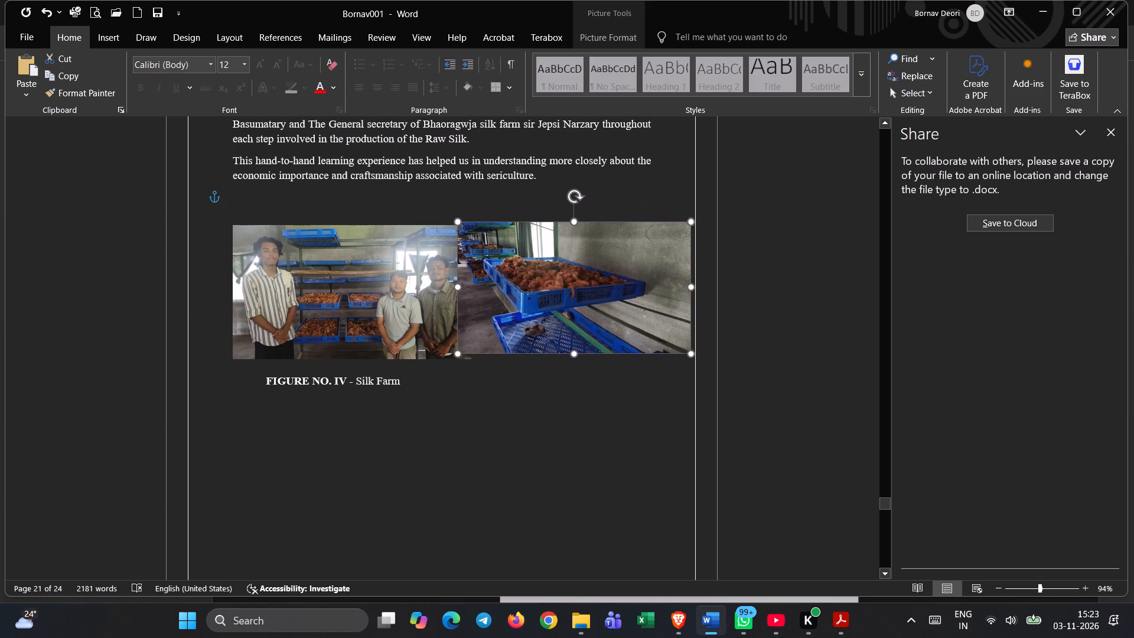
pyautogui.moveTo(572, 296); pyautogui.dragTo(540, 298)
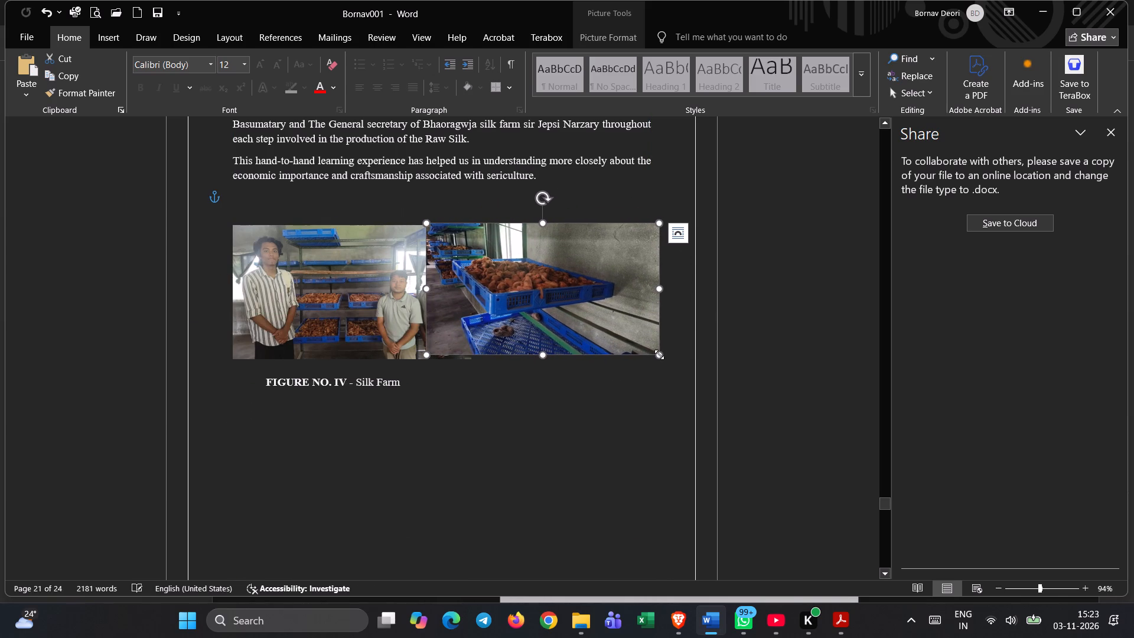
# Fine-tune the cocoon tray picture's size and position so it sits beside the group photo with a narrow gap and no overlap.
pyautogui.moveTo(659, 355); pyautogui.dragTo(615, 331)
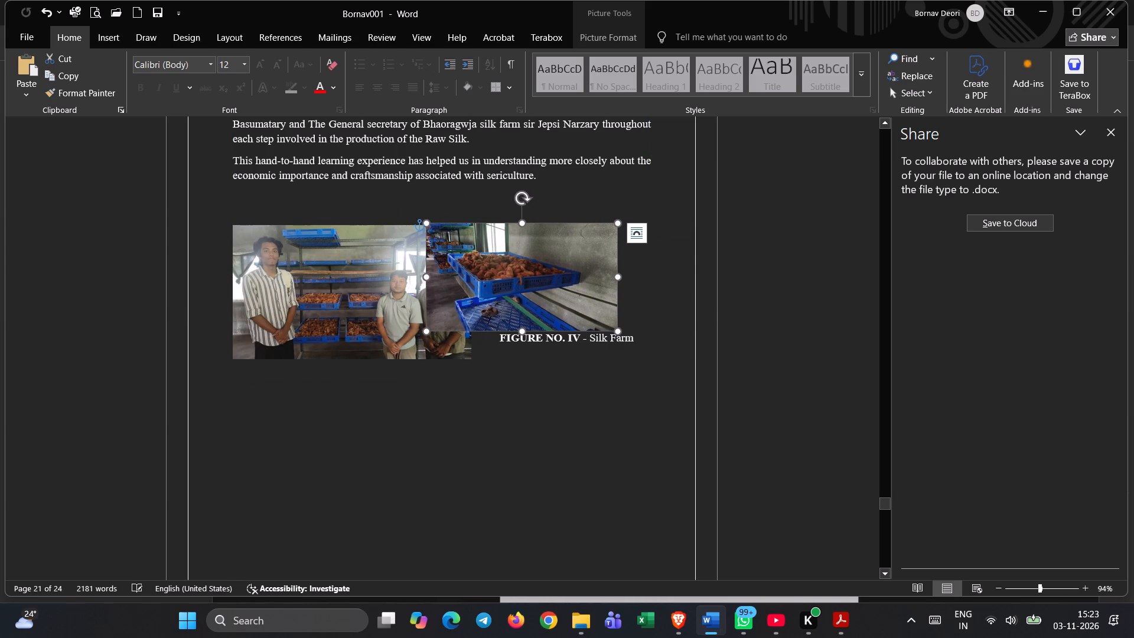
pyautogui.moveTo(621, 336); pyautogui.dragTo(626, 340)
pyautogui.click(607, 321)
pyautogui.moveTo(615, 331); pyautogui.dragTo(645, 352)
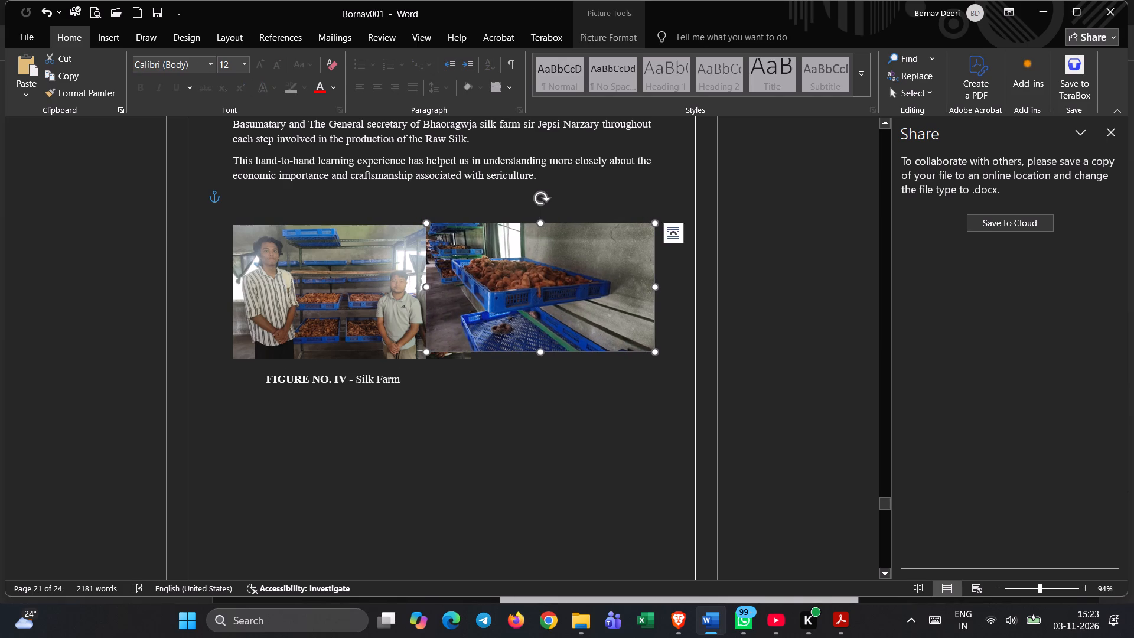
pyautogui.moveTo(564, 309); pyautogui.dragTo(592, 320)
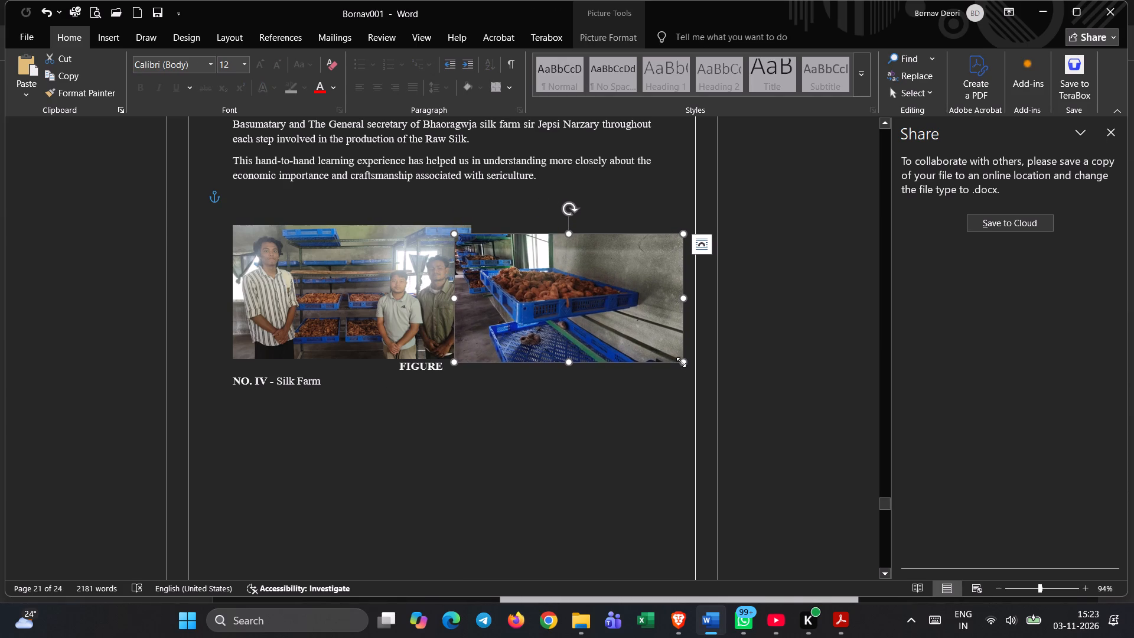
pyautogui.moveTo(680, 362); pyautogui.dragTo(657, 347)
pyautogui.moveTo(569, 313); pyautogui.dragTo(588, 323)
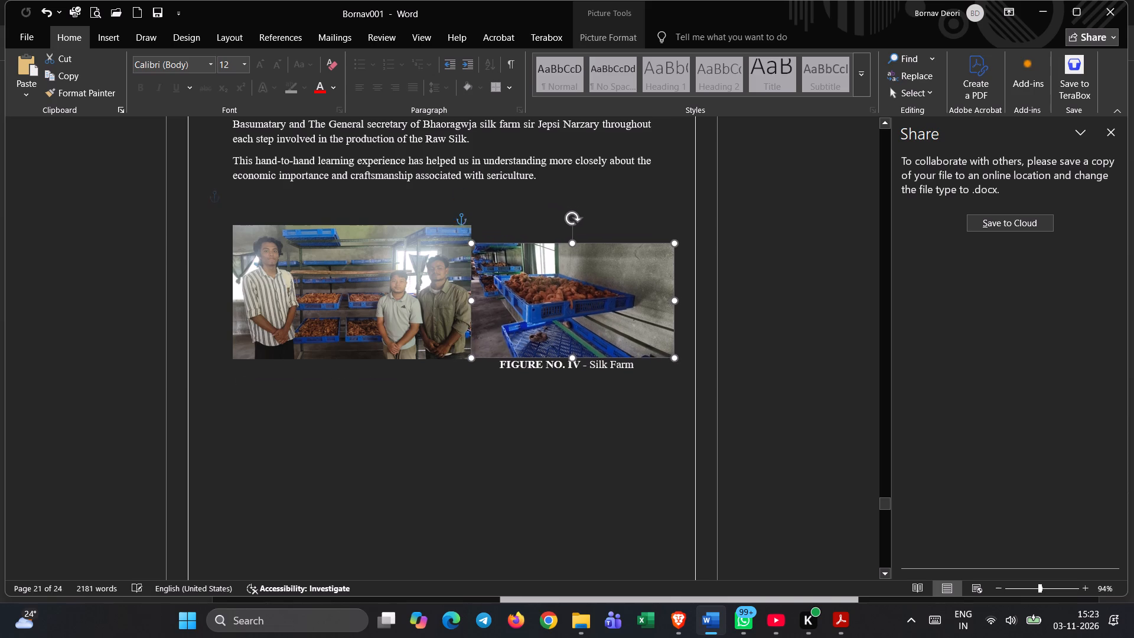
pyautogui.moveTo(588, 323); pyautogui.dragTo(592, 315)
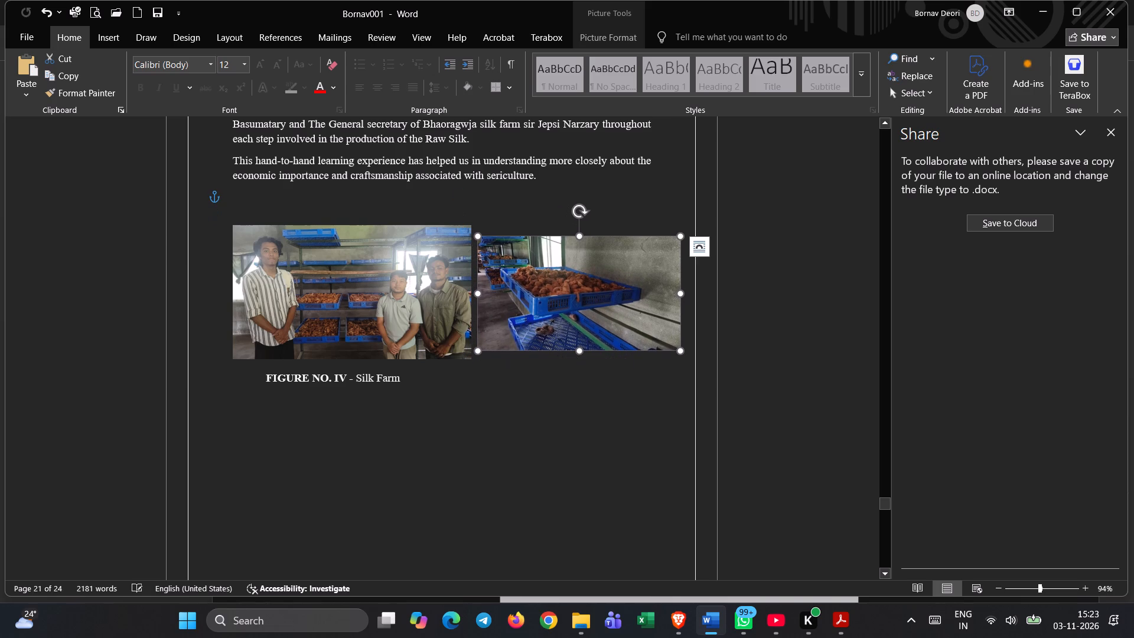
# Stretch the cocoon tray picture vertically at its top and bottom edges to nearly match the group photo's height.
pyautogui.click(604, 403)
pyautogui.click(575, 284)
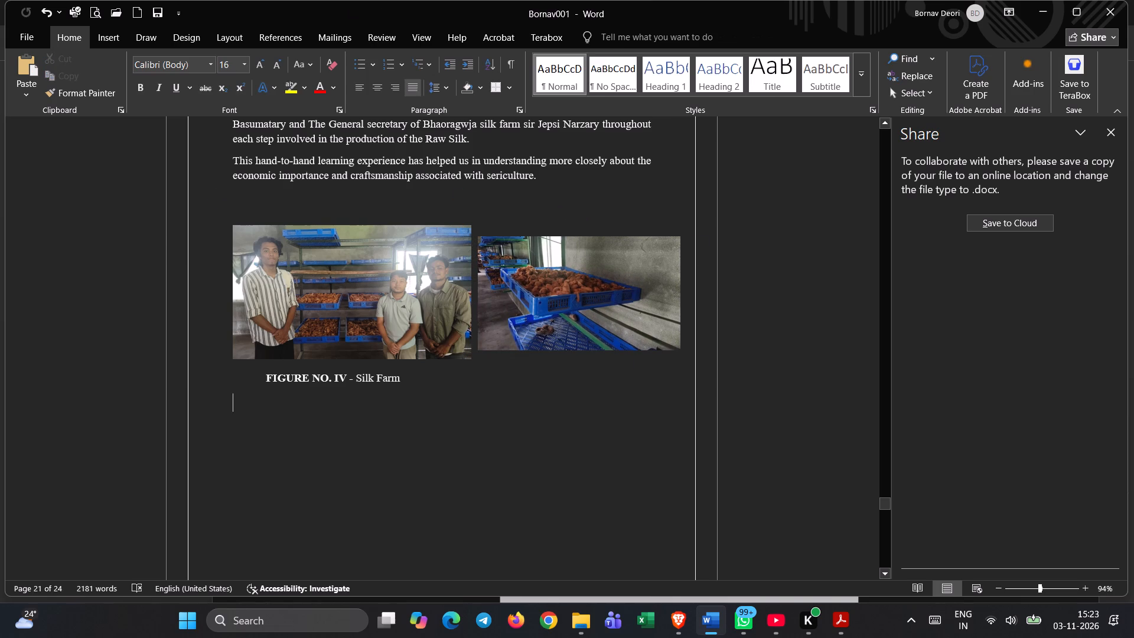
pyautogui.moveTo(579, 236); pyautogui.dragTo(579, 229)
pyautogui.moveTo(579, 352); pyautogui.dragTo(581, 357)
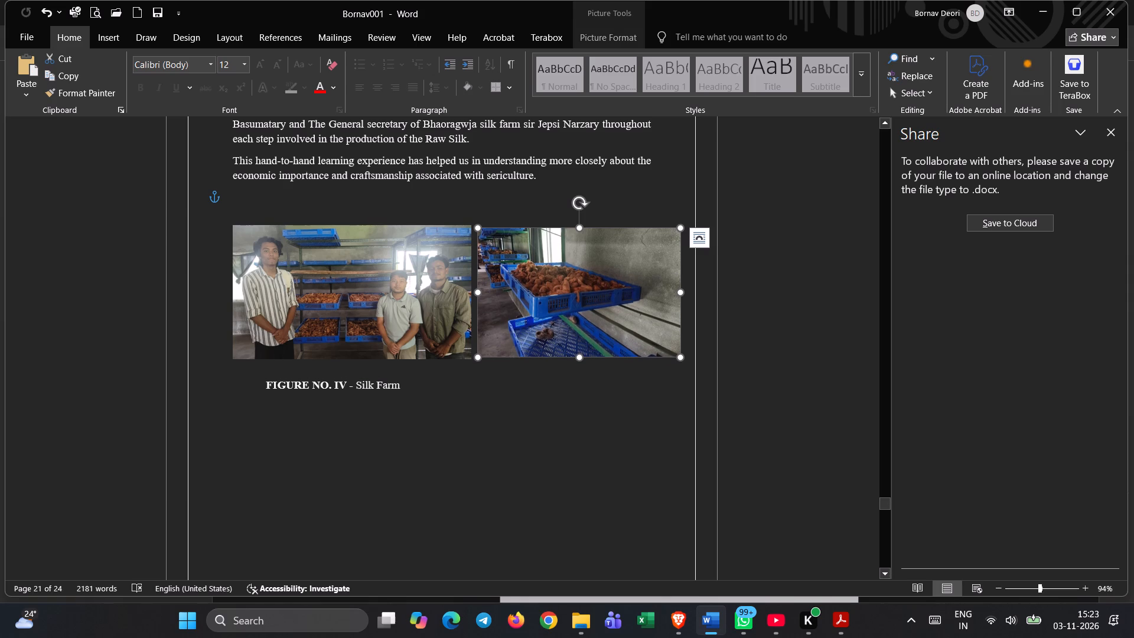
# Indent the "FIGURE NO. IV - Silk Farm" caption with tab spacing so it sits roughly centred beneath the two pictures.
pyautogui.click(263, 382)
pyautogui.press('Tab')
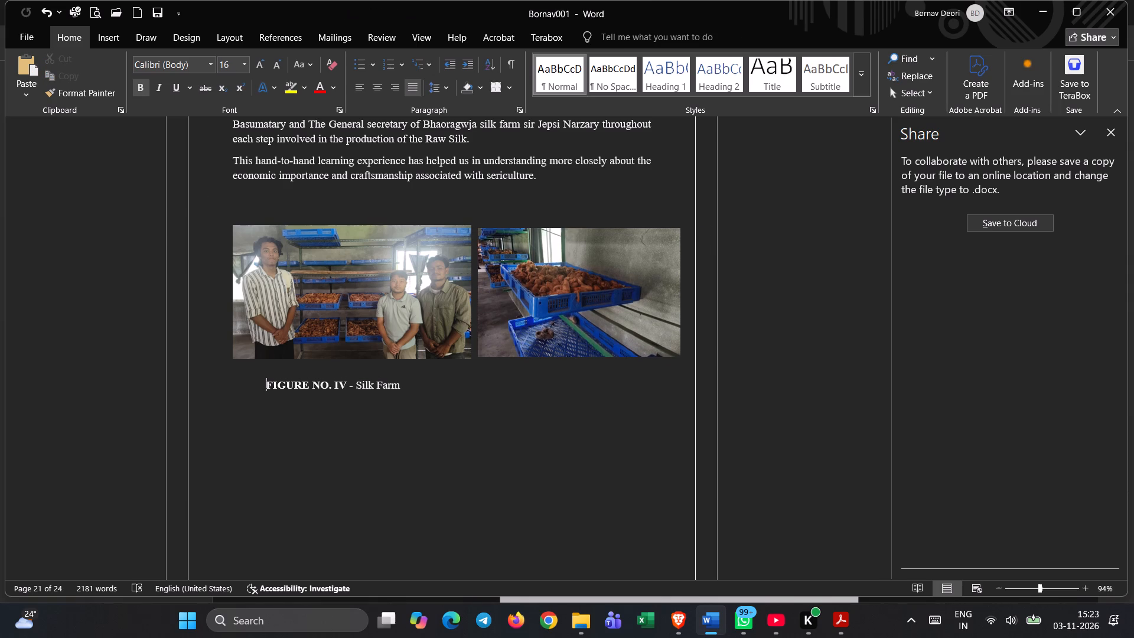
pyautogui.press('Tab')
pyautogui.press('Tab')
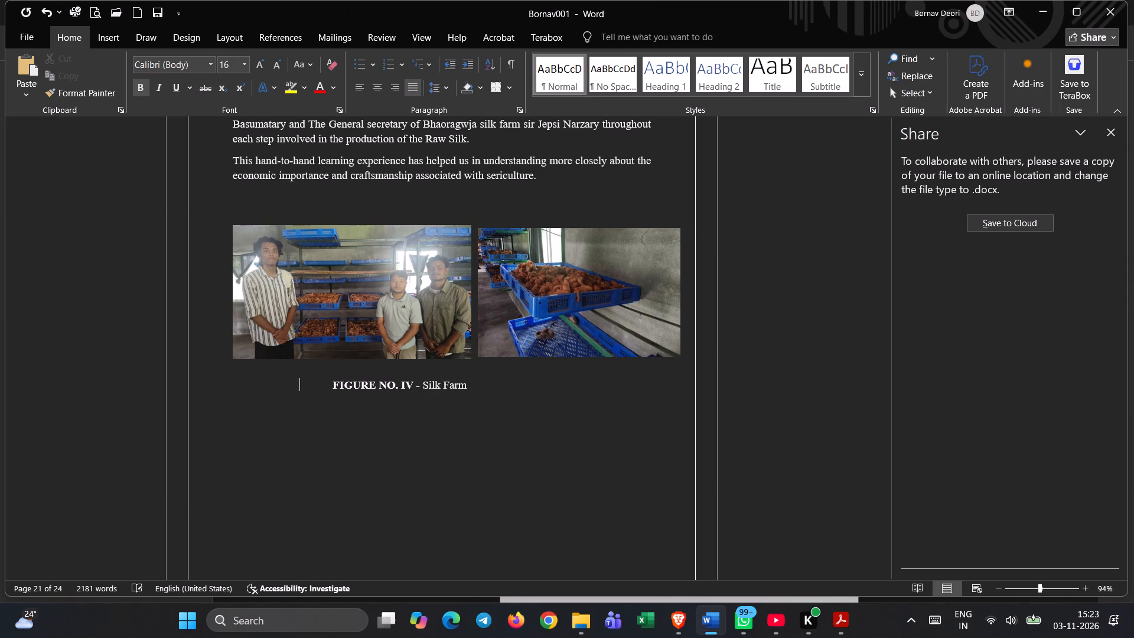
pyautogui.press('Tab')
pyautogui.press('Tab')
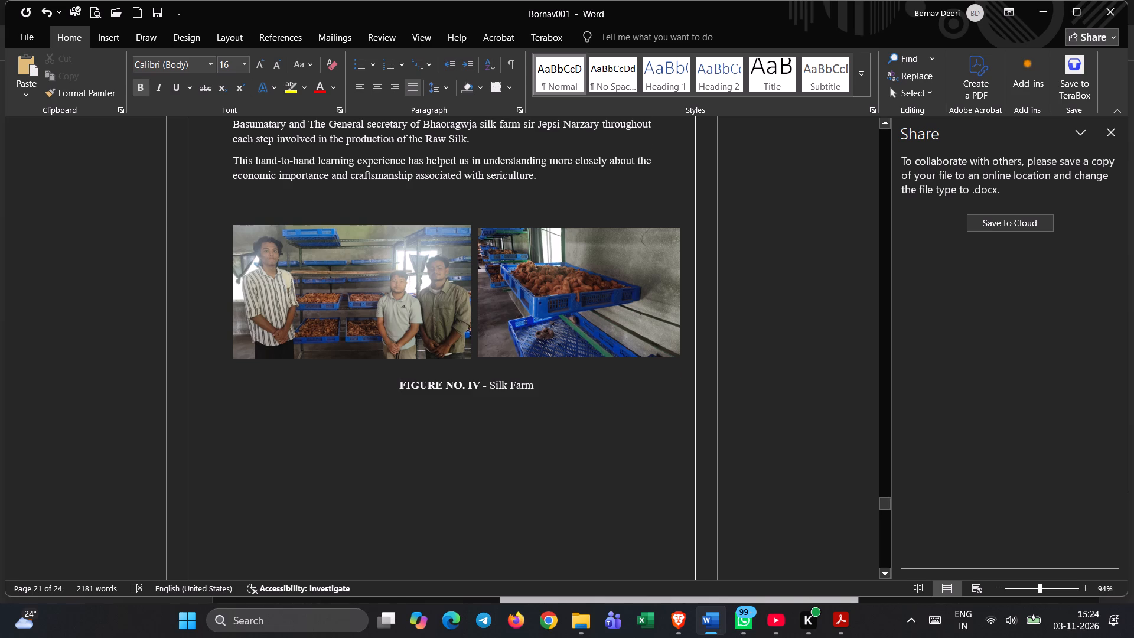
# Check the picture and caption layout on the surrounding pages, from the millets section to the wooden racks and bamboo trays figure.
pyautogui.scroll(19, 394, 298)
pyautogui.scroll(-14, 395, 297)
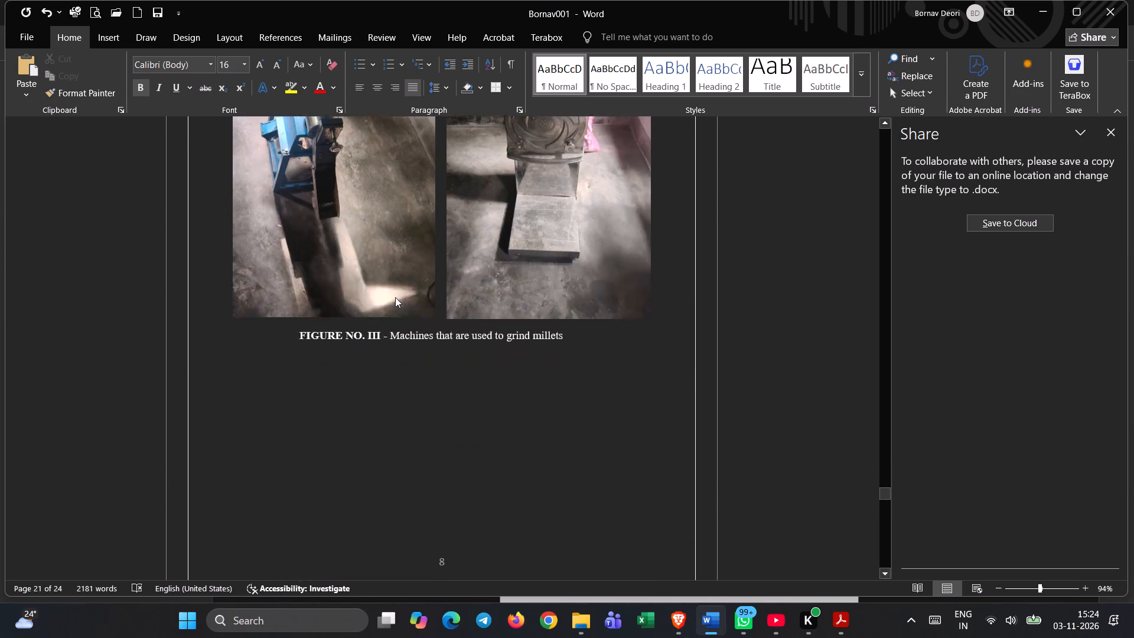
pyautogui.scroll(20, 395, 297)
pyautogui.scroll(12, 395, 297)
pyautogui.scroll(-6, 398, 295)
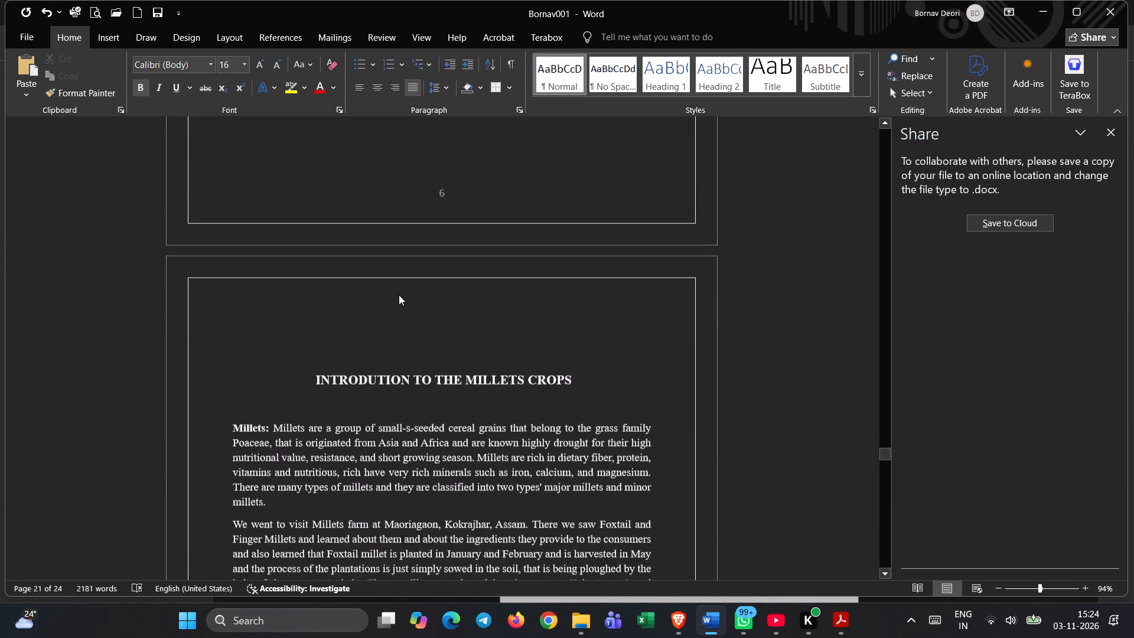
pyautogui.scroll(-11, 399, 294)
pyautogui.scroll(-10, 399, 294)
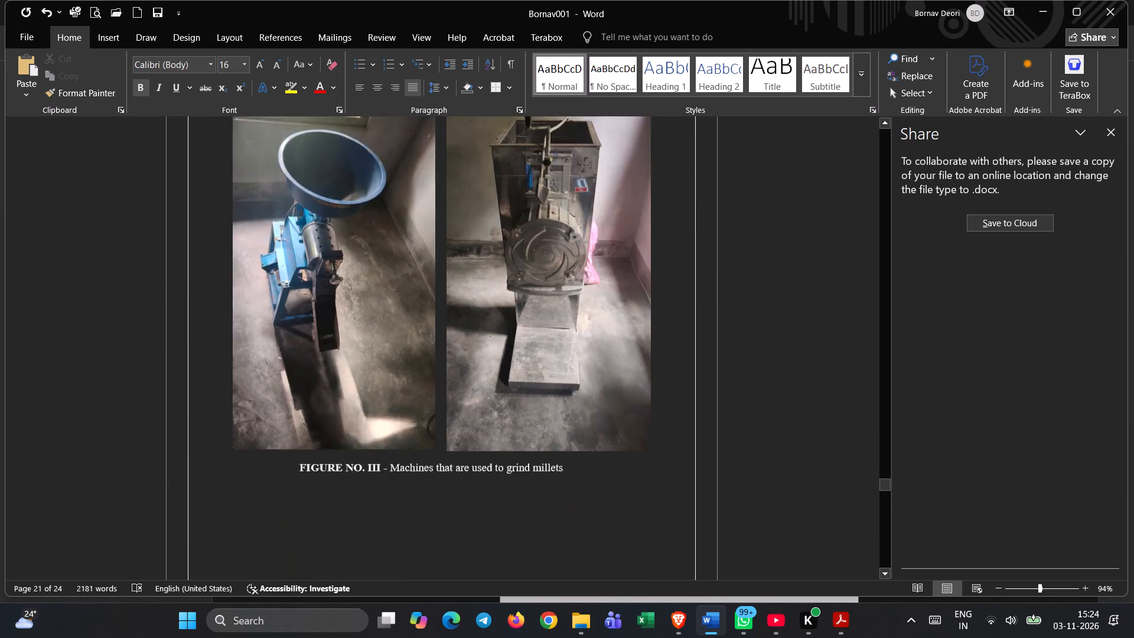
pyautogui.scroll(-16, 400, 295)
pyautogui.scroll(-11, 405, 292)
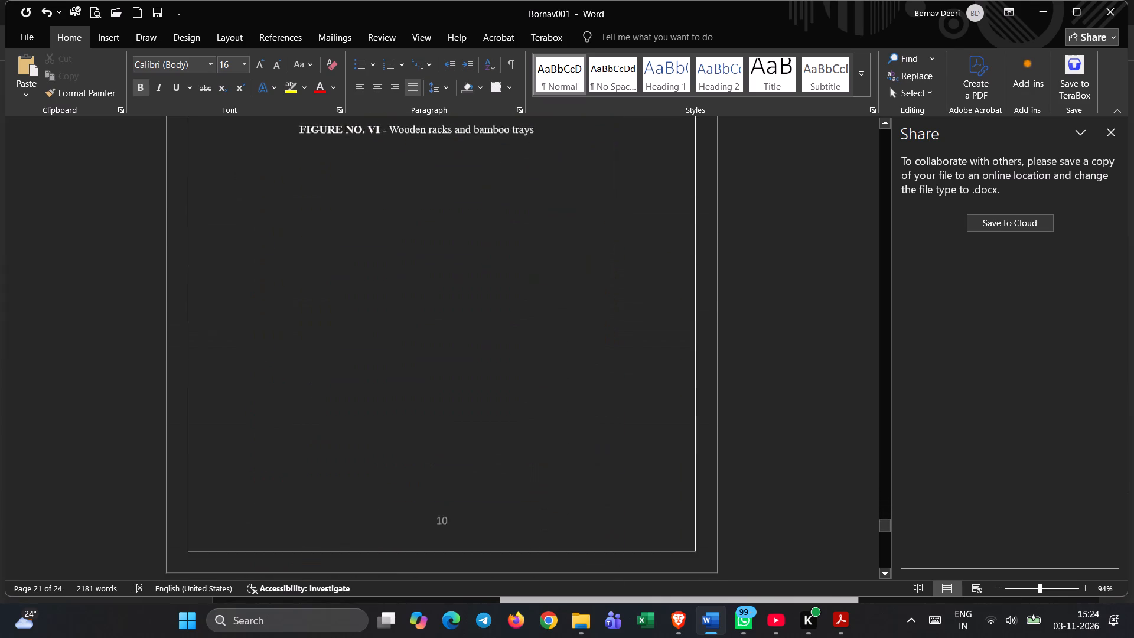
pyautogui.scroll(-13, 406, 290)
pyautogui.scroll(20, 408, 289)
pyautogui.scroll(3, 408, 289)
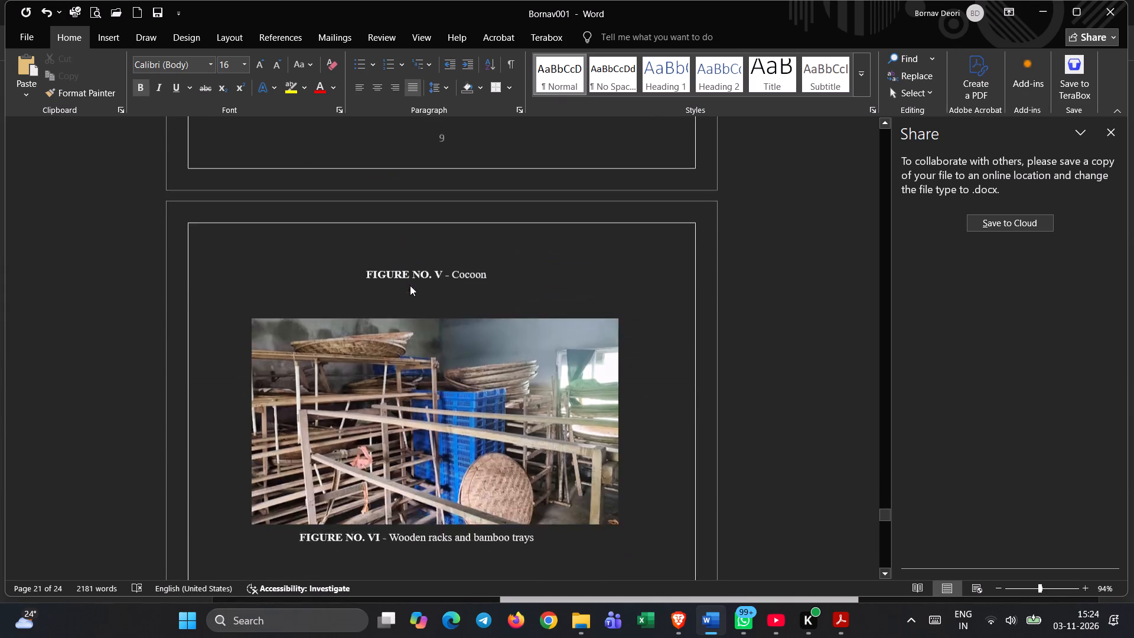
pyautogui.scroll(10, 410, 285)
pyautogui.scroll(-3, 416, 284)
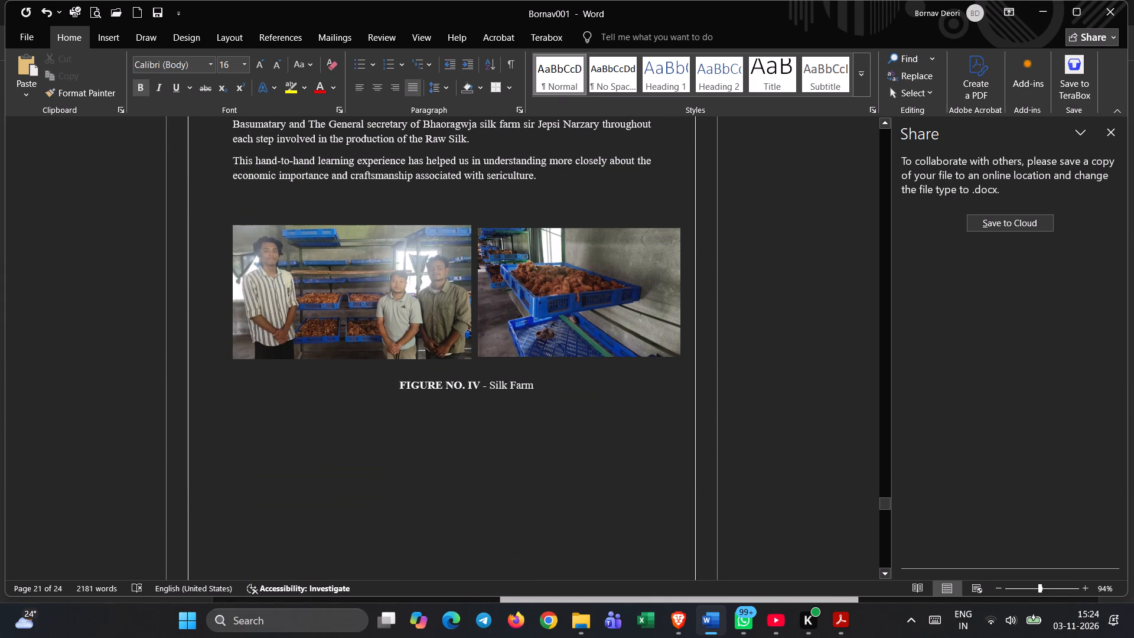
# Select the cocoon tray picture beside the Silk Farm group photo.
pyautogui.click(506, 282)
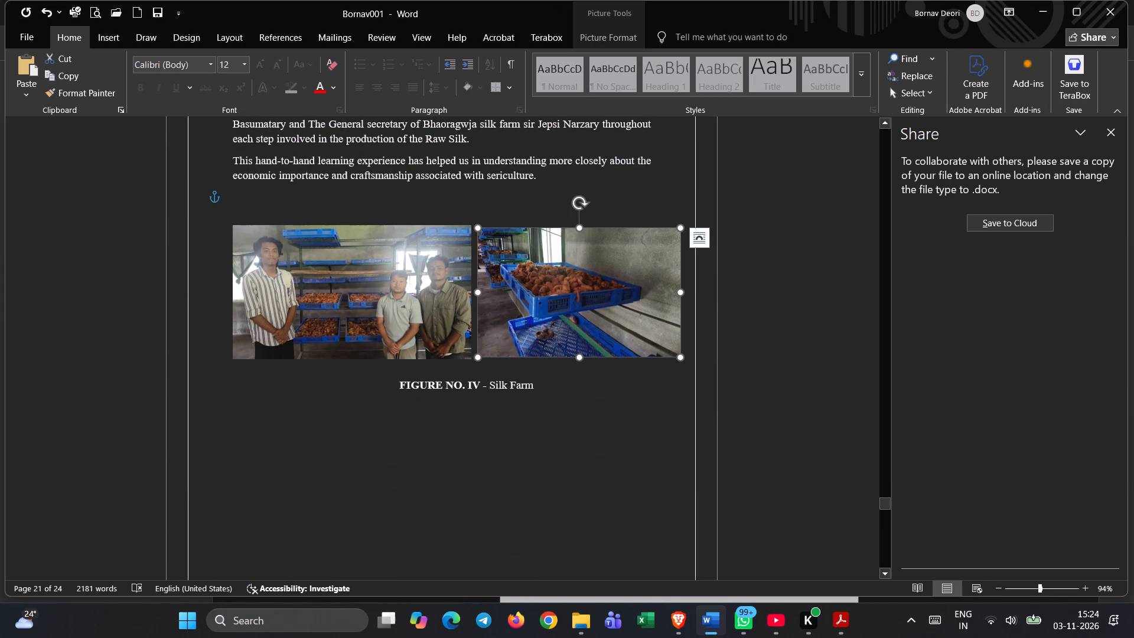
# Cut the cocoon tray picture from its place beside the Silk Farm group photo.
pyautogui.rightClick(529, 269)
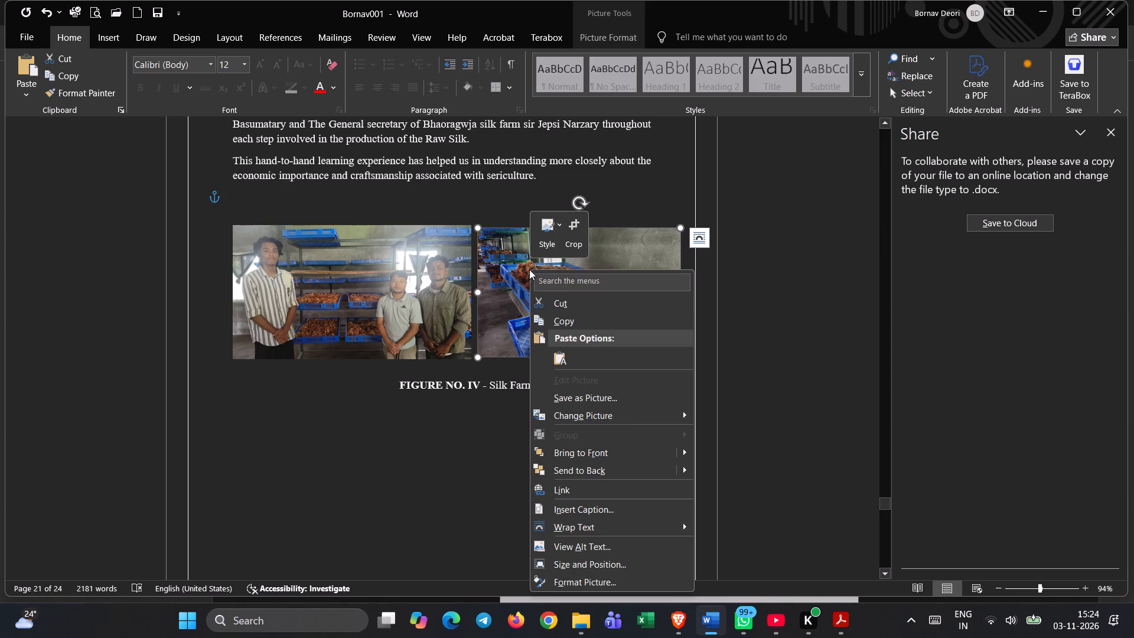
pyautogui.click(553, 304)
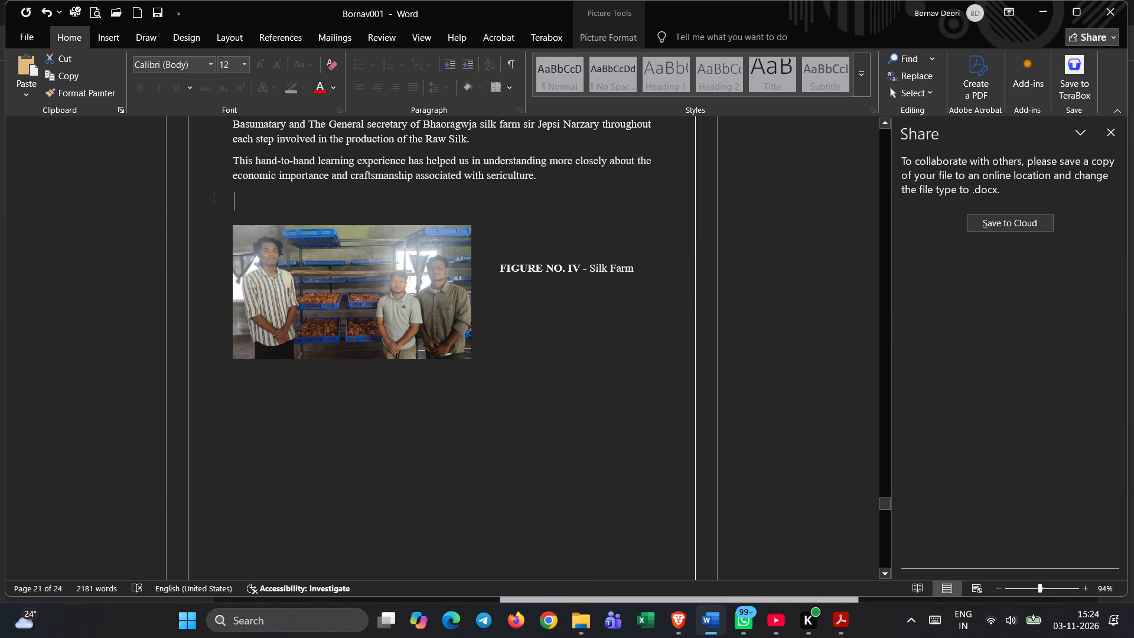
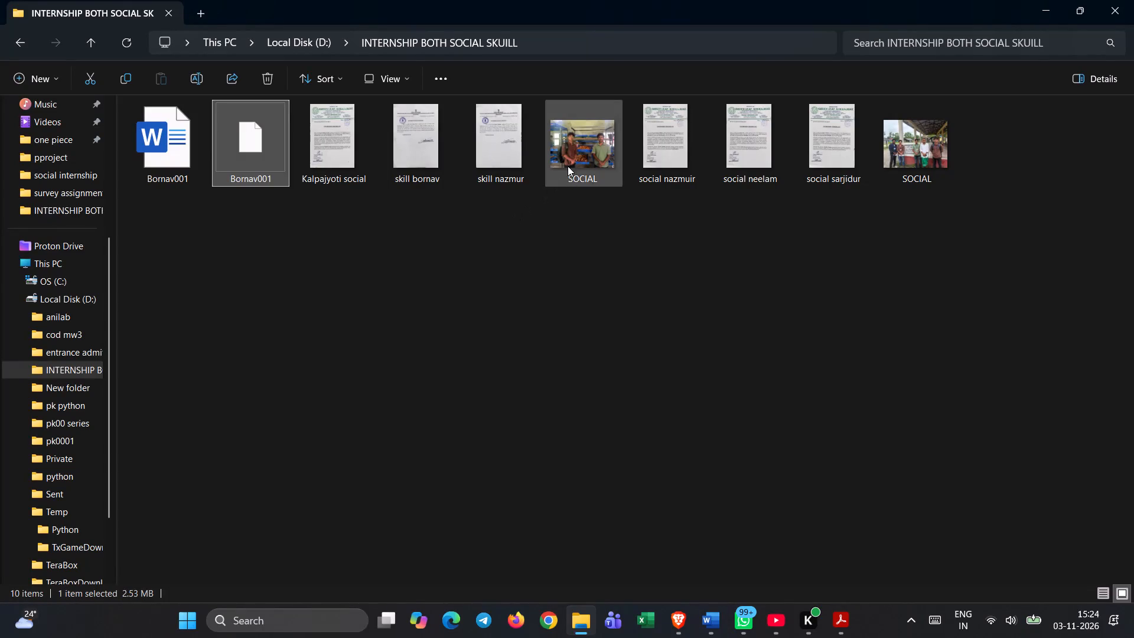
# Insert the SOCIAL picture of two people at the cocoon racks from the internship folder into Bornav001, just below the Silk Farm group photo.
pyautogui.moveTo(569, 157); pyautogui.dragTo(604, 391)
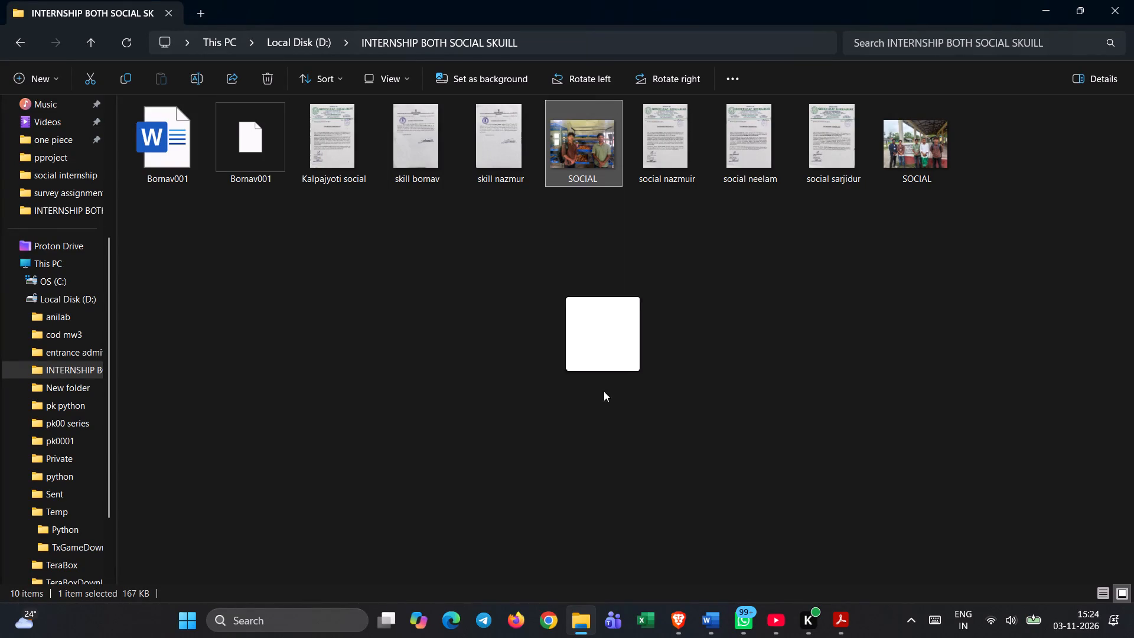
pyautogui.moveTo(604, 391); pyautogui.dragTo(568, 347)
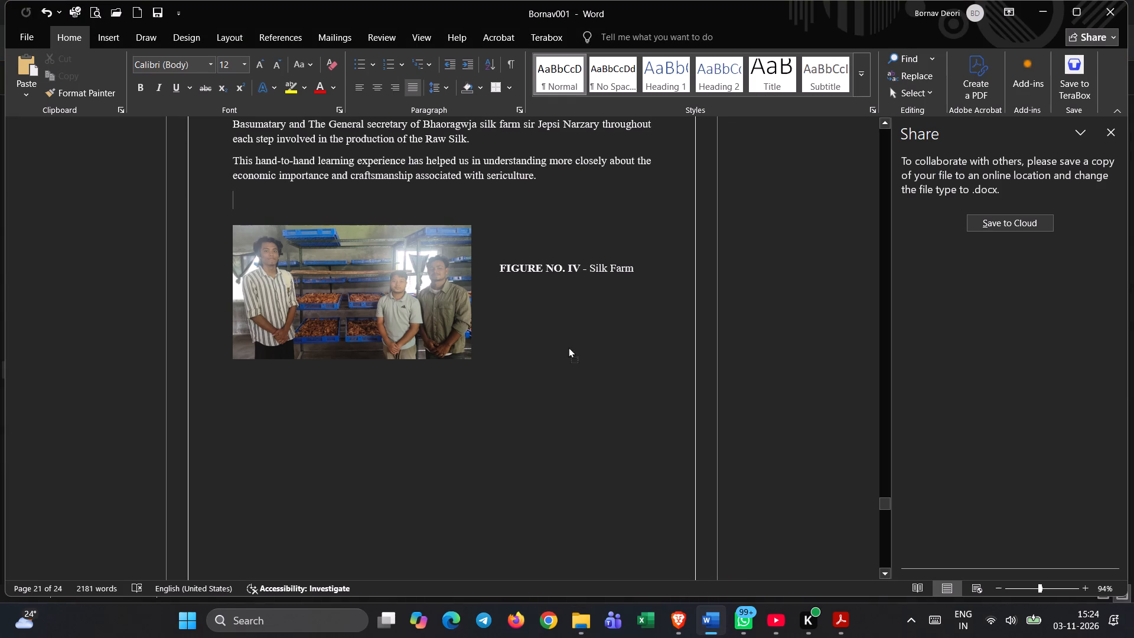
pyautogui.moveTo(568, 347); pyautogui.dragTo(500, 388)
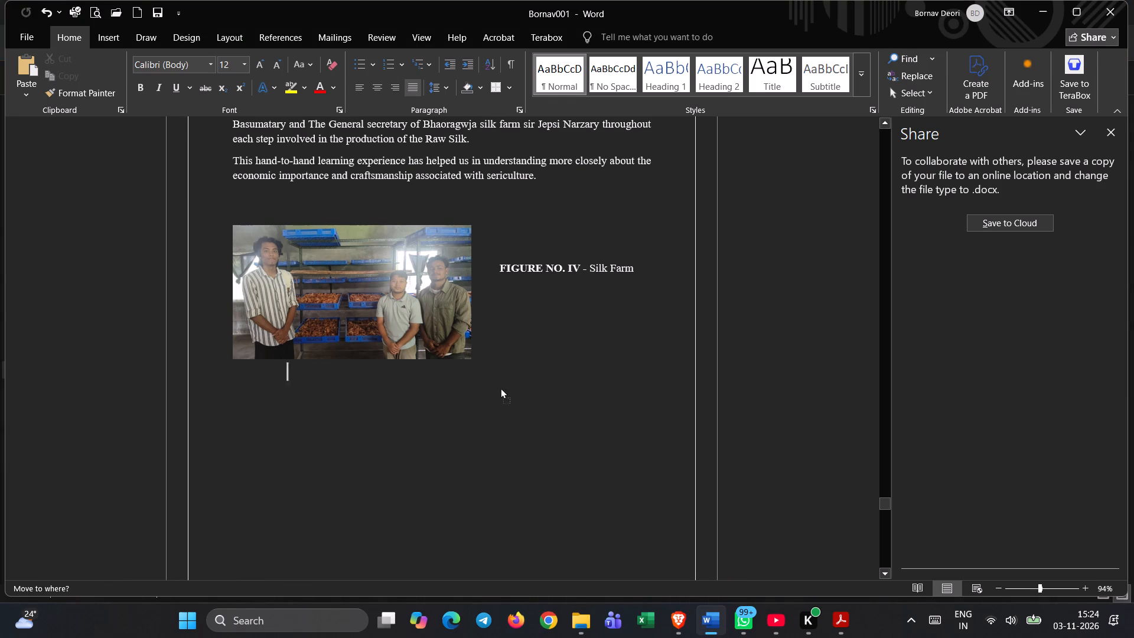
pyautogui.moveTo(500, 388); pyautogui.dragTo(474, 414)
# Set the text wrapping of the newly inserted two-person cocoon rack picture to Square.
pyautogui.scroll(-11, 474, 414)
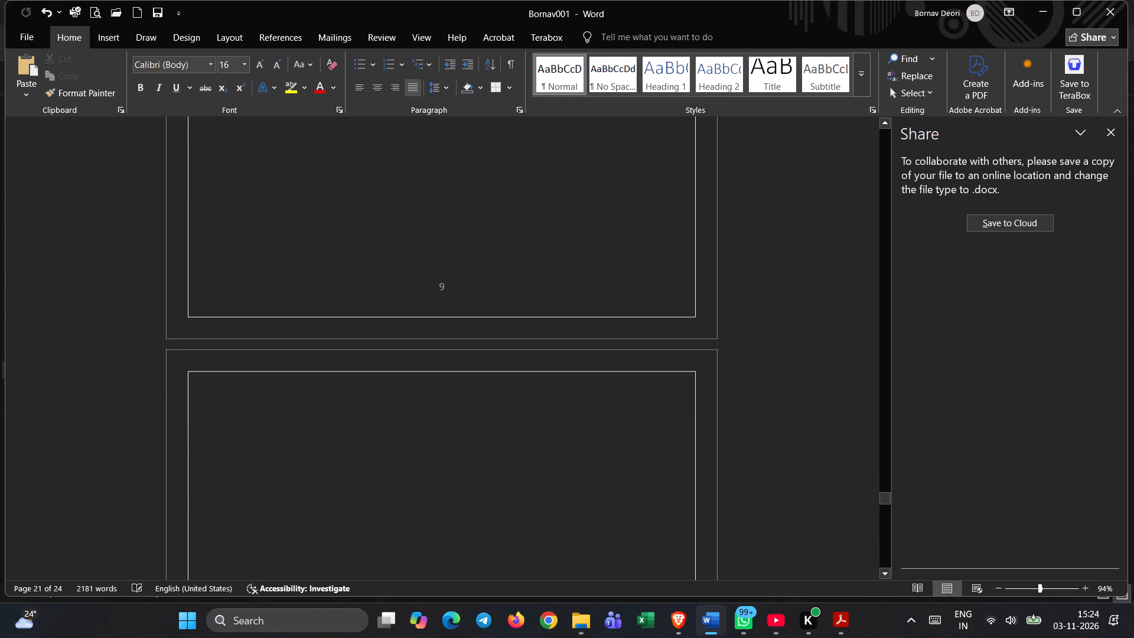
pyautogui.scroll(-9, 479, 411)
pyautogui.scroll(7, 482, 408)
pyautogui.scroll(-1, 455, 425)
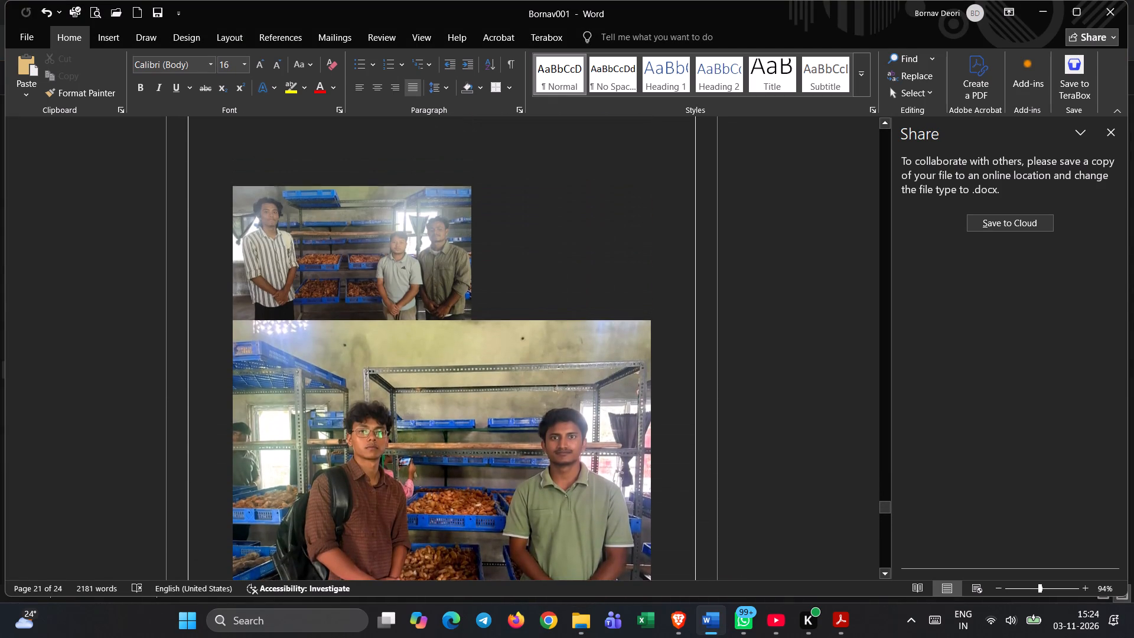
pyautogui.scroll(-1, 455, 425)
pyautogui.click(457, 390)
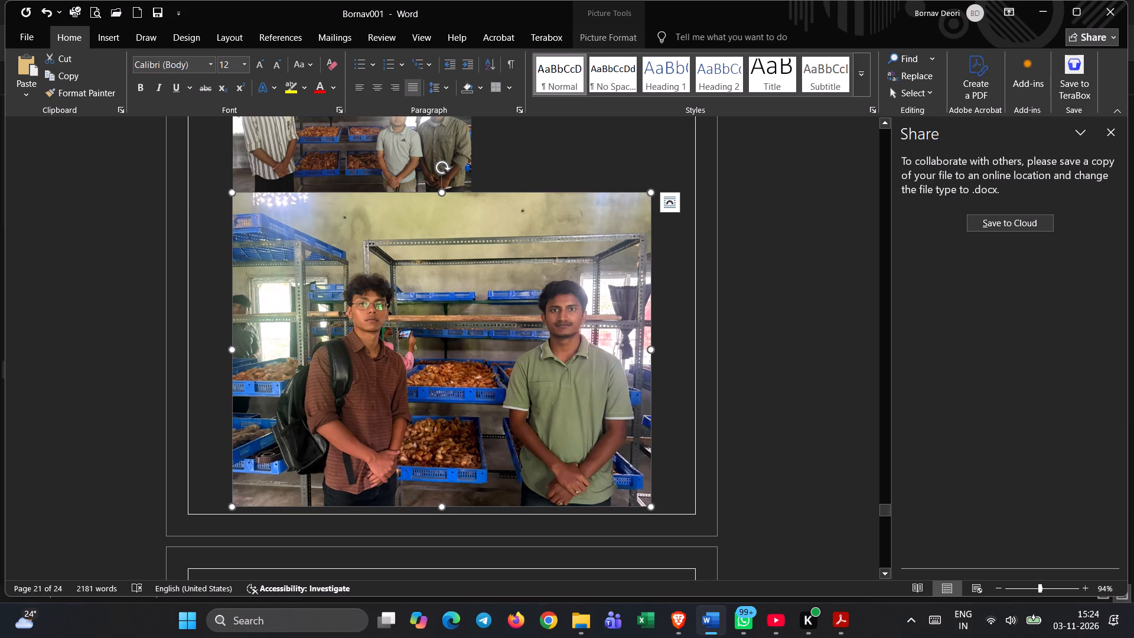
pyautogui.click(673, 213)
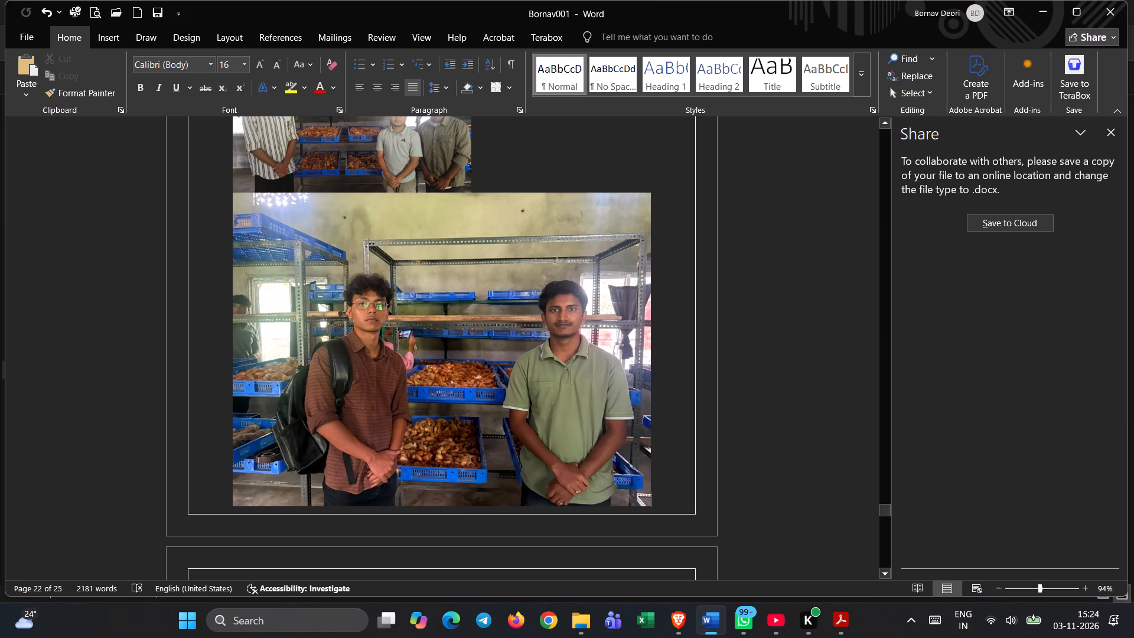
pyautogui.rightClick(591, 276)
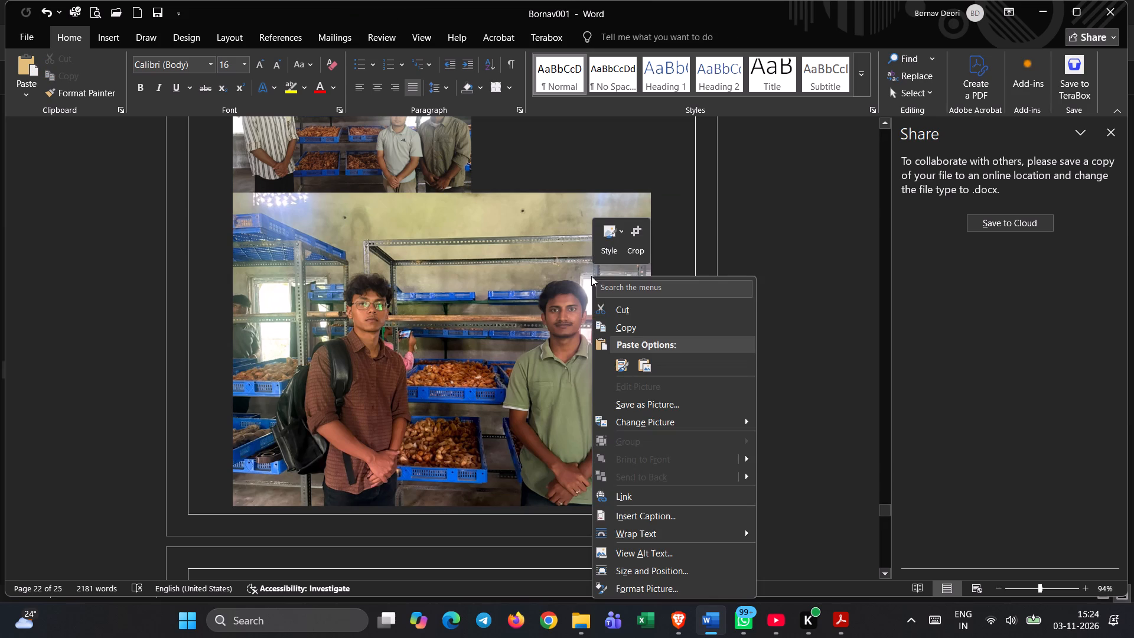
pyautogui.click(623, 525)
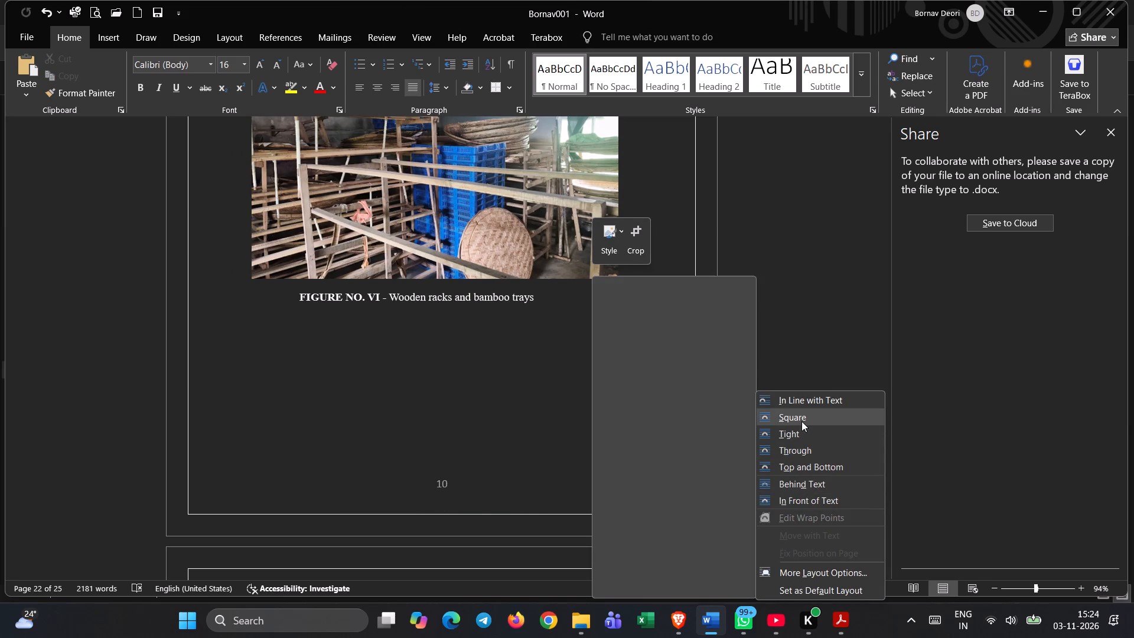
pyautogui.click(801, 421)
pyautogui.scroll(3, 445, 198)
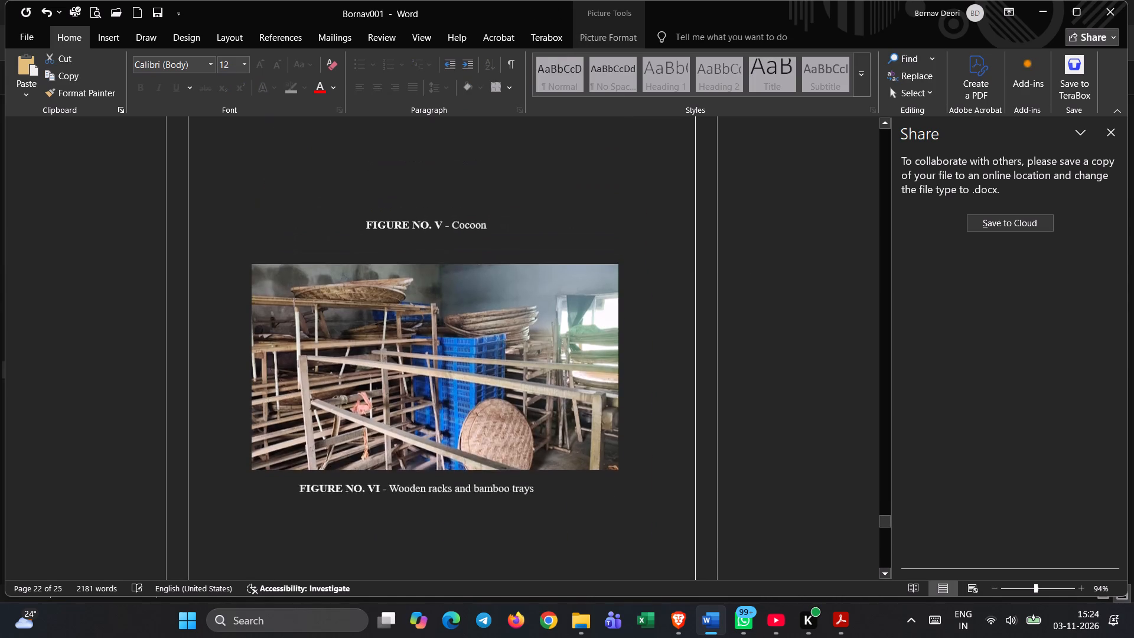
# Shrink the large photo of two people at the silk farm to about half its width and place it beside the group photo.
pyautogui.scroll(11, 454, 201)
pyautogui.click(472, 314)
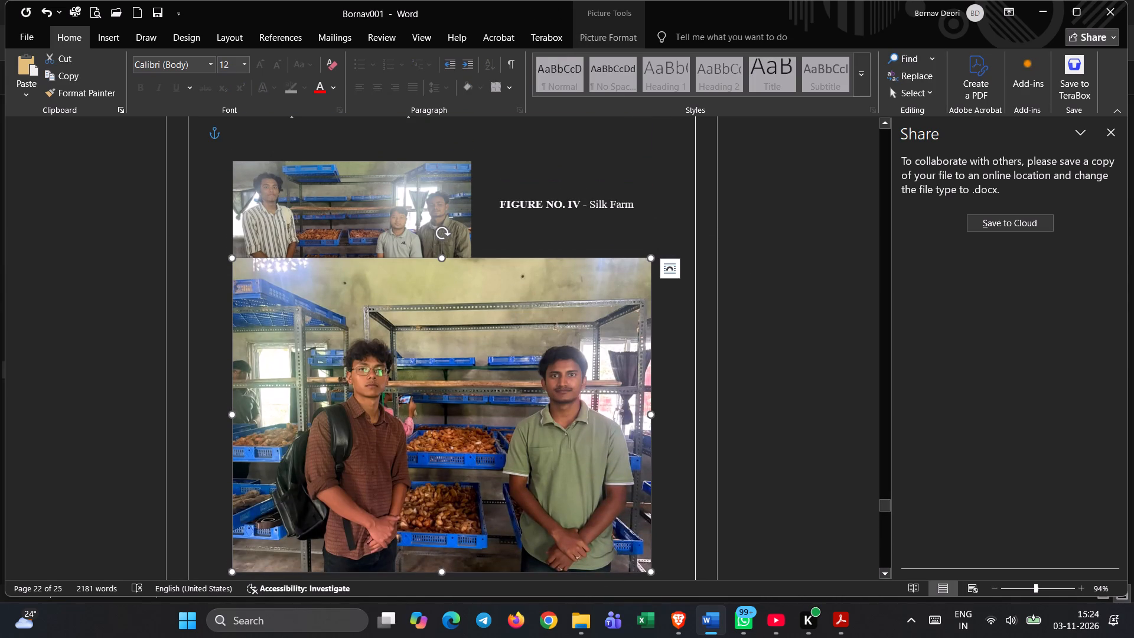
pyautogui.moveTo(648, 571); pyautogui.dragTo(496, 388)
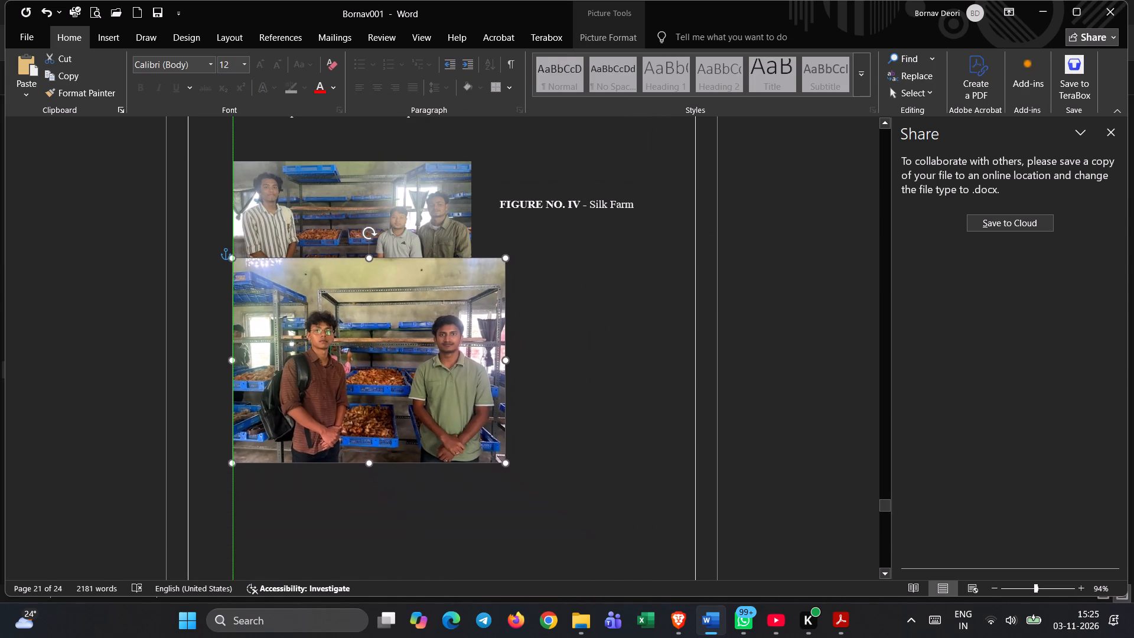
pyautogui.moveTo(496, 388); pyautogui.dragTo(452, 324)
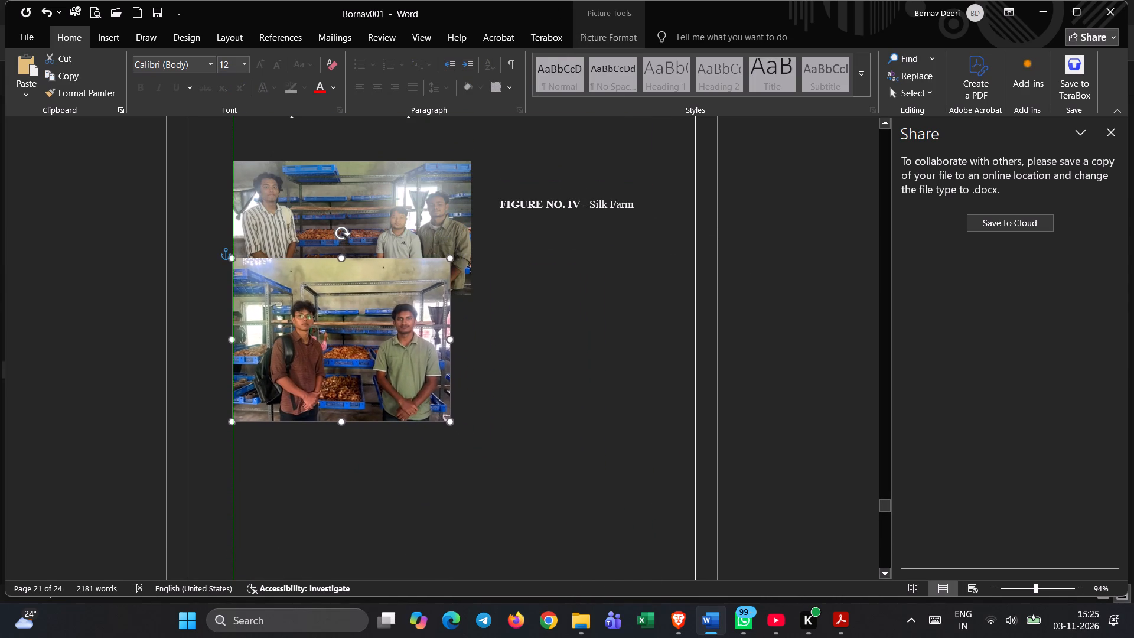
pyautogui.moveTo(452, 324); pyautogui.dragTo(457, 325)
pyautogui.moveTo(354, 337); pyautogui.dragTo(501, 243)
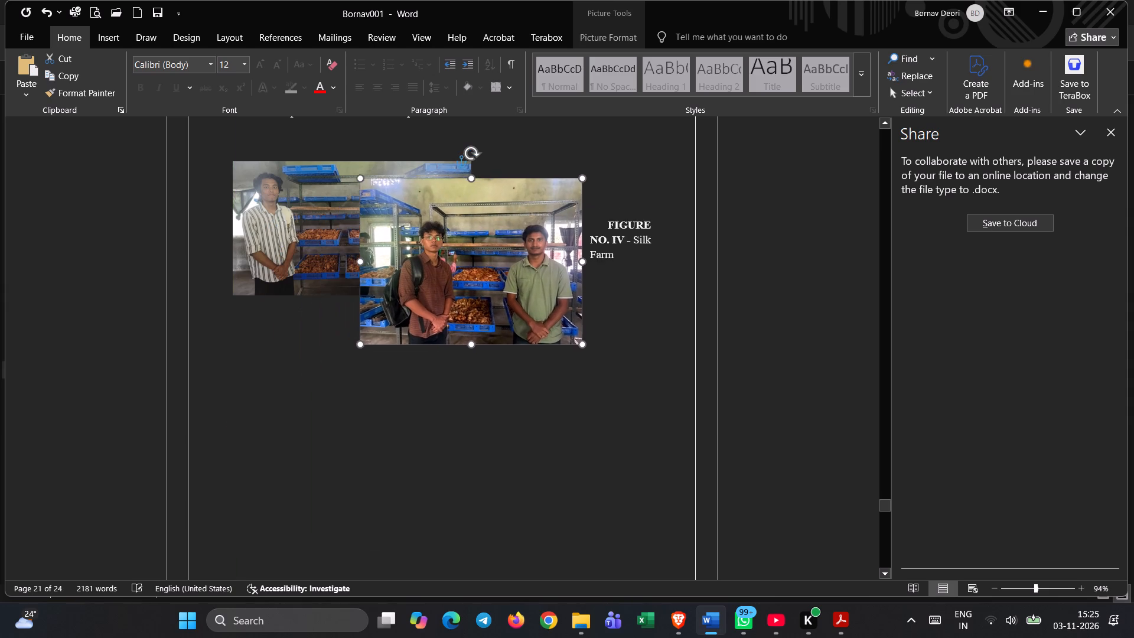
pyautogui.moveTo(501, 243); pyautogui.dragTo(598, 227)
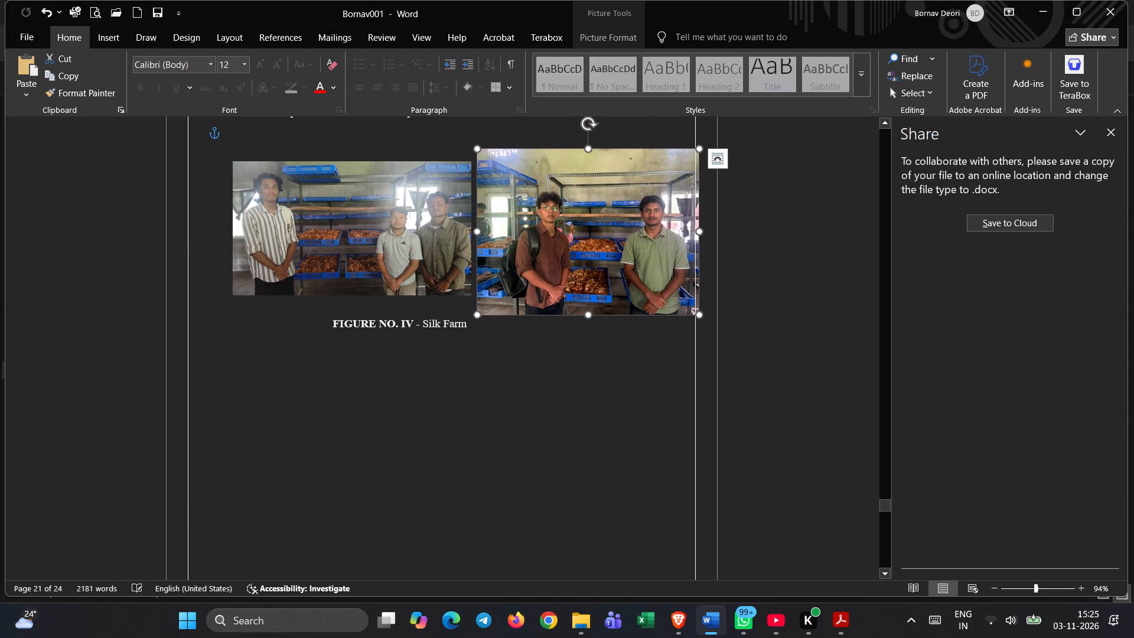
# Scale down the two-person silk farm photo and adjust its top edge to nearly match the adjacent group photo's height.
pyautogui.moveTo(699, 315); pyautogui.dragTo(656, 296)
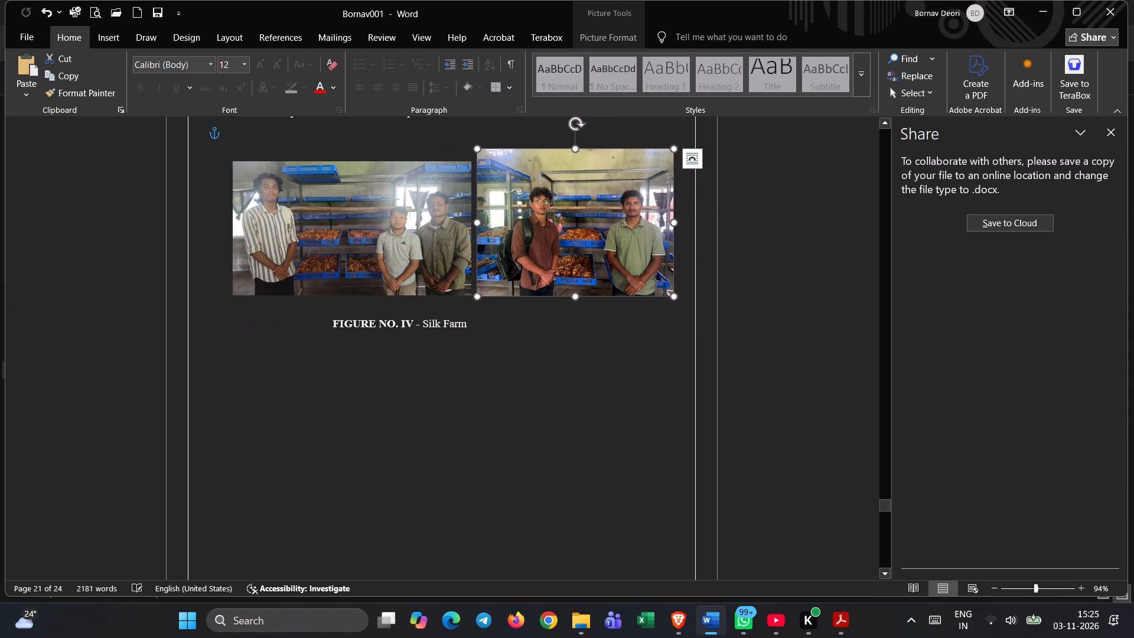
pyautogui.moveTo(573, 151); pyautogui.dragTo(572, 165)
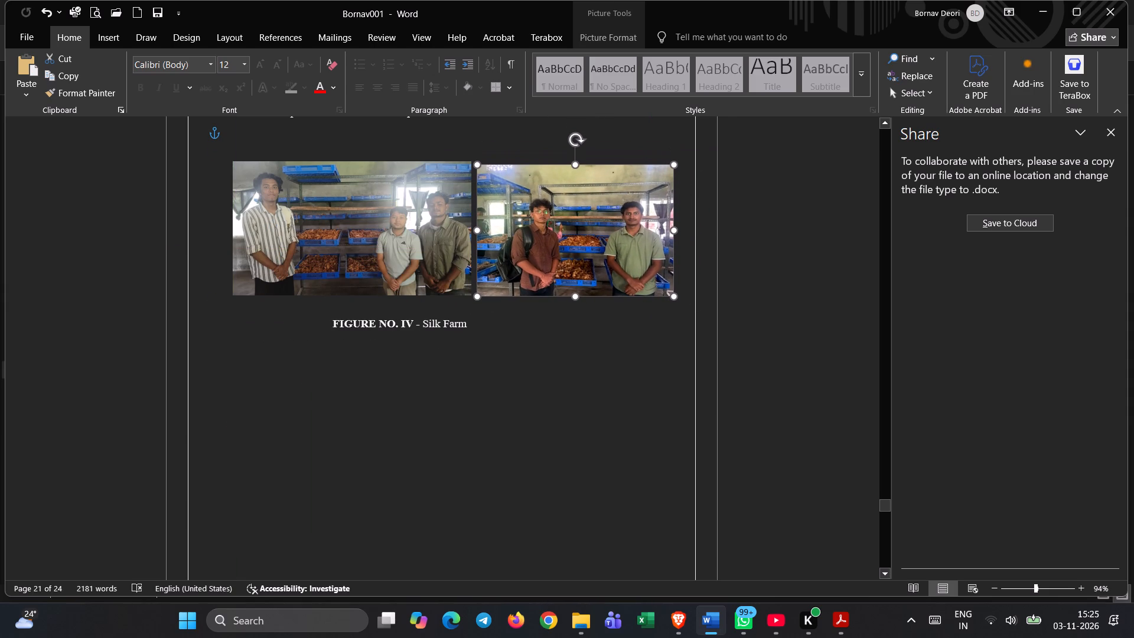
pyautogui.moveTo(572, 165); pyautogui.dragTo(573, 159)
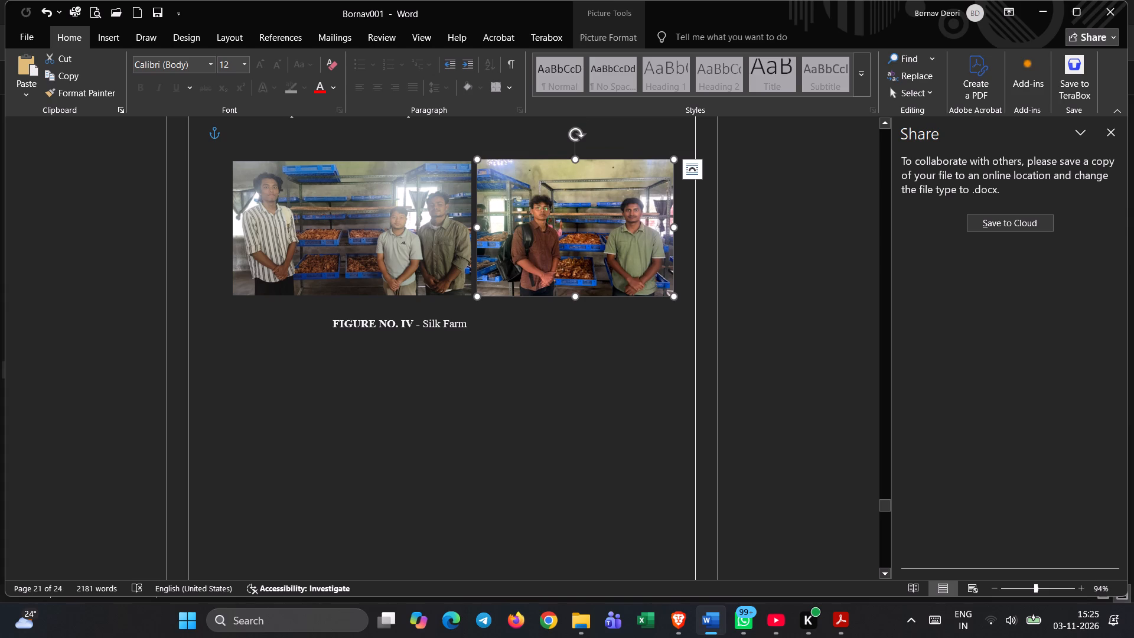
# Indent the "FIGURE NO. IV - Silk Farm" caption by two more tab spaces so it sits roughly centred beneath both photos.
pyautogui.click(540, 346)
pyautogui.click(328, 329)
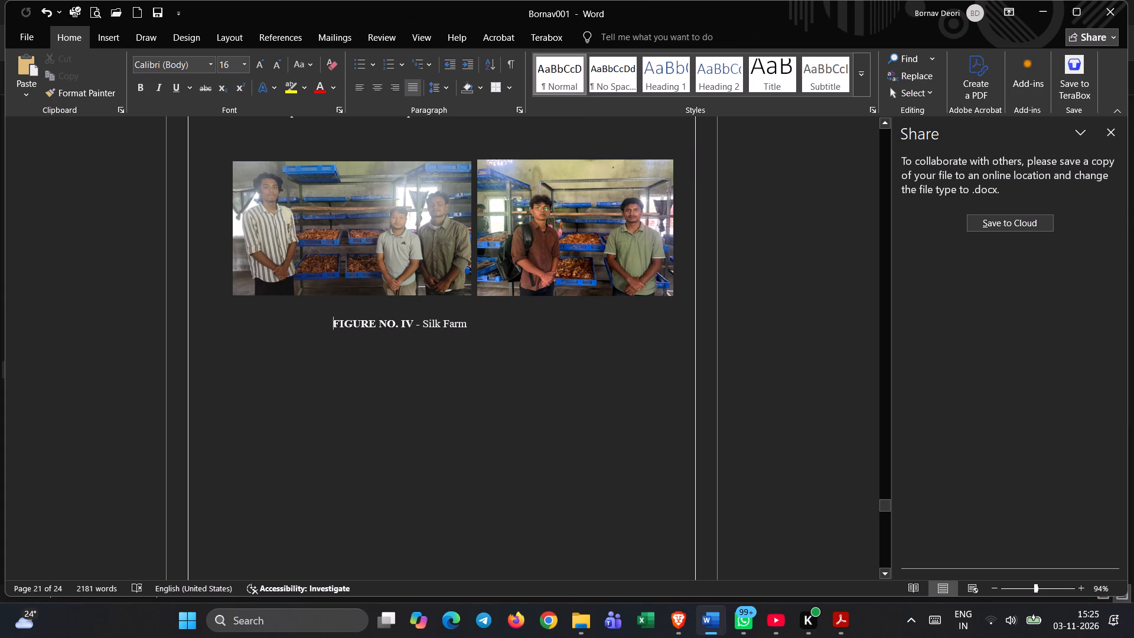
pyautogui.press('Tab')
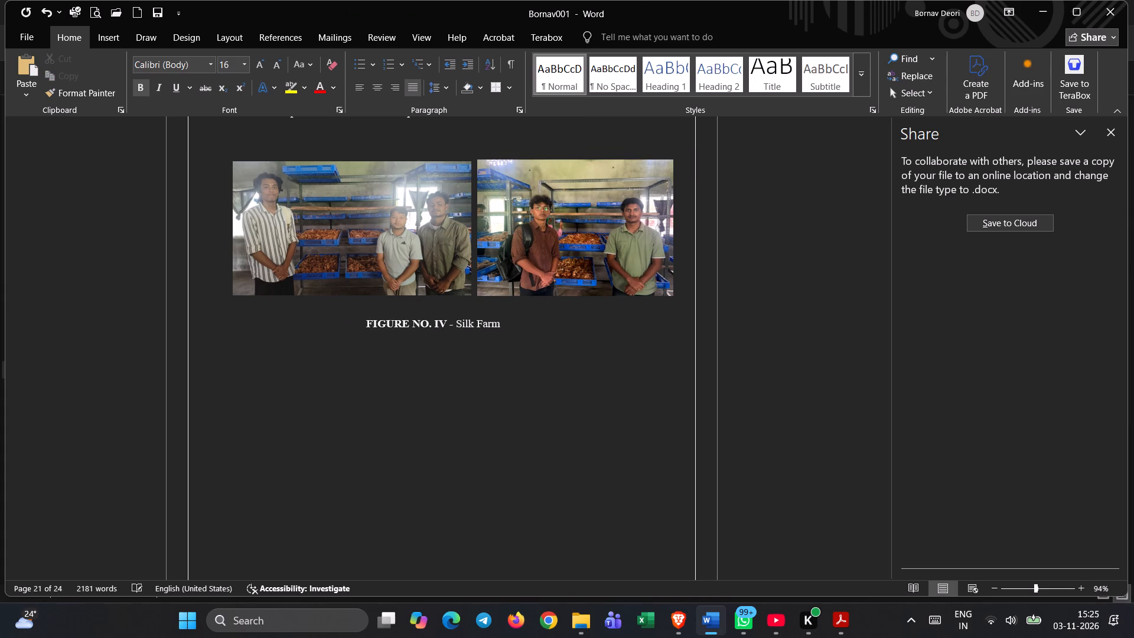
pyautogui.press('Tab')
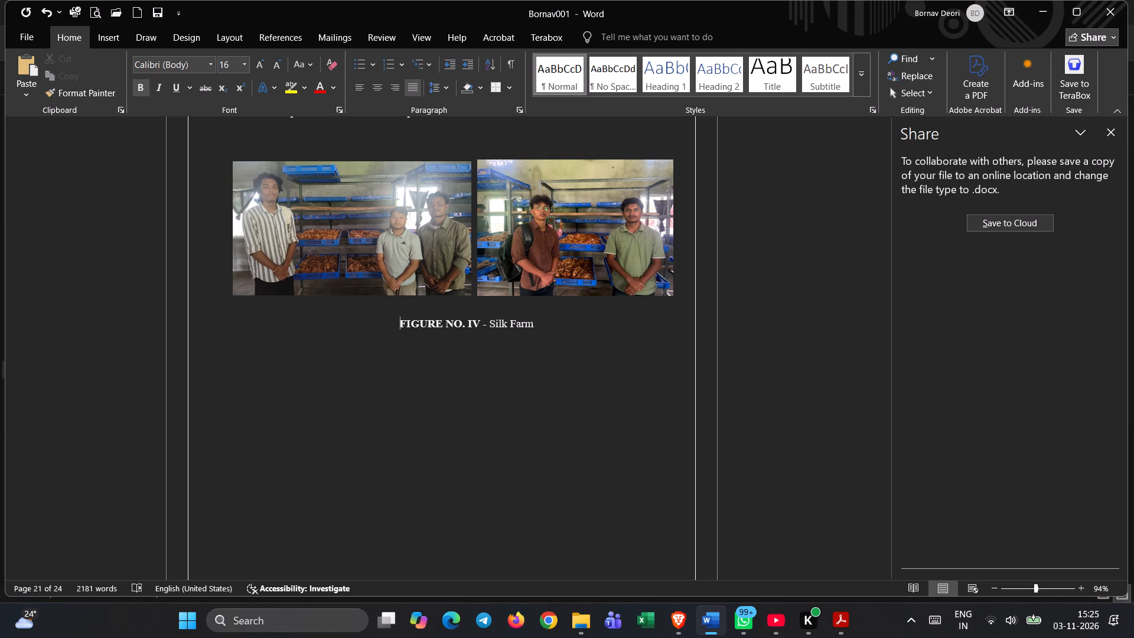
# Check the figure and caption layout from the Silk Farm photos to the wooden racks and bamboo trays figure.
pyautogui.scroll(5, 339, 350)
pyautogui.scroll(-11, 339, 349)
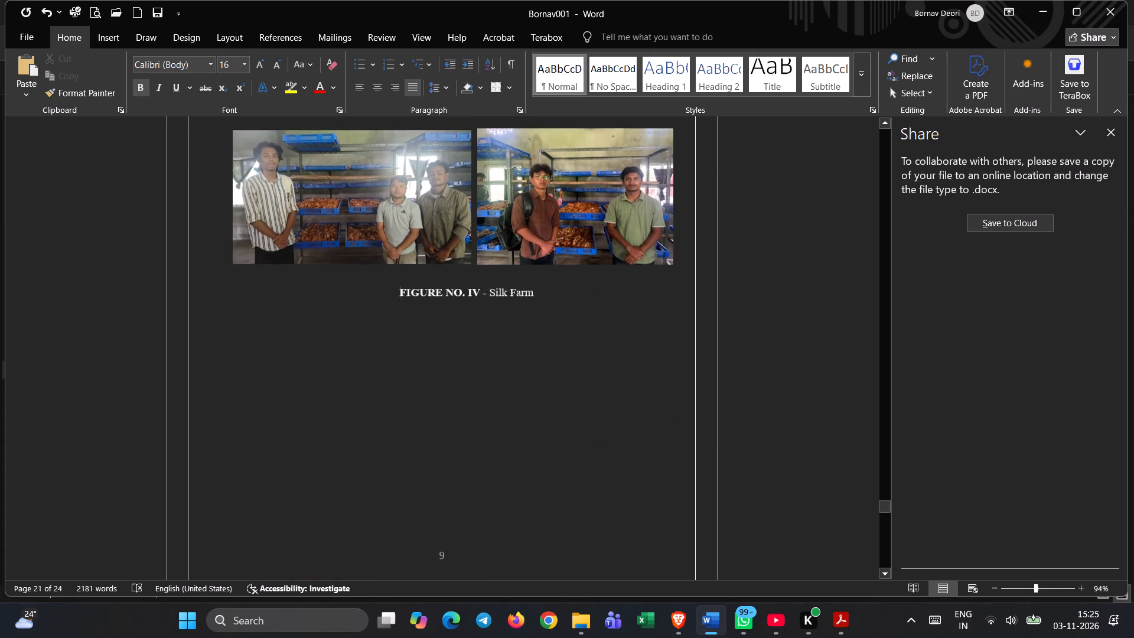
pyautogui.scroll(-9, 339, 349)
pyautogui.scroll(7, 340, 349)
pyautogui.scroll(-4, 340, 349)
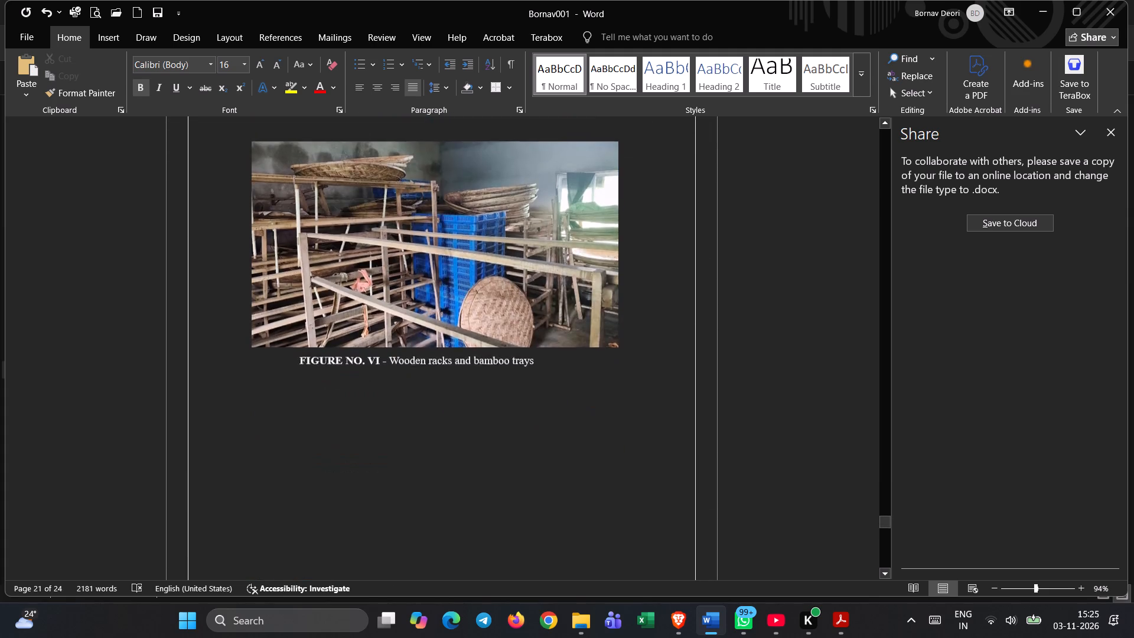
pyautogui.scroll(-7, 340, 349)
pyautogui.scroll(12, 340, 349)
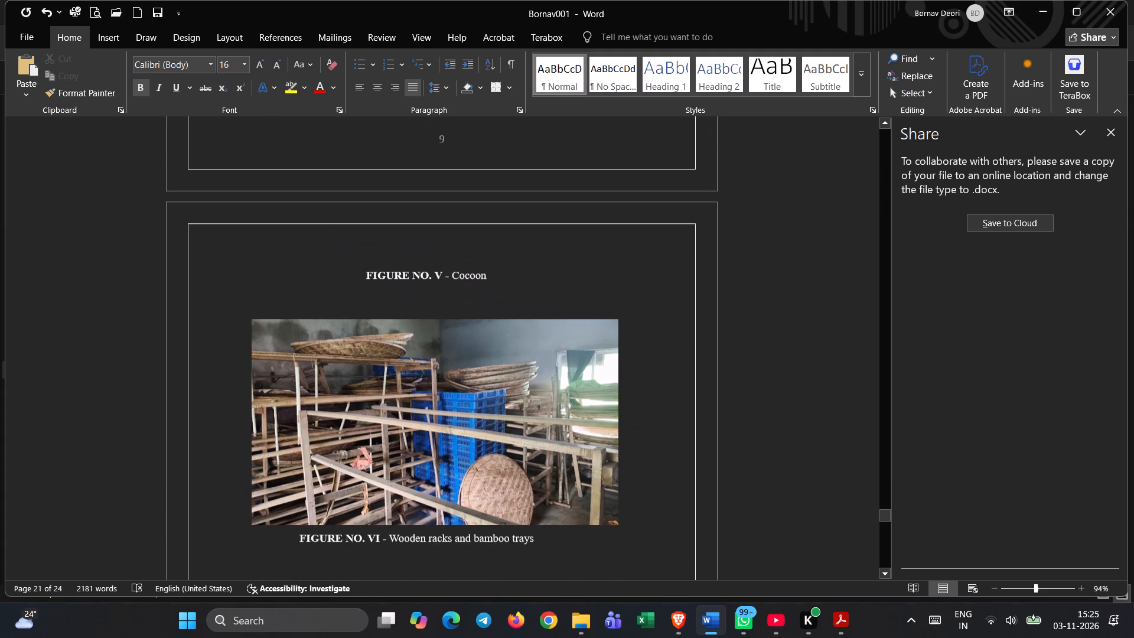
pyautogui.scroll(6, 340, 349)
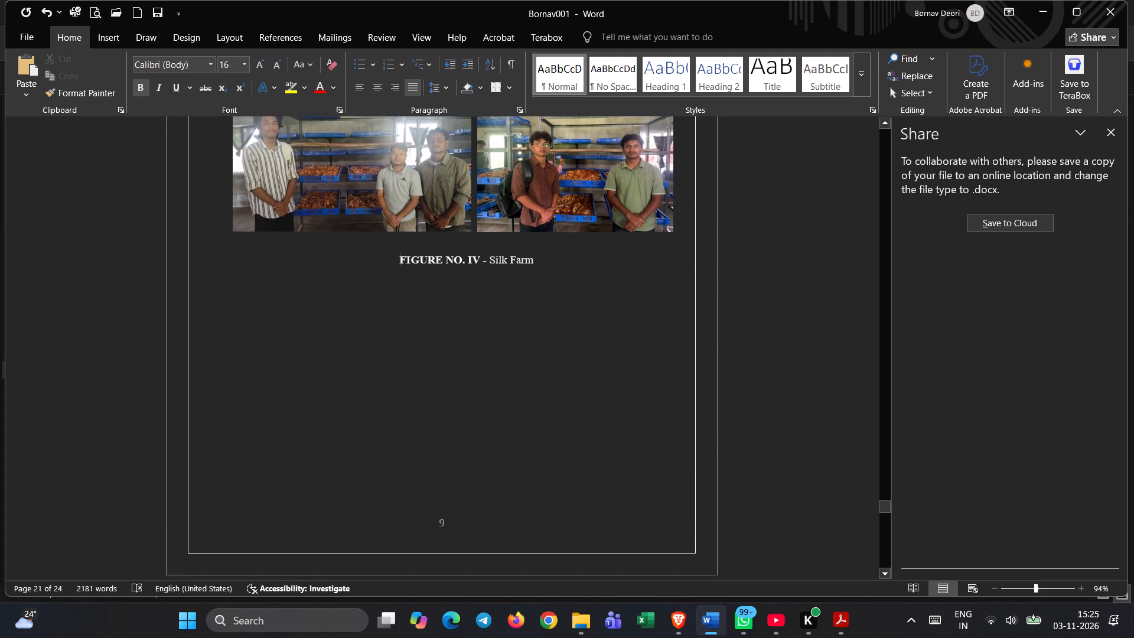
pyautogui.scroll(-3, 340, 349)
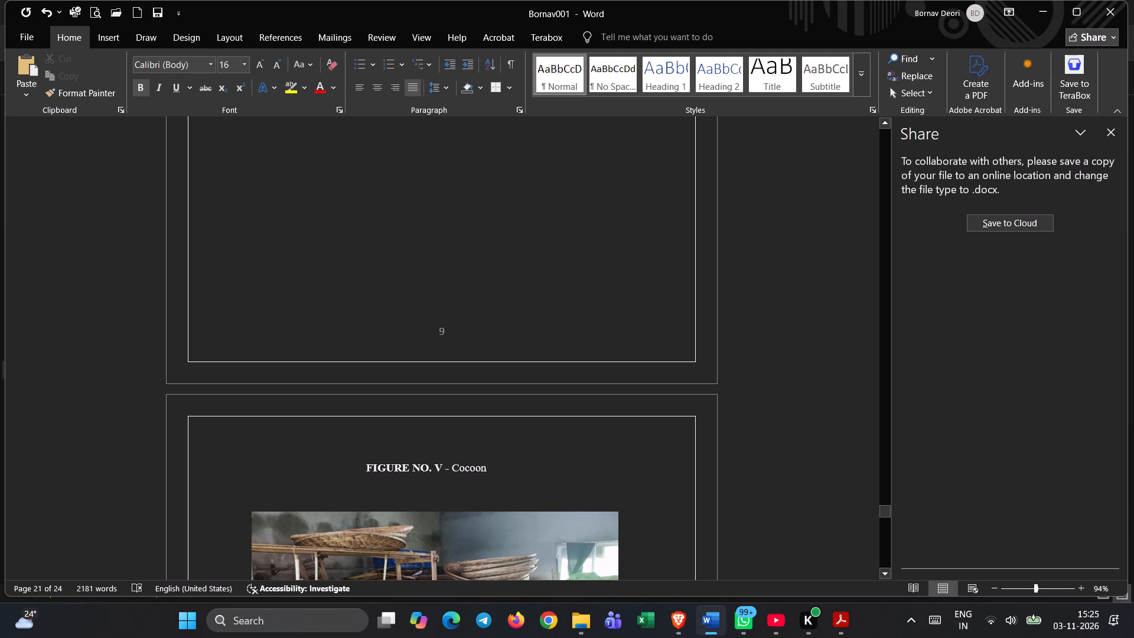
pyautogui.scroll(4, 471, 456)
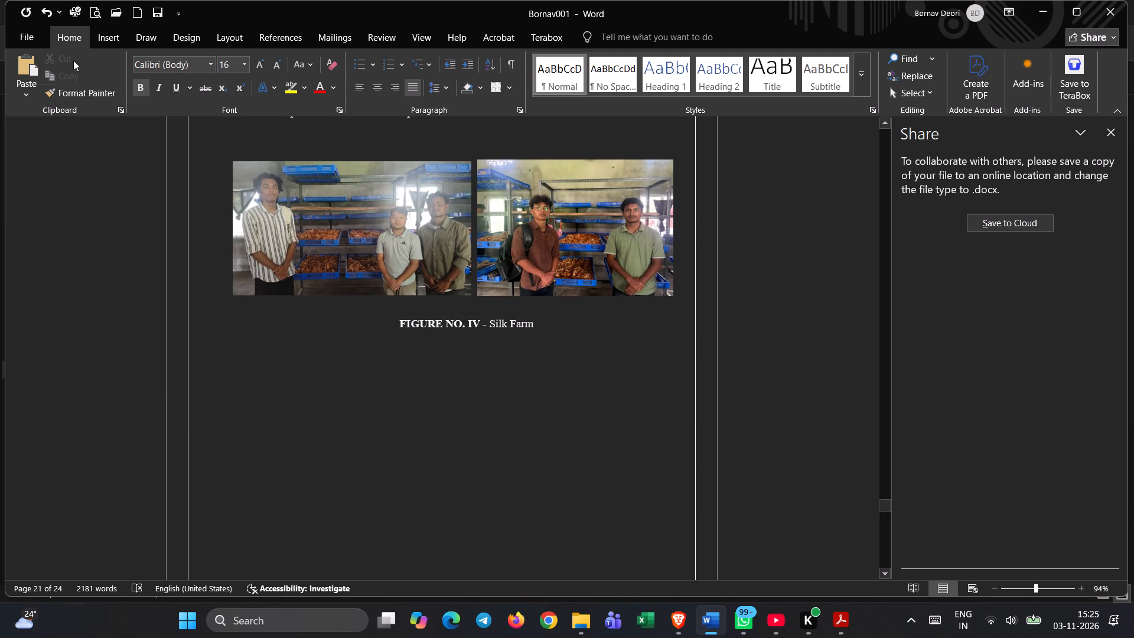
pyautogui.rightClick(47, 18)
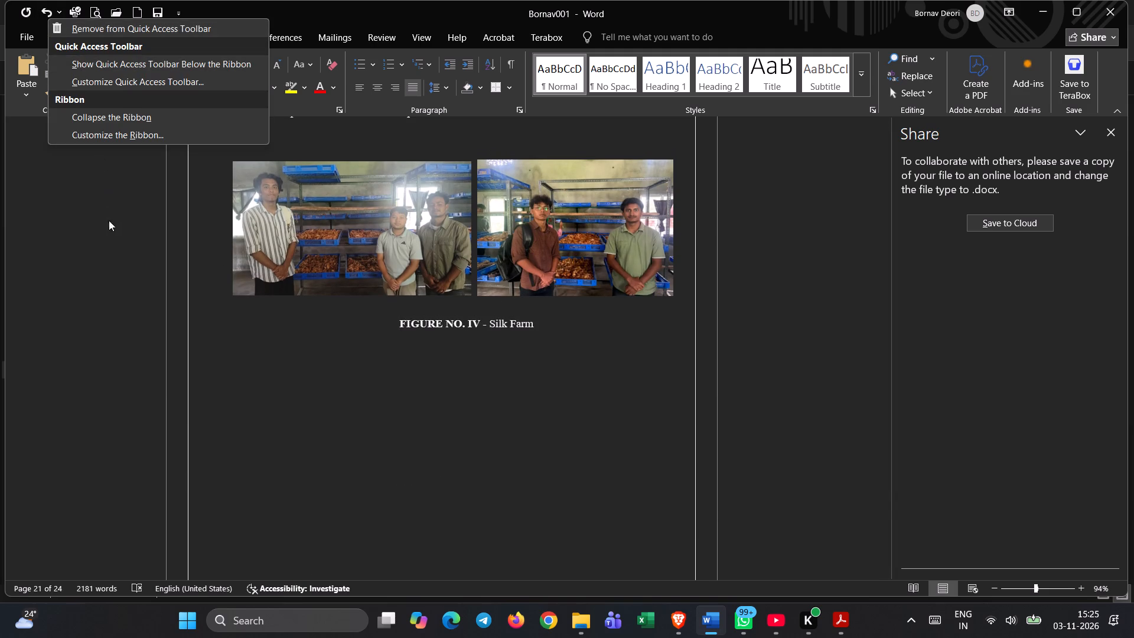
pyautogui.click(106, 240)
# Review the closing pages from the Cocoon caption and wooden racks figure through the Conclusion and Reference pages.
pyautogui.scroll(-13, 297, 318)
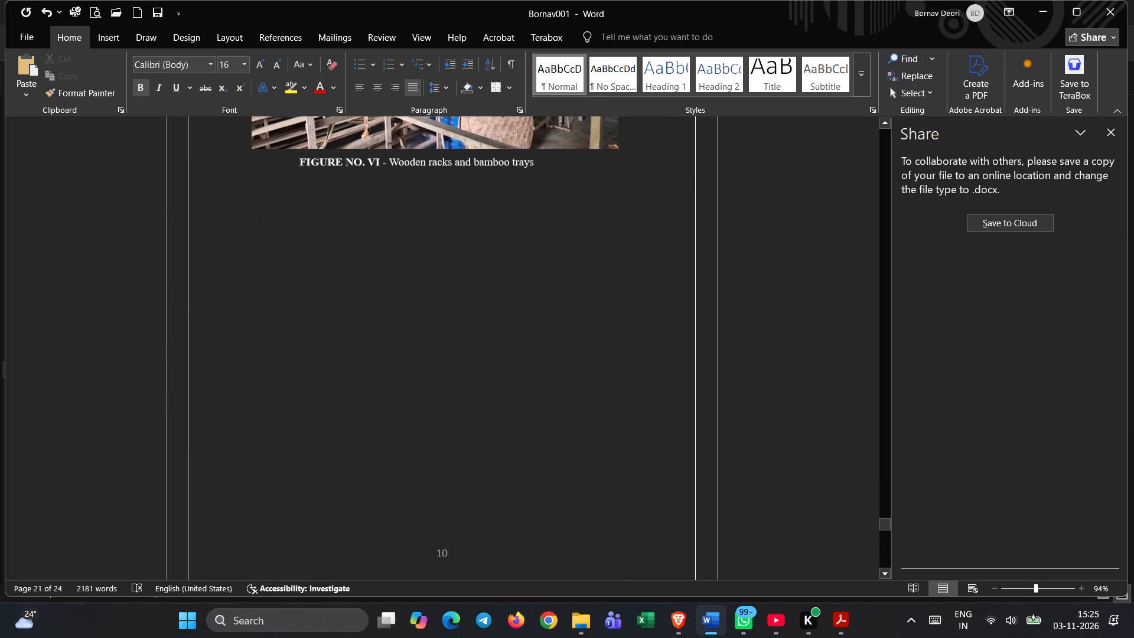
pyautogui.scroll(6, 322, 324)
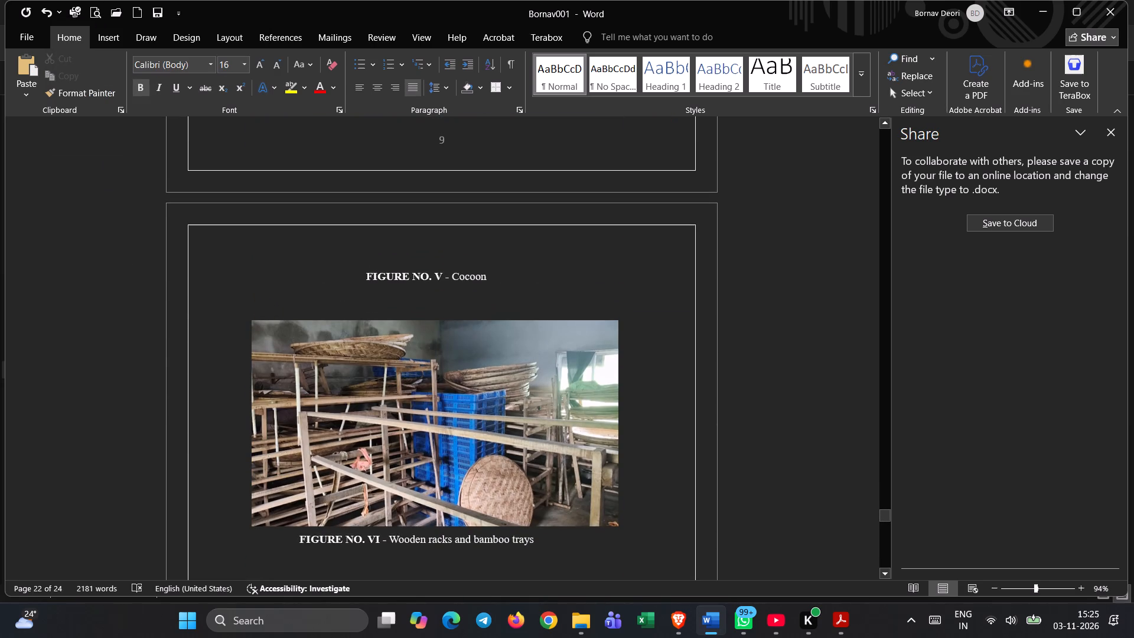
pyautogui.scroll(-12, 335, 308)
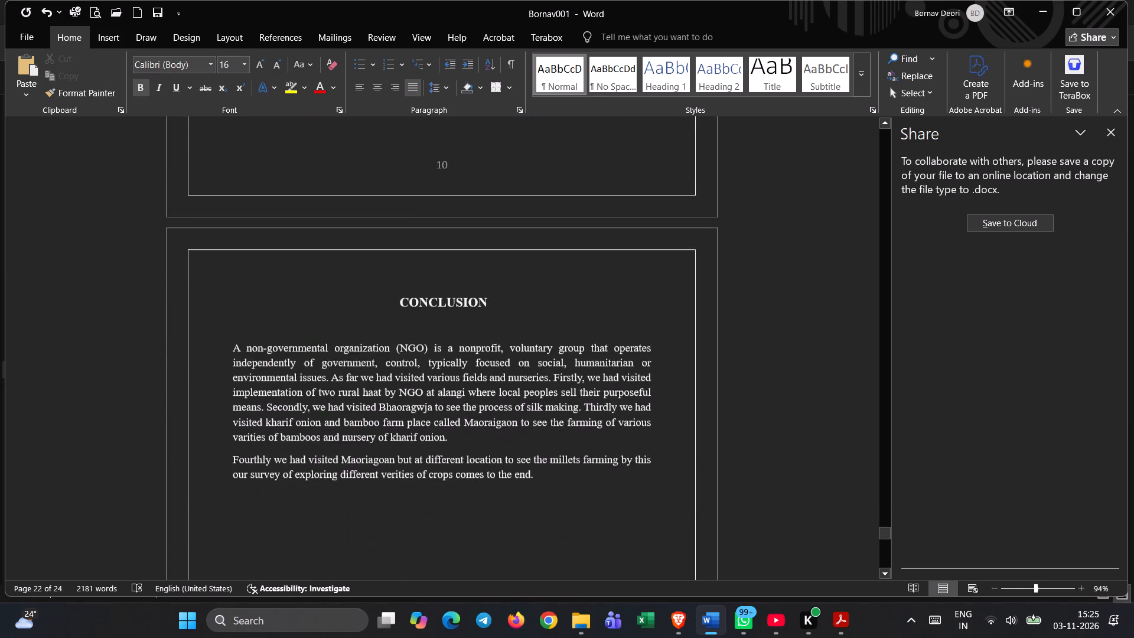
pyautogui.scroll(-16, 346, 308)
pyautogui.scroll(4, 352, 310)
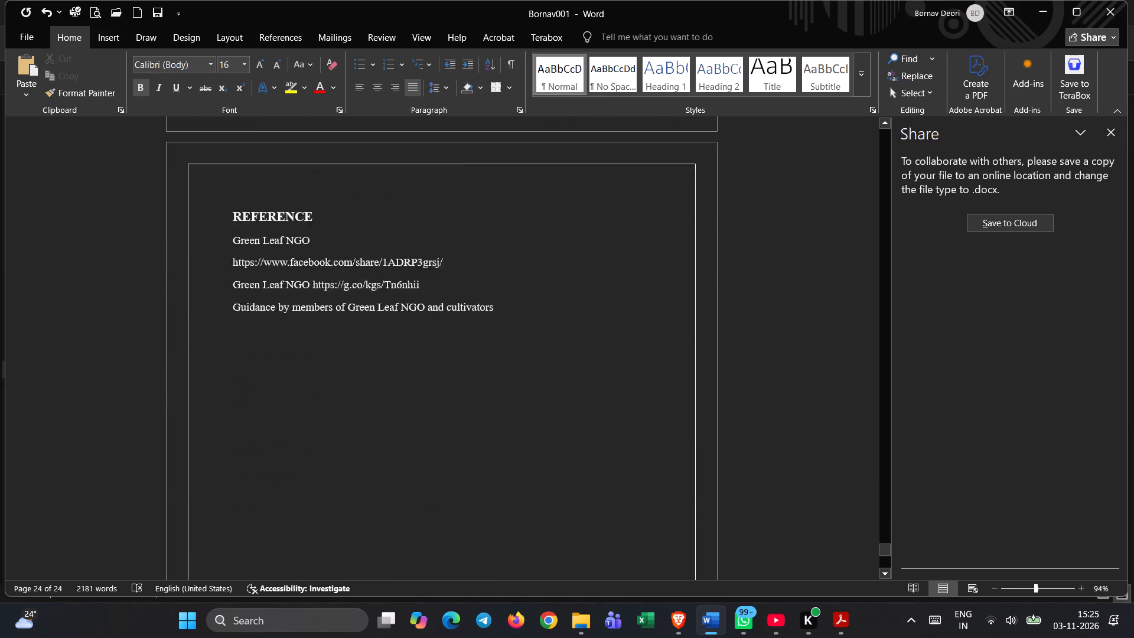
pyautogui.scroll(11, 351, 310)
pyautogui.scroll(-4, 352, 311)
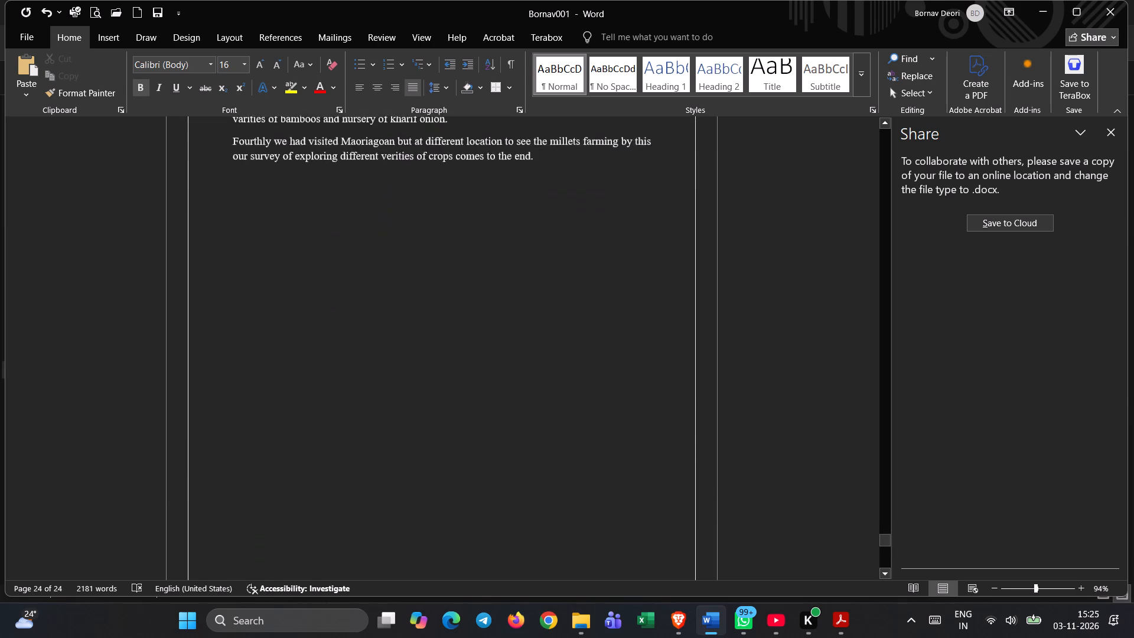
pyautogui.scroll(19, 359, 308)
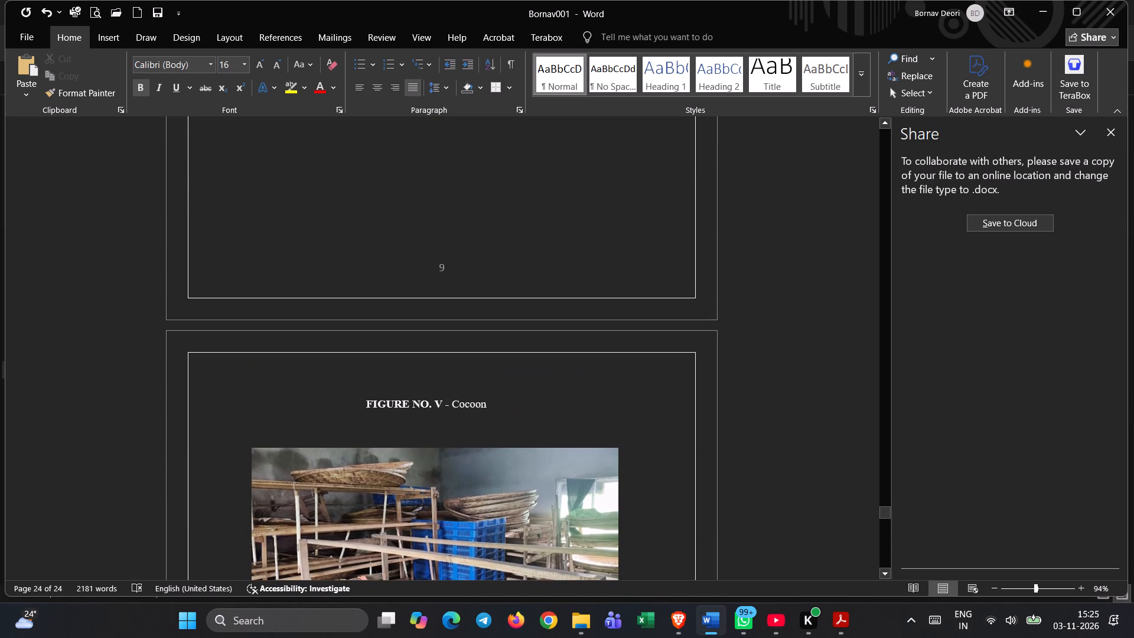
# In File Explorer, open the social internship folder on Local Disk (F:) and show its files as icon thumbnails.
pyautogui.click(585, 624)
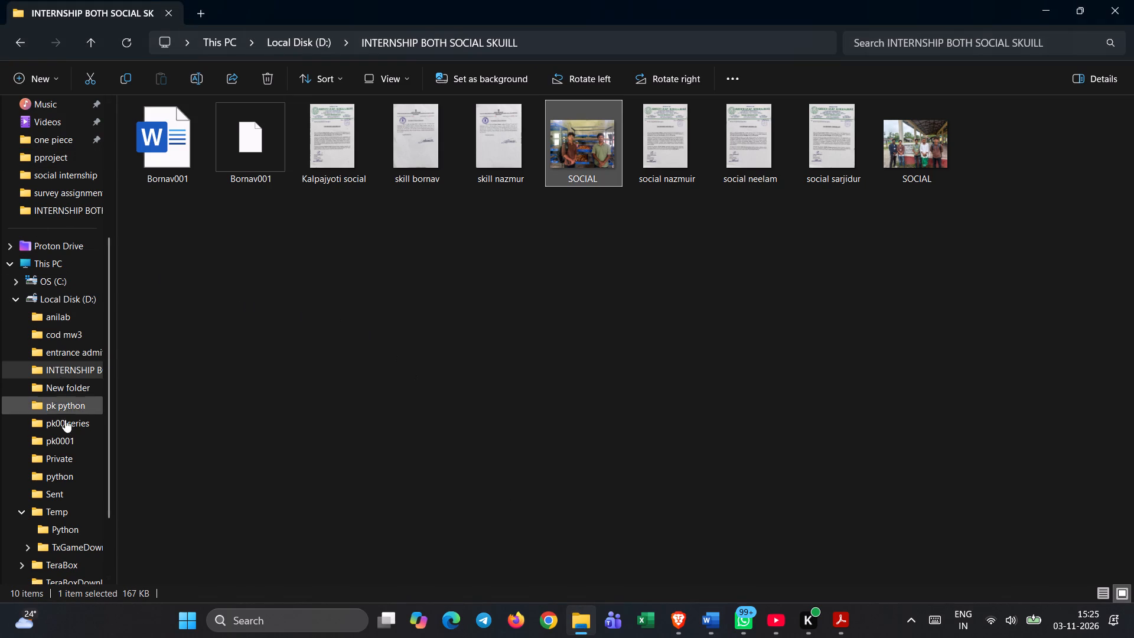
pyautogui.scroll(-4, 62, 387)
pyautogui.click(73, 520)
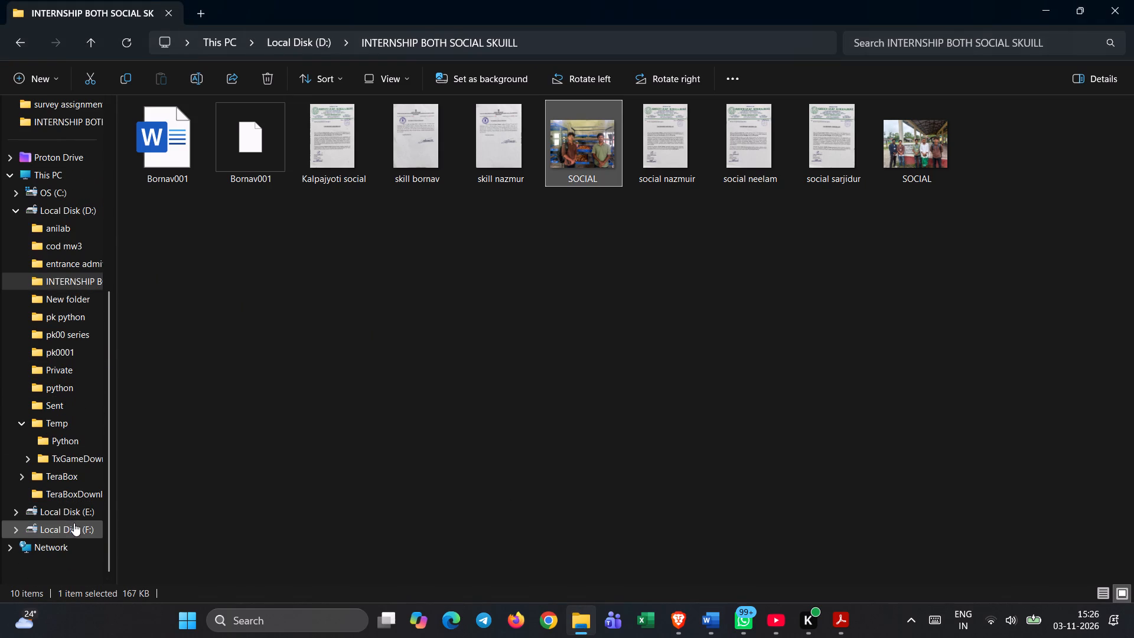
pyautogui.click(74, 523)
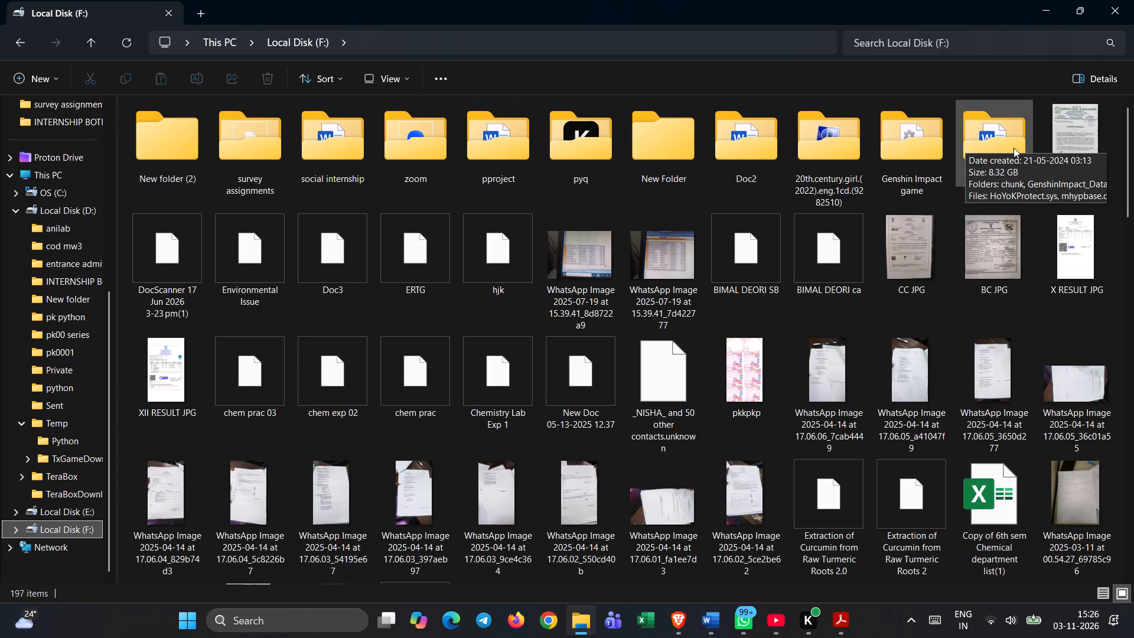
pyautogui.tripleClick(351, 157)
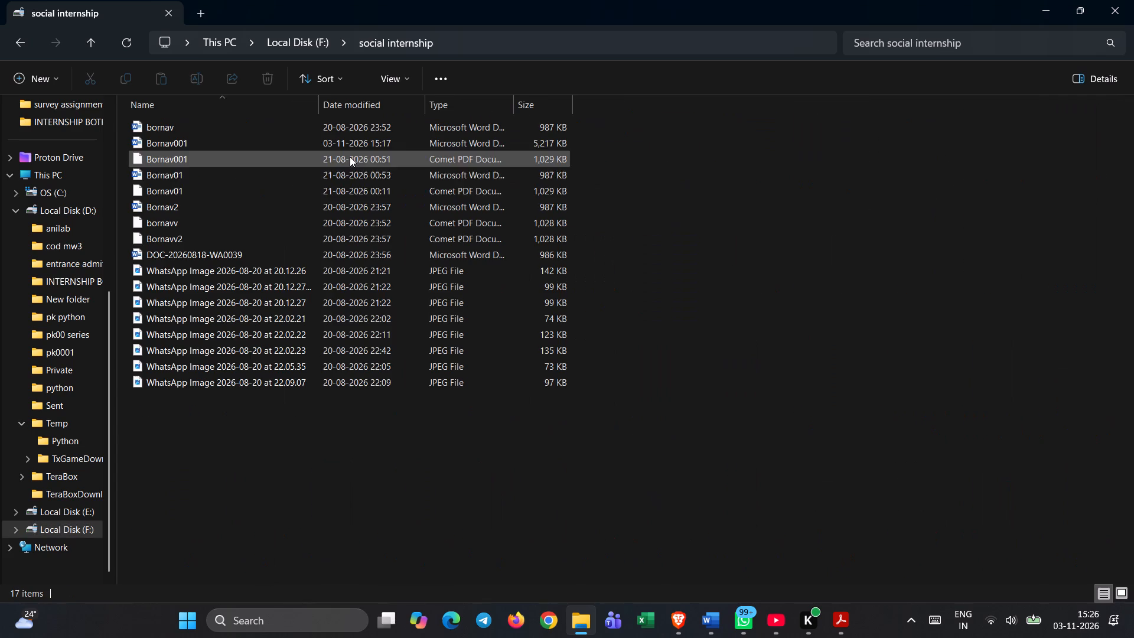
pyautogui.click(379, 77)
pyautogui.click(379, 134)
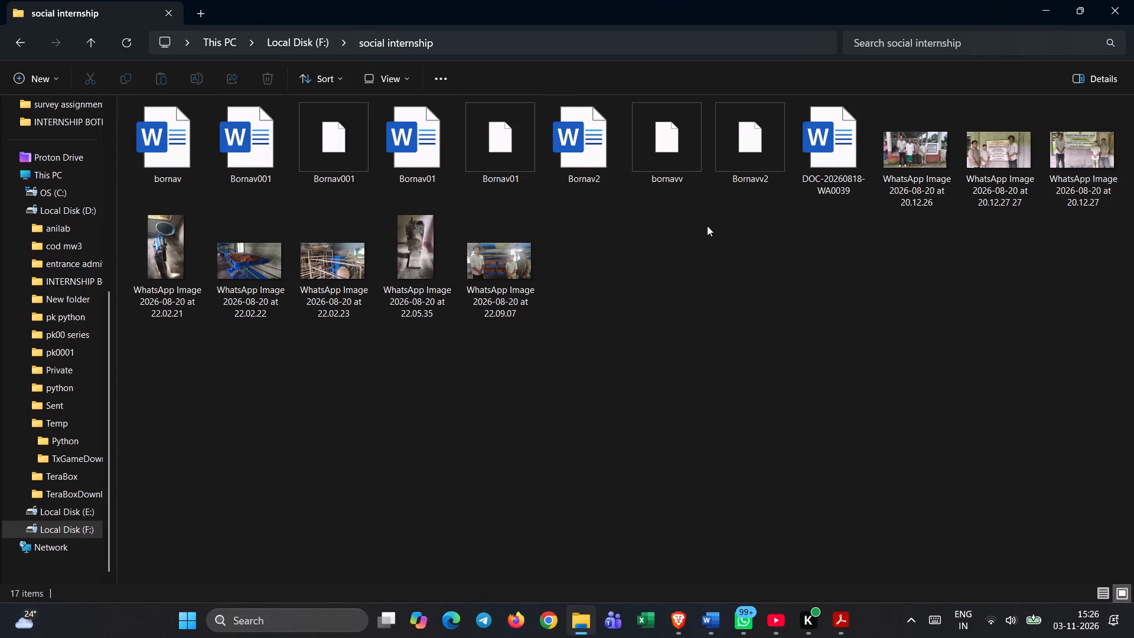
# Bring the photo WhatsApp Image 2026-08-20 at 22.02.22 from the social internship folder into the Word report.
pyautogui.click(251, 268)
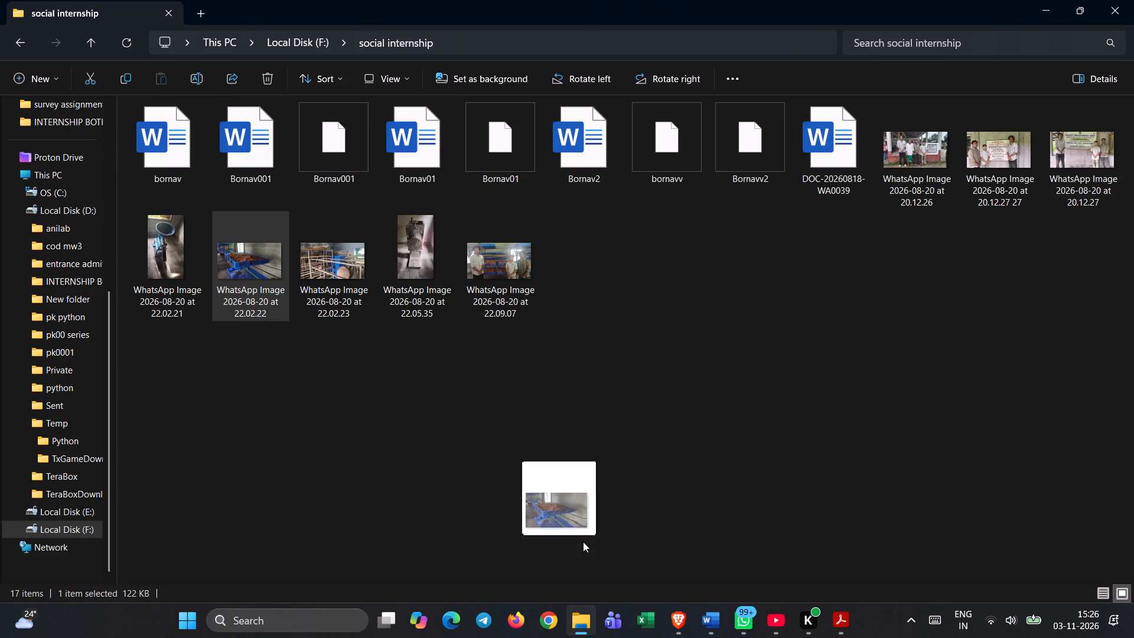
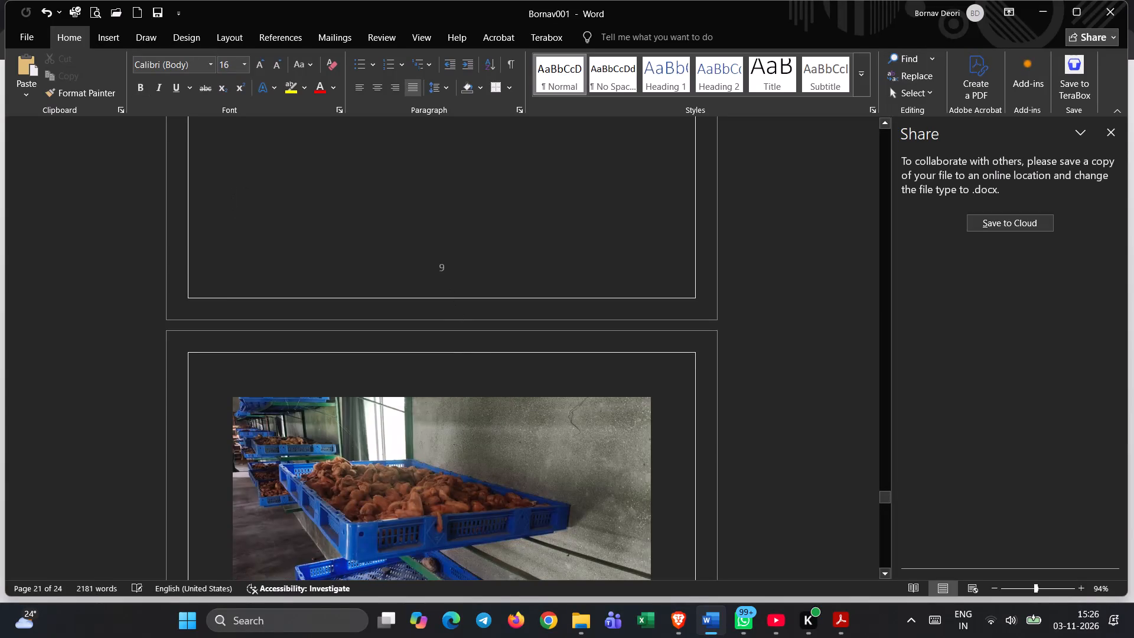
# Open the picture options for the blue cocoon tray photo above the "FIGURE NO. IV - Silk Farm" caption.
pyautogui.scroll(4, 471, 346)
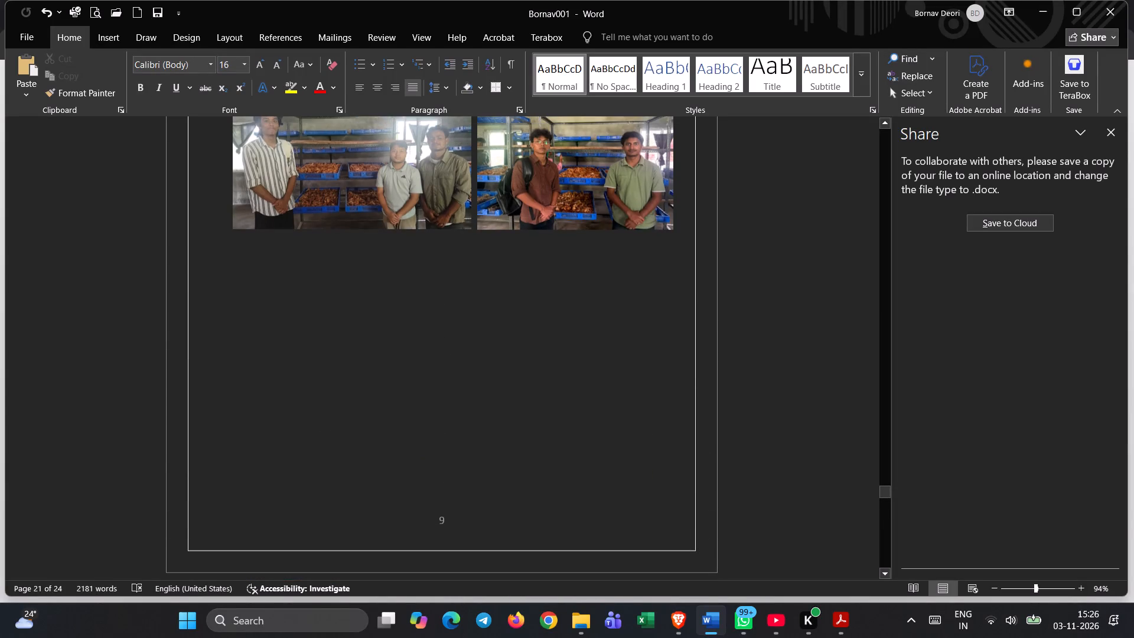
pyautogui.scroll(-6, 462, 347)
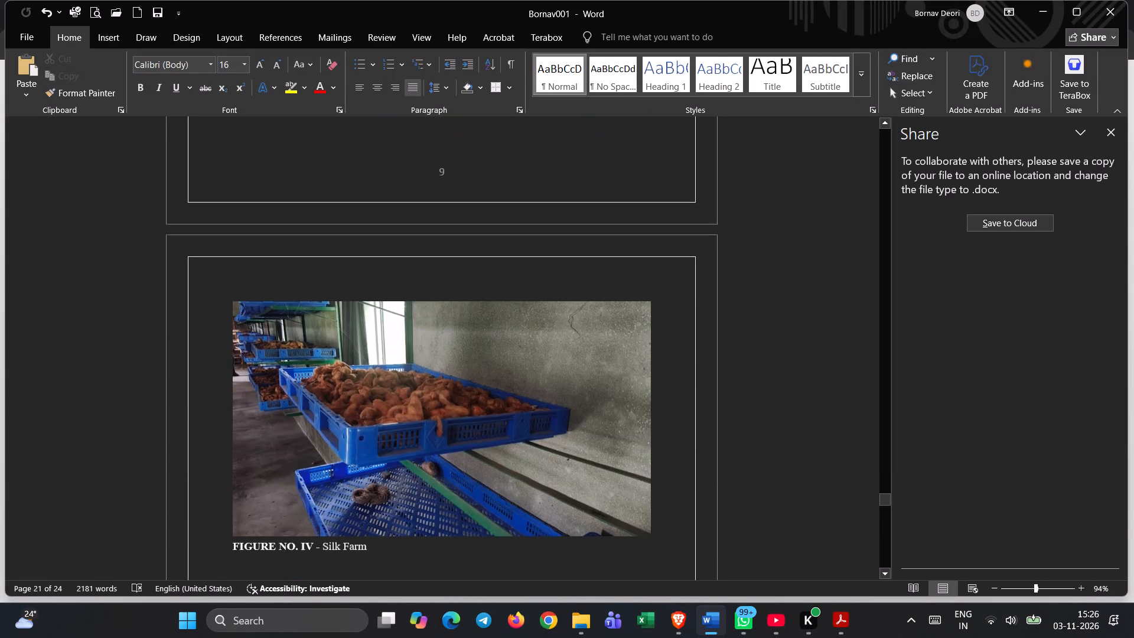
pyautogui.scroll(-3, 468, 349)
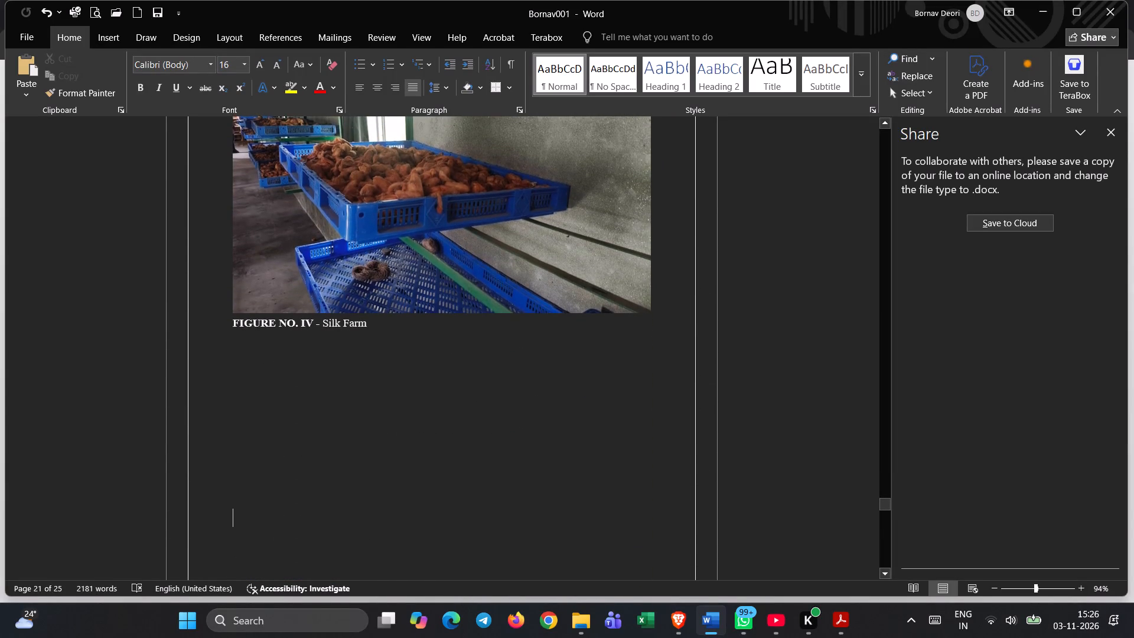
pyautogui.scroll(-7, 468, 349)
pyautogui.scroll(9, 468, 349)
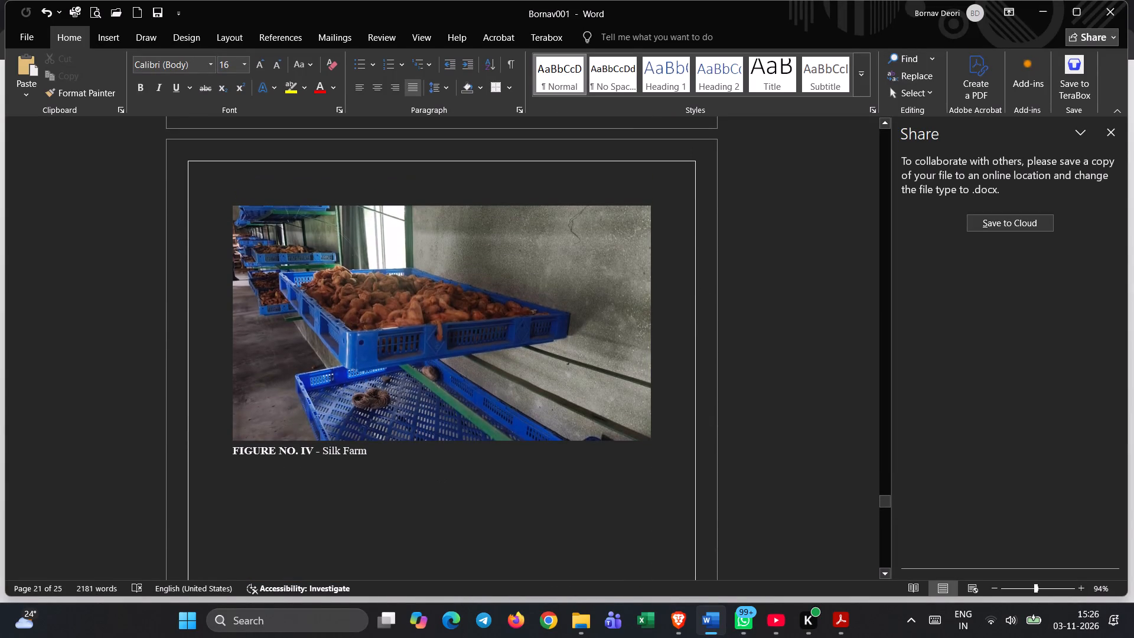
pyautogui.rightClick(465, 339)
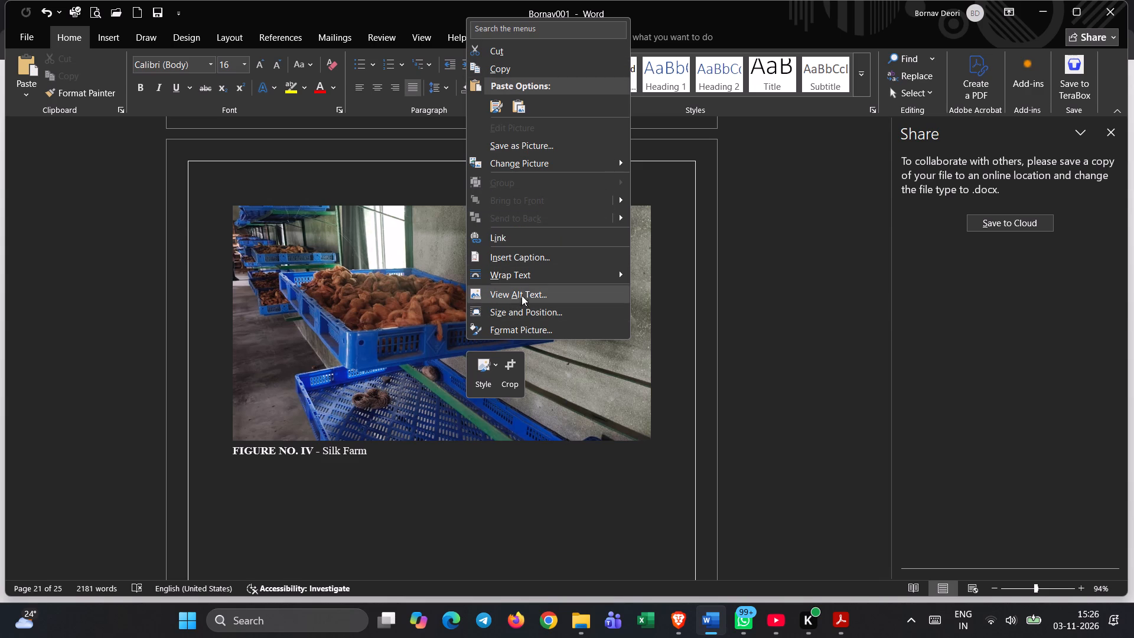
# Change the text wrapping of the cocoon crate photo so it floats freely, and shift it slightly down its page.
pyautogui.click(513, 275)
pyautogui.click(644, 324)
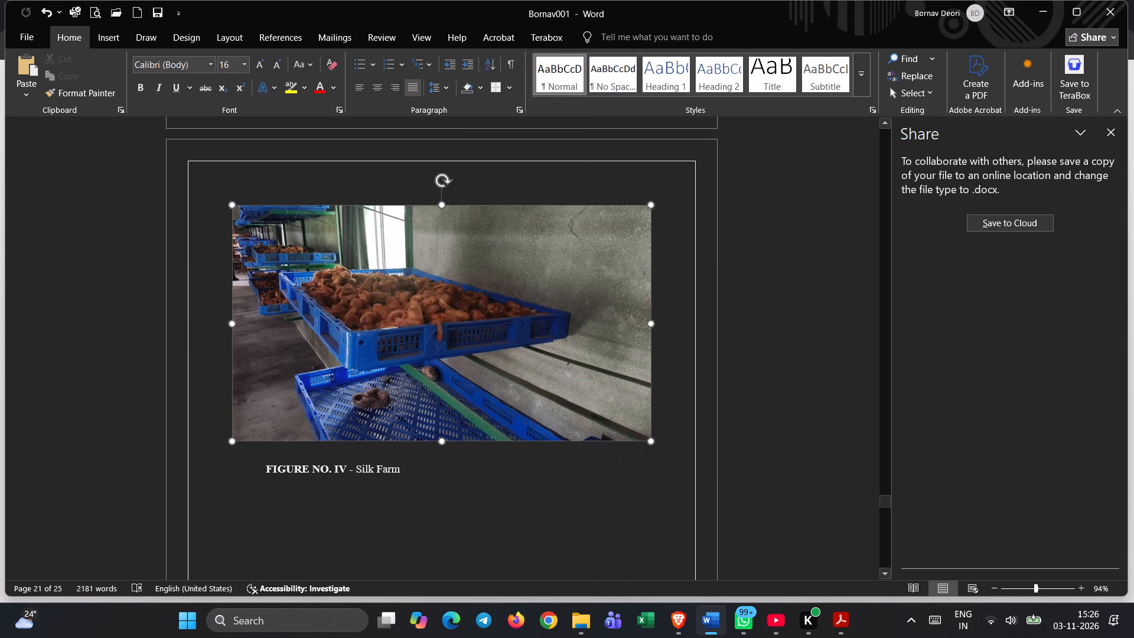
pyautogui.scroll(-2, 576, 375)
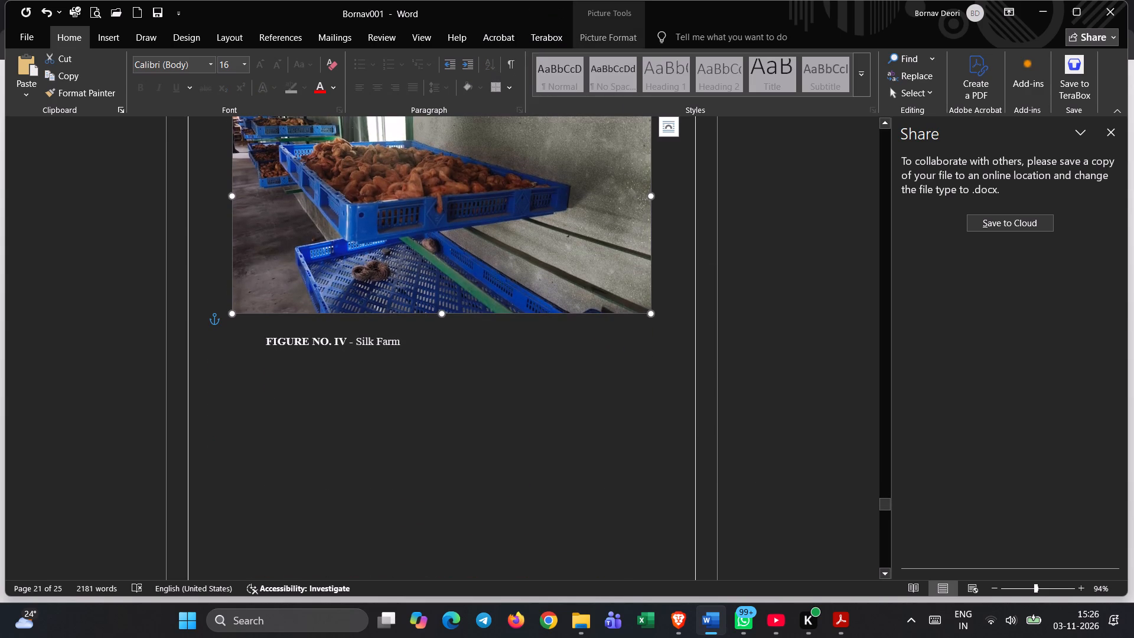
pyautogui.moveTo(381, 259); pyautogui.dragTo(393, 408)
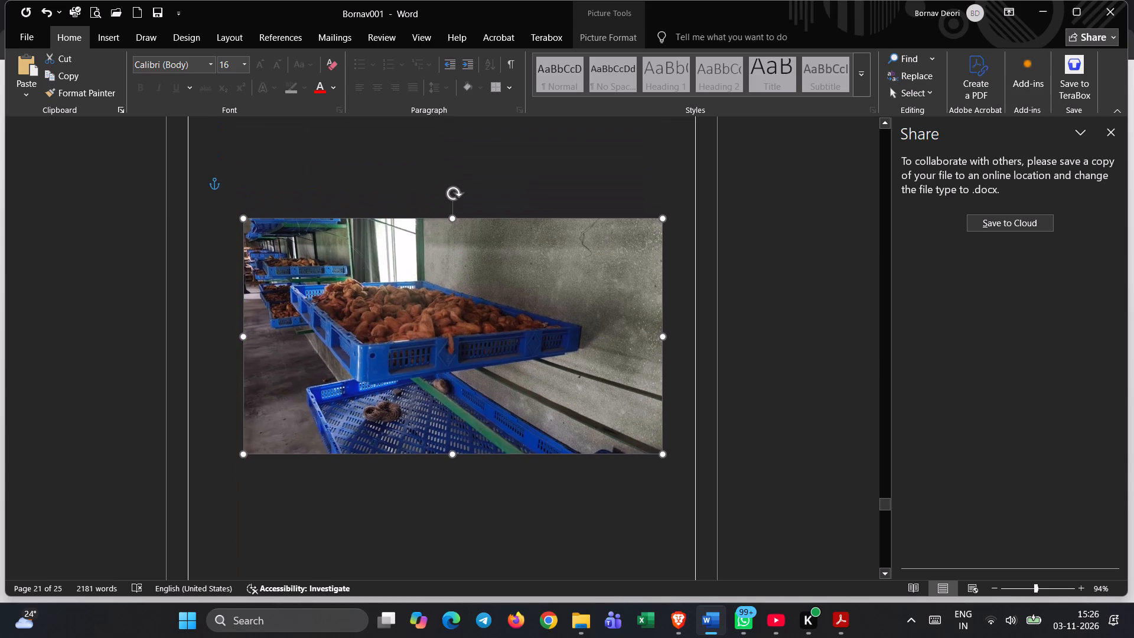
pyautogui.moveTo(393, 408); pyautogui.dragTo(377, 363)
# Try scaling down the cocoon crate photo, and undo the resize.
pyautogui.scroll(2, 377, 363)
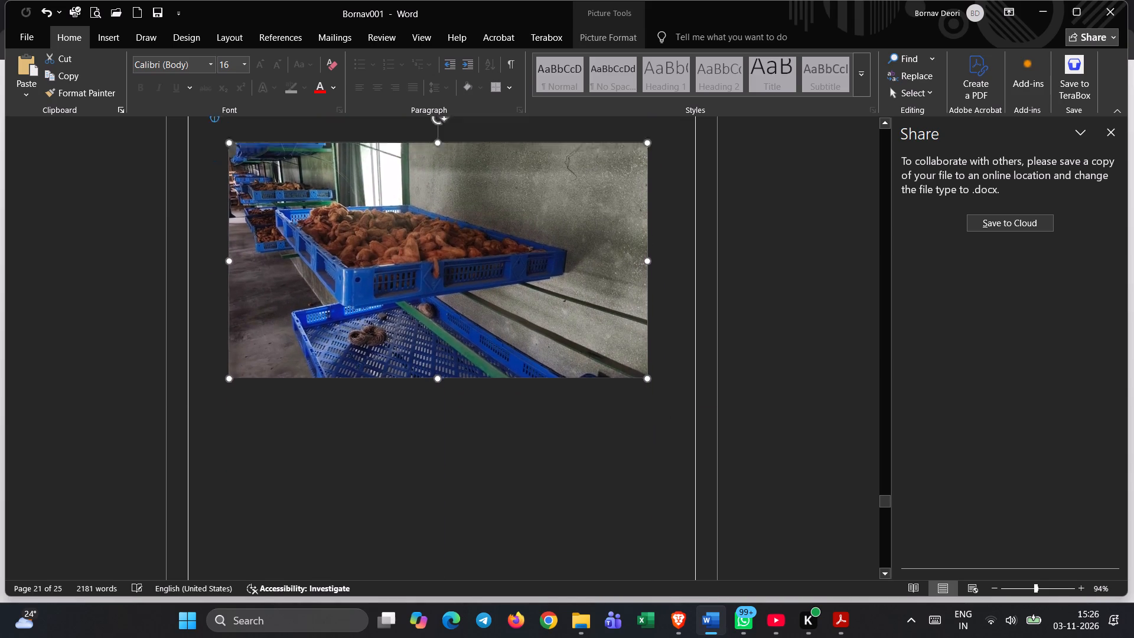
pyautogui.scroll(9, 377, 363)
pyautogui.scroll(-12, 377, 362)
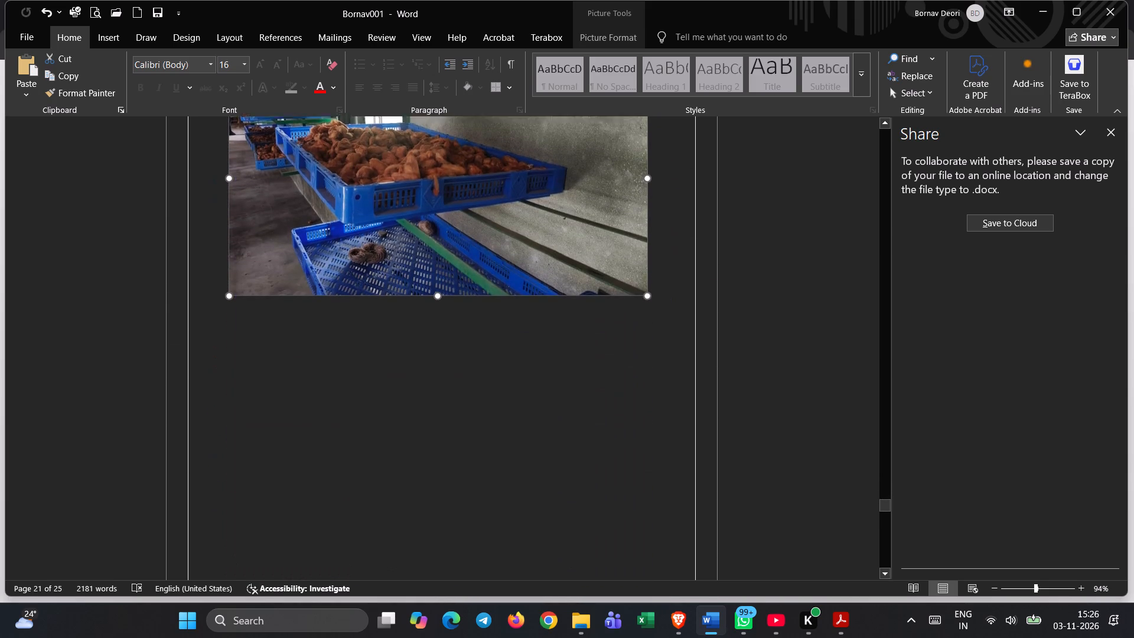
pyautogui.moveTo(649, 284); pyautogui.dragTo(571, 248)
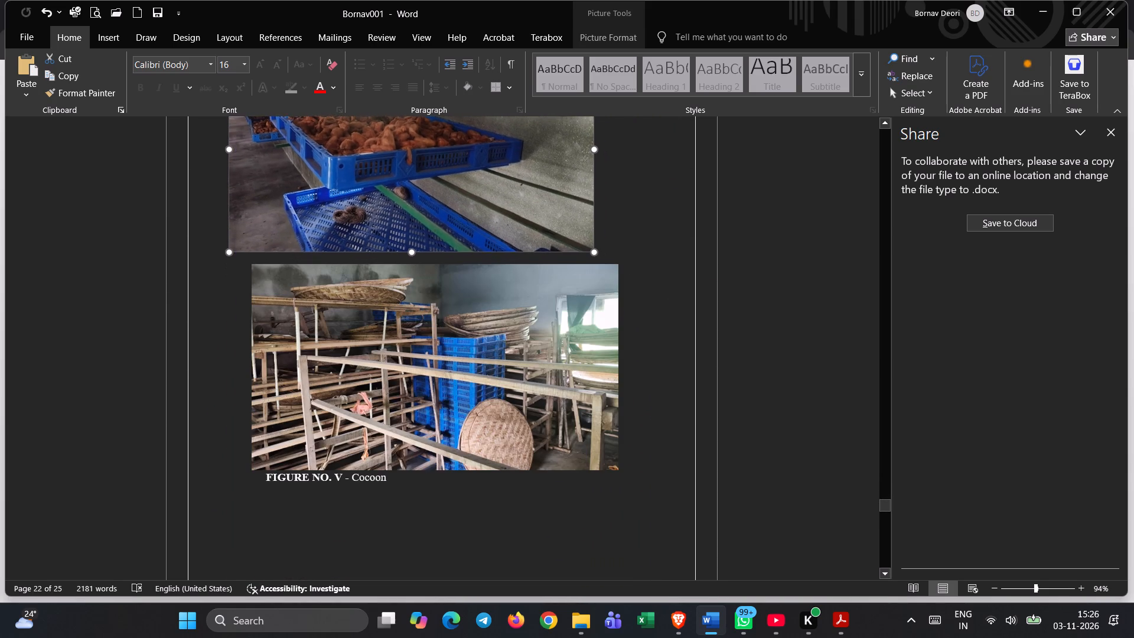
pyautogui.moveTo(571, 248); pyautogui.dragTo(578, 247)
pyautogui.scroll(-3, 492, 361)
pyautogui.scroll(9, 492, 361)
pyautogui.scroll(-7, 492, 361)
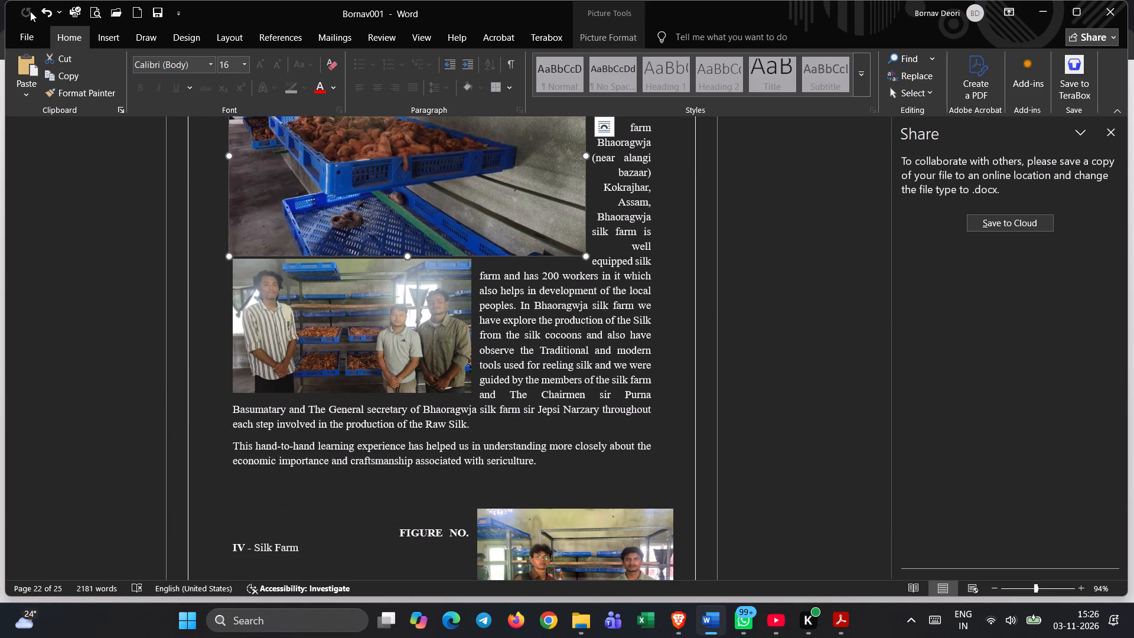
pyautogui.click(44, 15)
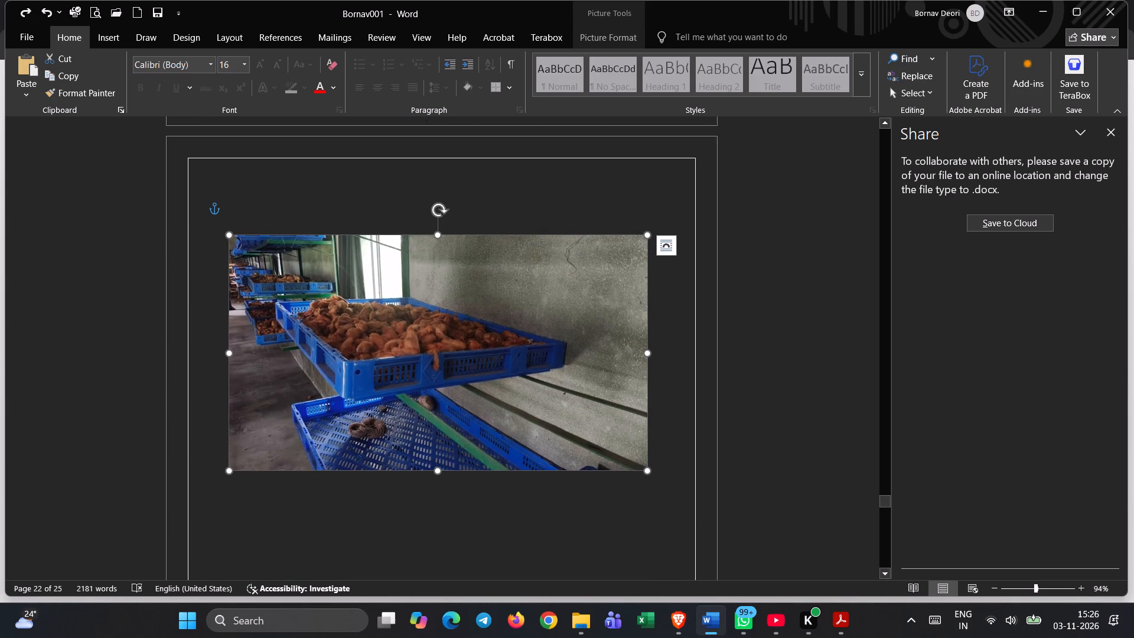
# Scale down the cocoon crate photo and move it past the Silk Farm page to sit above the "FIGURE NO. V - Cocoon" caption.
pyautogui.moveTo(646, 471); pyautogui.dragTo(584, 421)
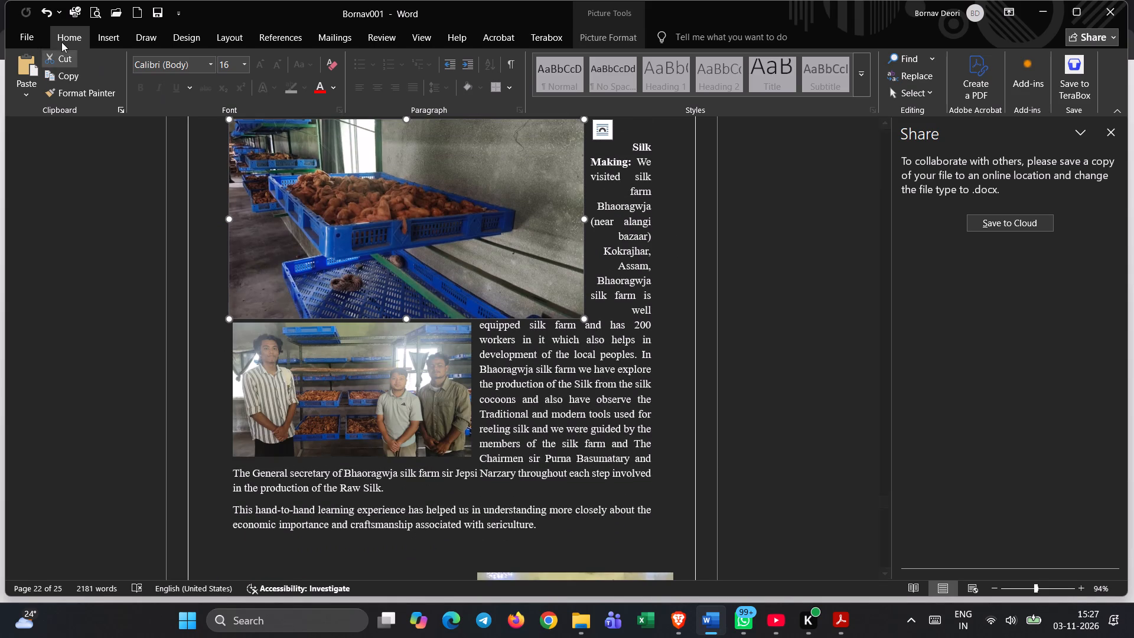
pyautogui.moveTo(340, 185); pyautogui.dragTo(395, 409)
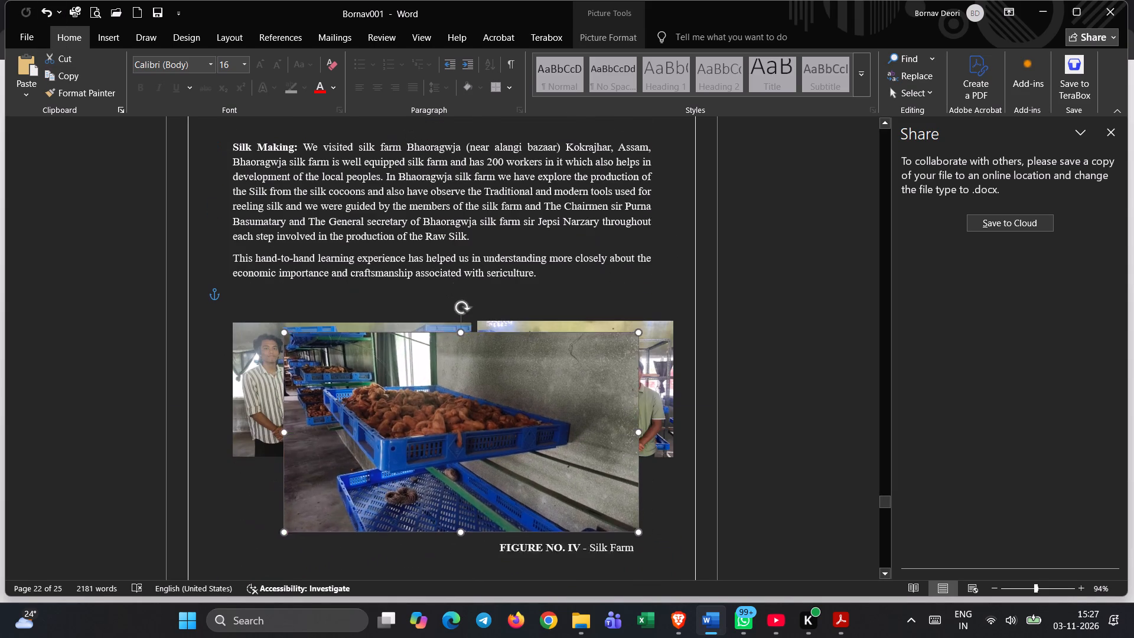
pyautogui.moveTo(395, 409); pyautogui.dragTo(390, 504)
pyautogui.scroll(-3, 445, 306)
pyautogui.scroll(2, 449, 284)
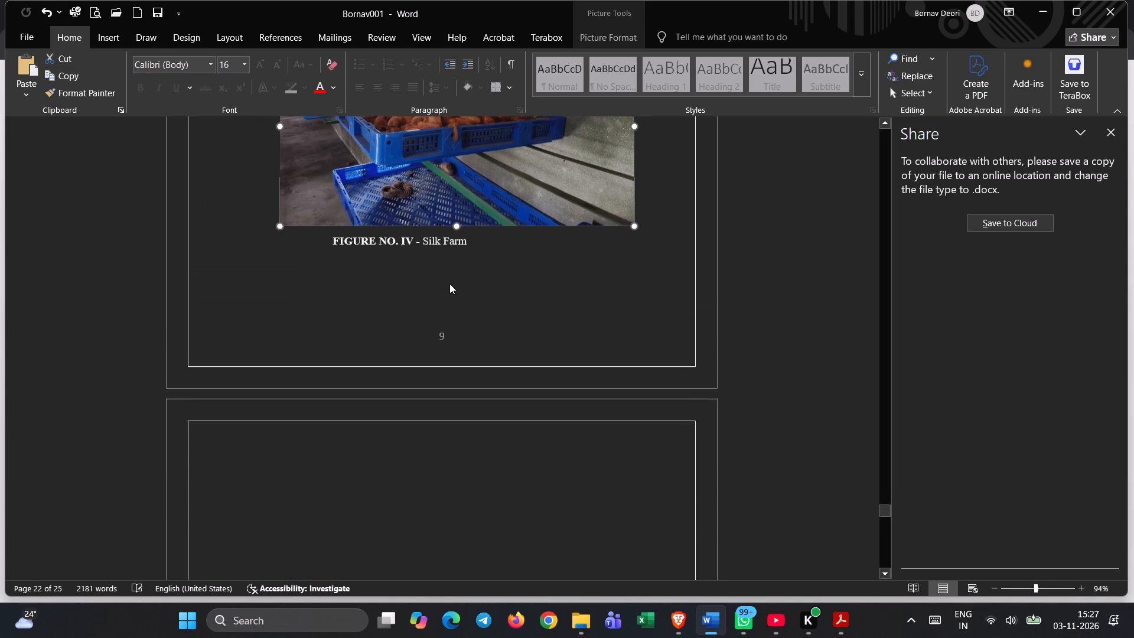
pyautogui.moveTo(432, 220); pyautogui.dragTo(419, 289)
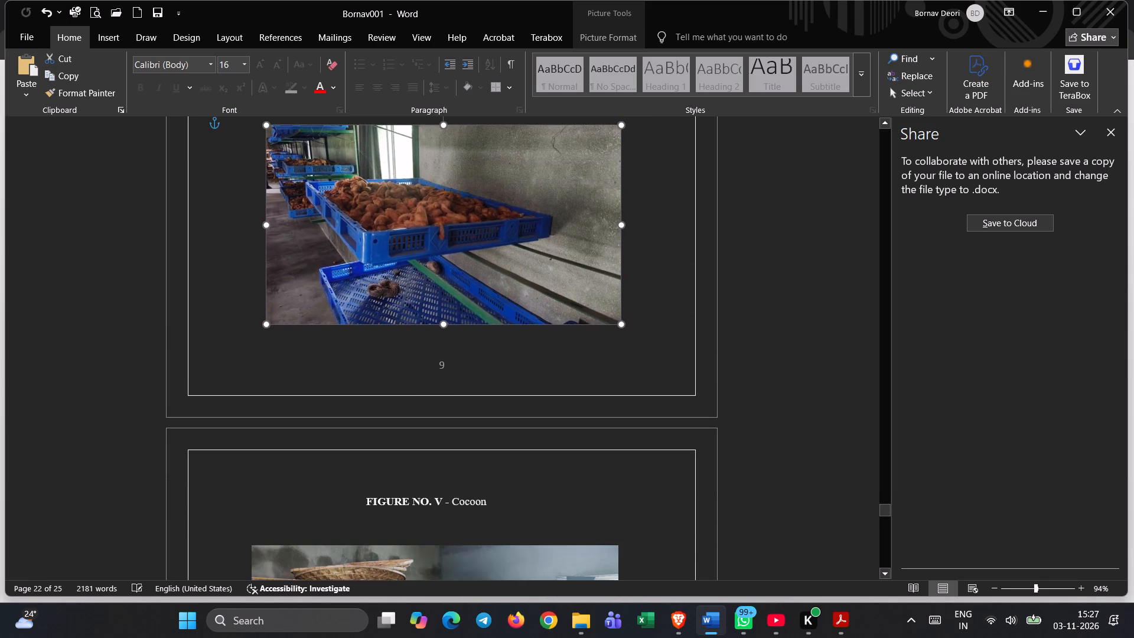
pyautogui.moveTo(419, 289); pyautogui.dragTo(427, 463)
pyautogui.scroll(-2, 426, 332)
pyautogui.scroll(1, 426, 332)
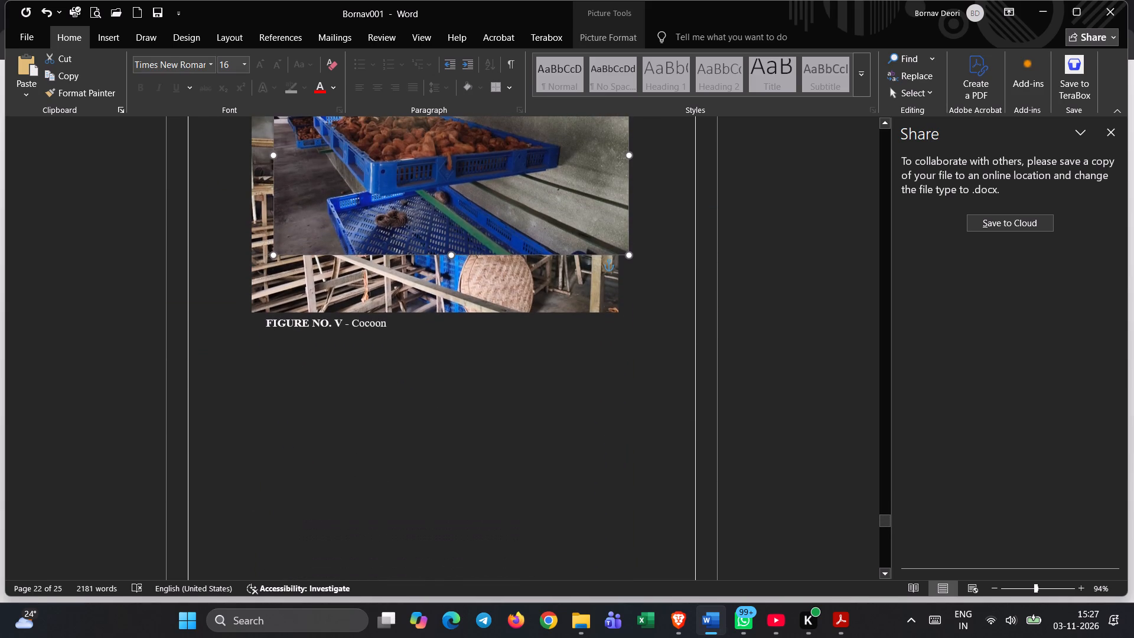
# Move the wooden racks photo below the Cocoon caption, roughly centred just above the "FIGURE NO. VI - Wooden racks and bamboo trays" caption.
pyautogui.click(419, 300)
pyautogui.moveTo(419, 294); pyautogui.dragTo(429, 386)
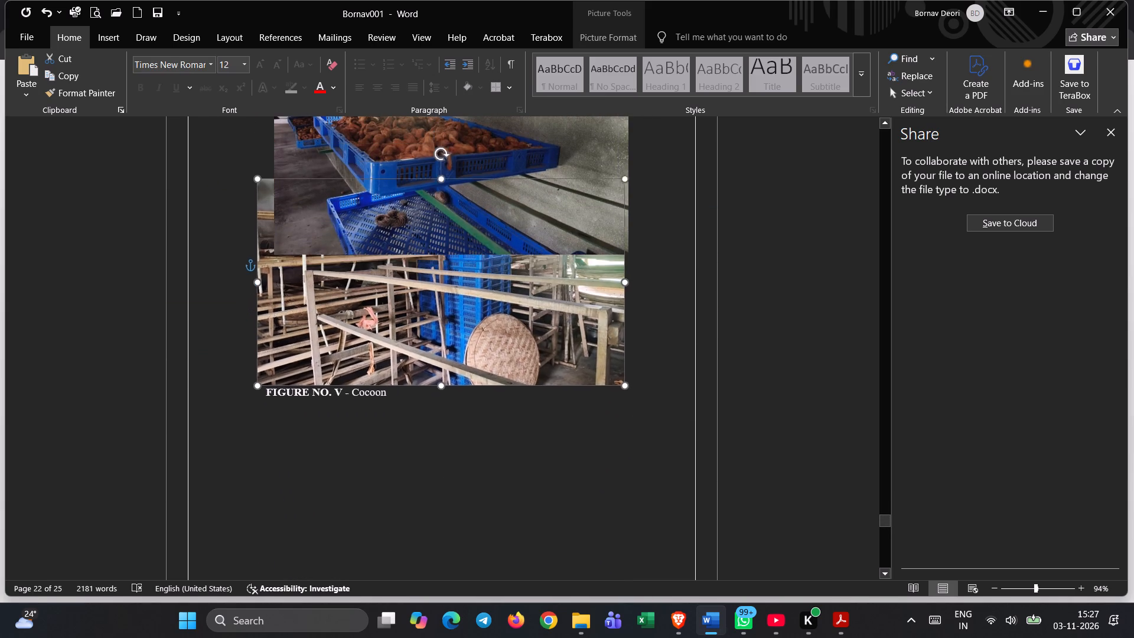
pyautogui.moveTo(429, 386); pyautogui.dragTo(445, 541)
pyautogui.scroll(3, 449, 439)
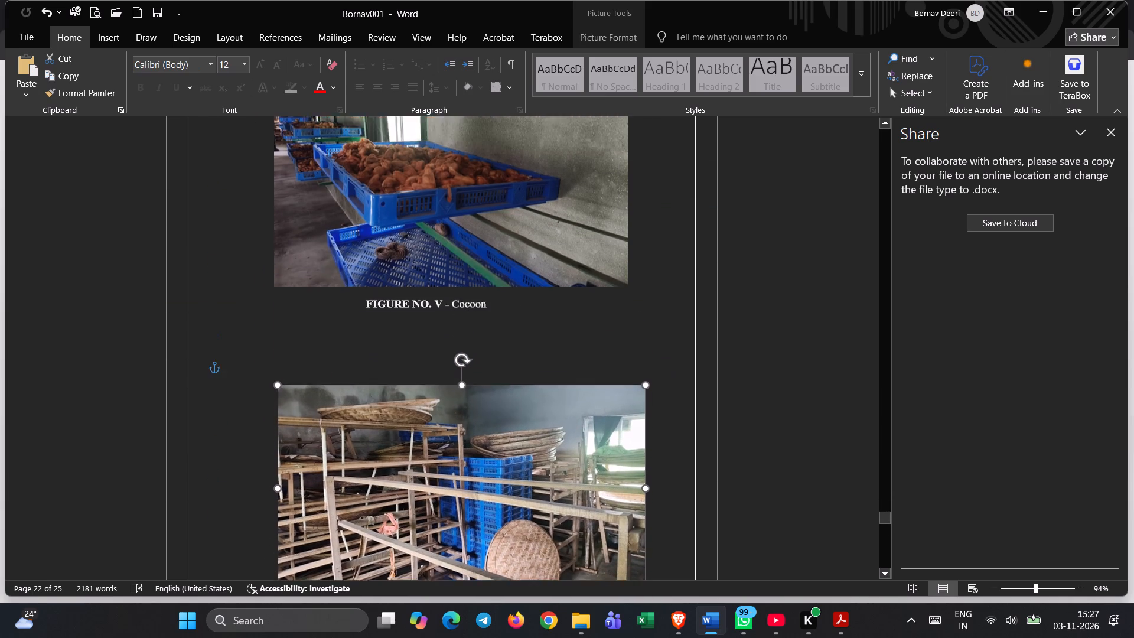
pyautogui.scroll(1, 449, 438)
pyautogui.scroll(-10, 449, 435)
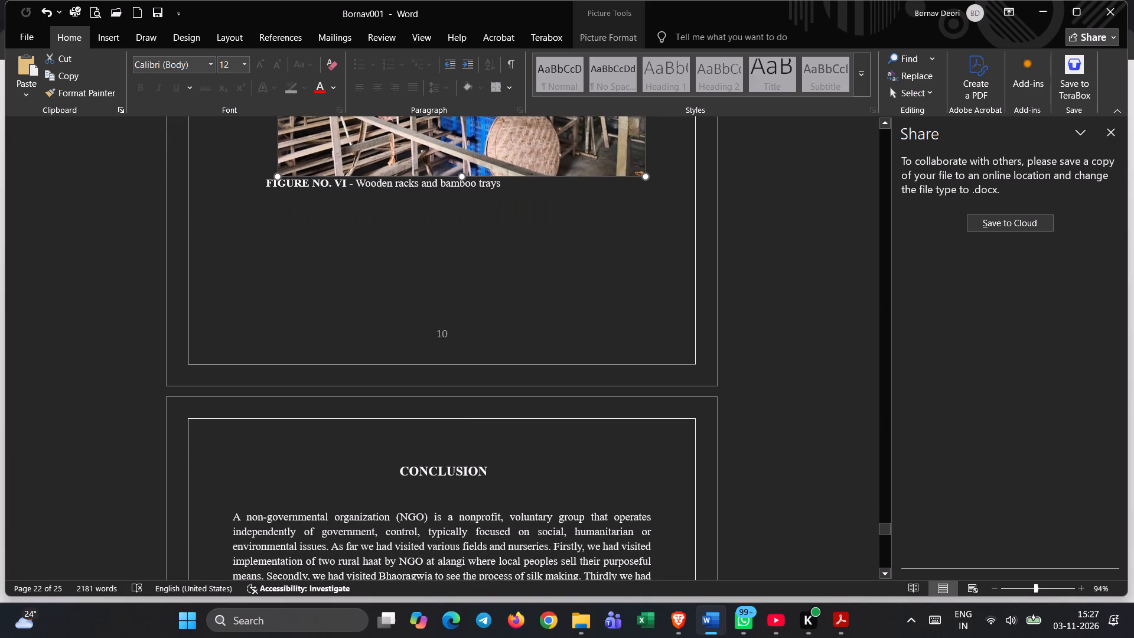
pyautogui.moveTo(414, 136); pyautogui.dragTo(392, 137)
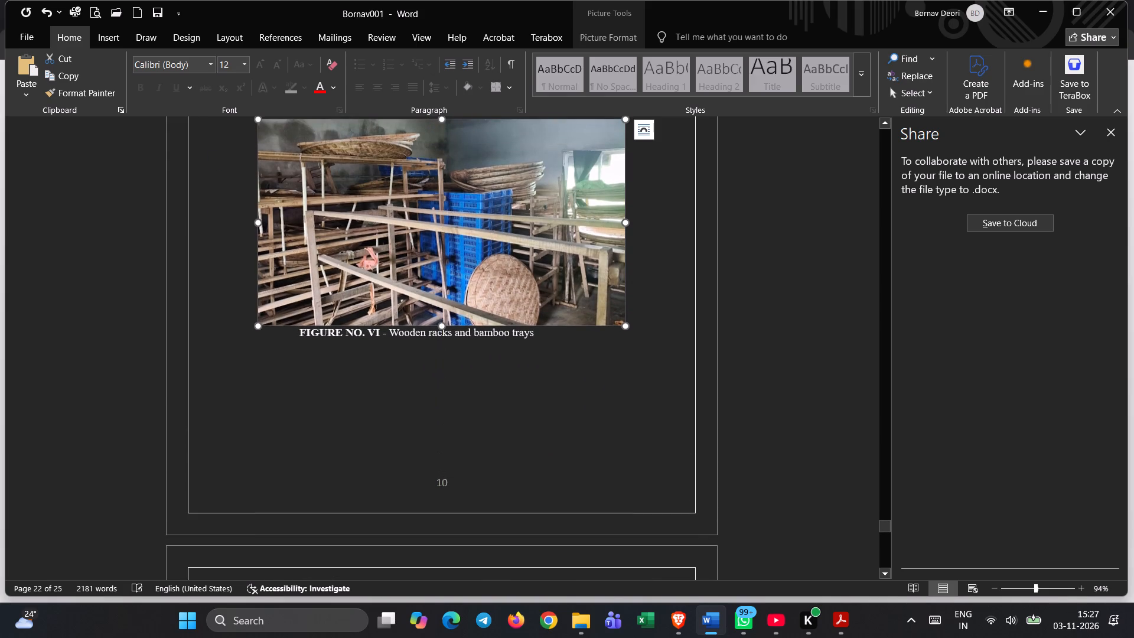
# Move the "FIGURE NO. VI" caption one line lower and indent it three tab spaces to centre it beneath the wooden racks photo.
pyautogui.click(295, 336)
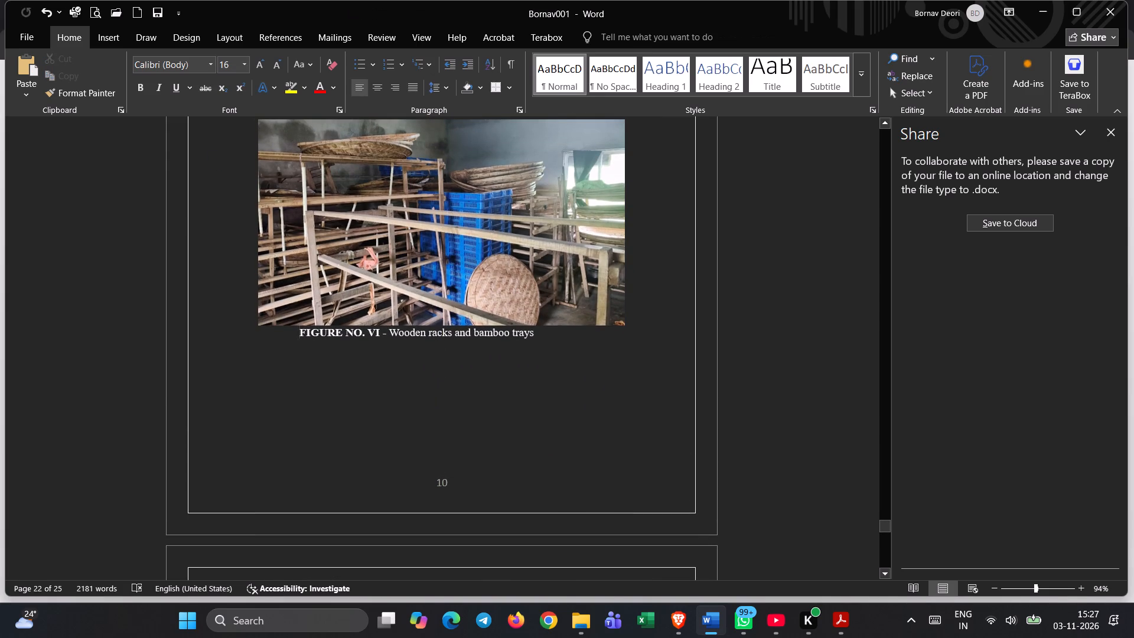
pyautogui.press('Return')
pyautogui.press('Tab')
pyautogui.press('Tab')
pyautogui.press('Tab')
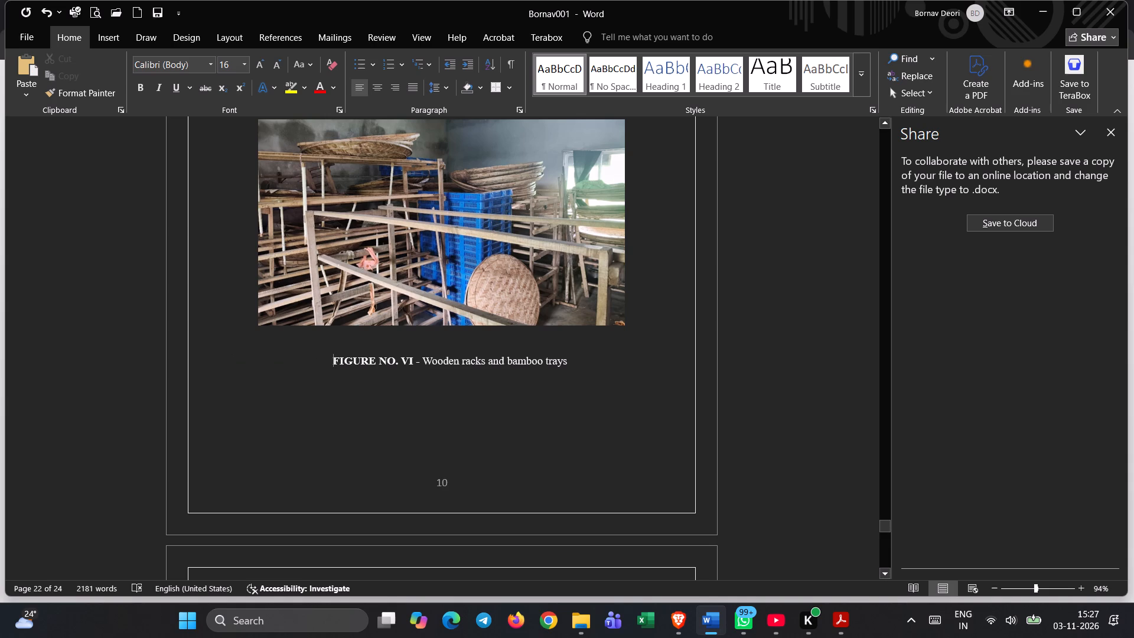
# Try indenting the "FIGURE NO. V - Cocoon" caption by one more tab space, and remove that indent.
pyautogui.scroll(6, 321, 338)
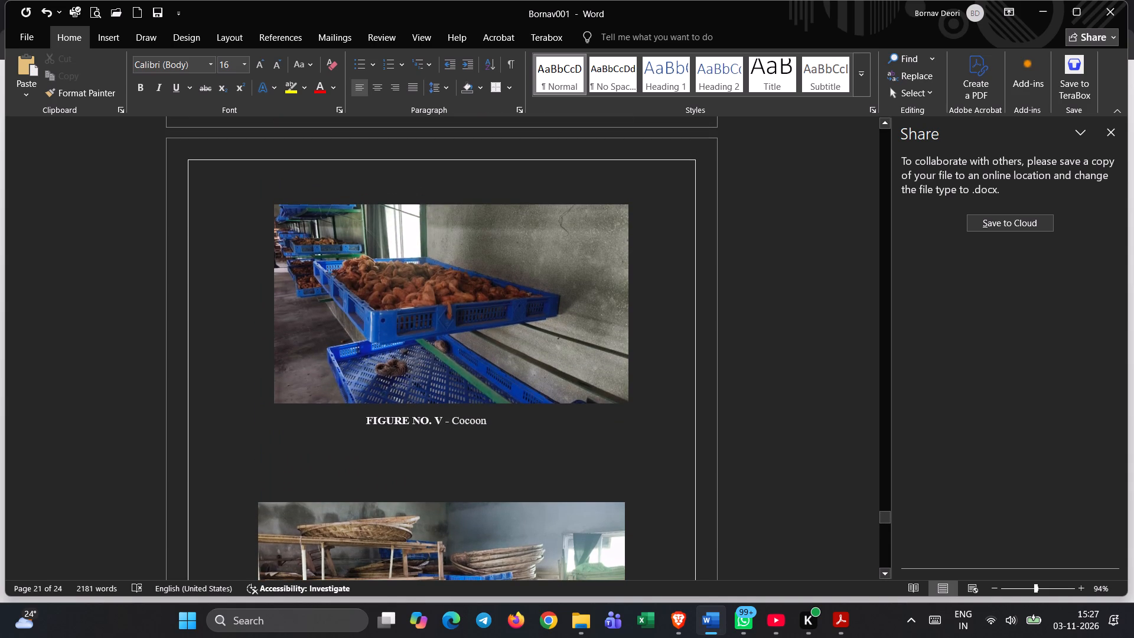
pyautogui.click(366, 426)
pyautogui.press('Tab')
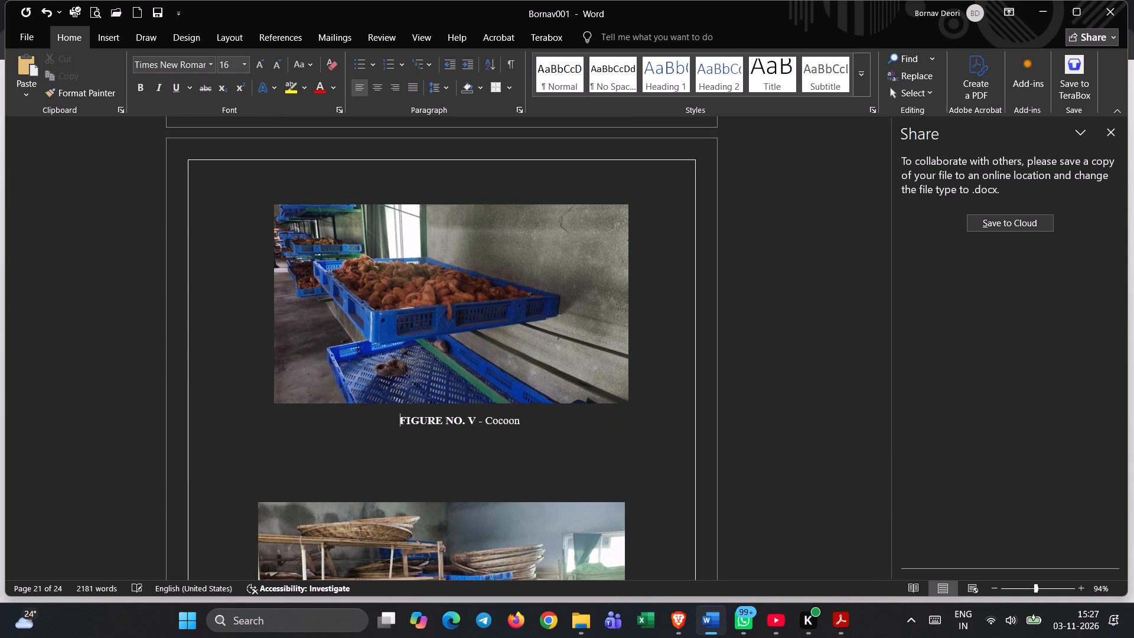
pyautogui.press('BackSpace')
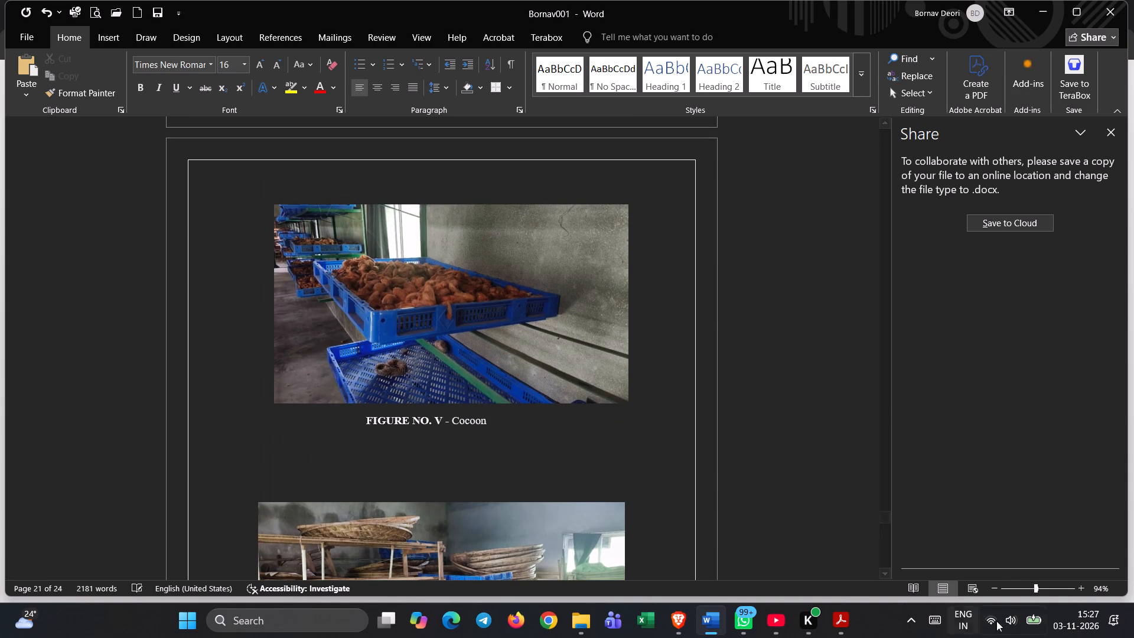
# Review the figure, caption and page number layout from the millets pages through the Reference page in zoomed-out multi-page views.
pyautogui.click(1025, 589)
pyautogui.scroll(-5, 671, 358)
pyautogui.scroll(10, 673, 360)
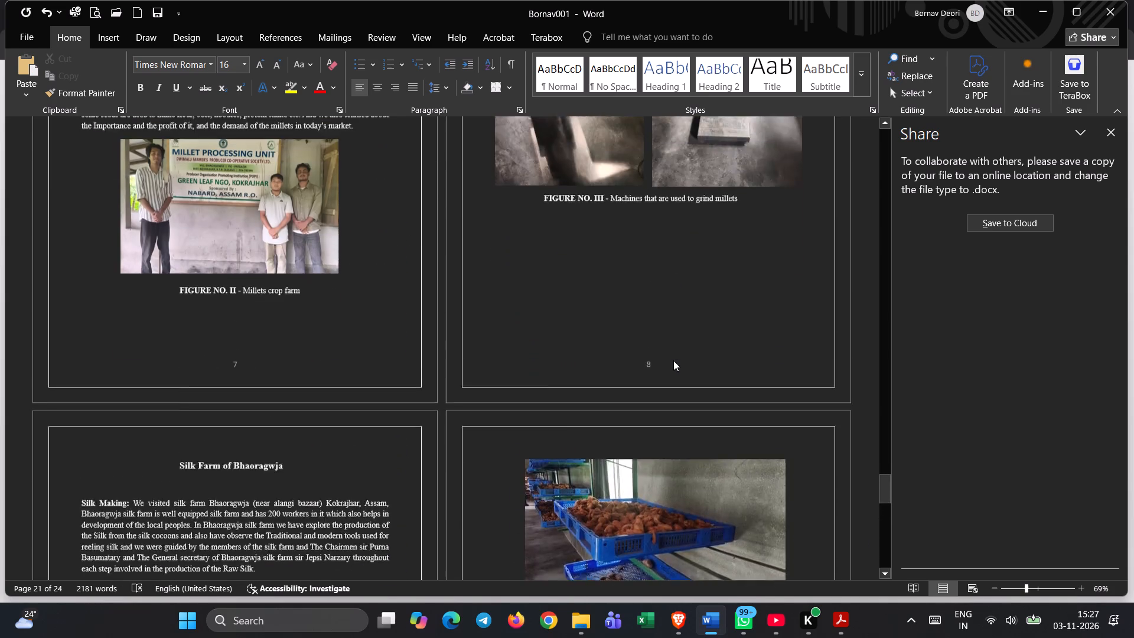
pyautogui.scroll(9, 673, 360)
pyautogui.scroll(-11, 673, 361)
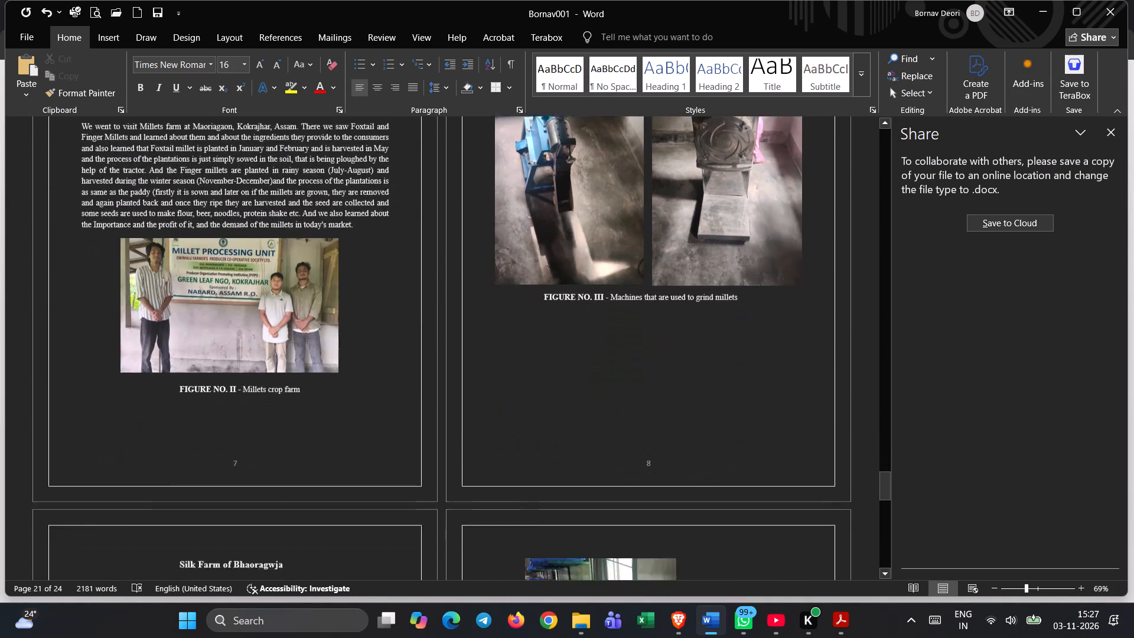
pyautogui.scroll(-11, 674, 364)
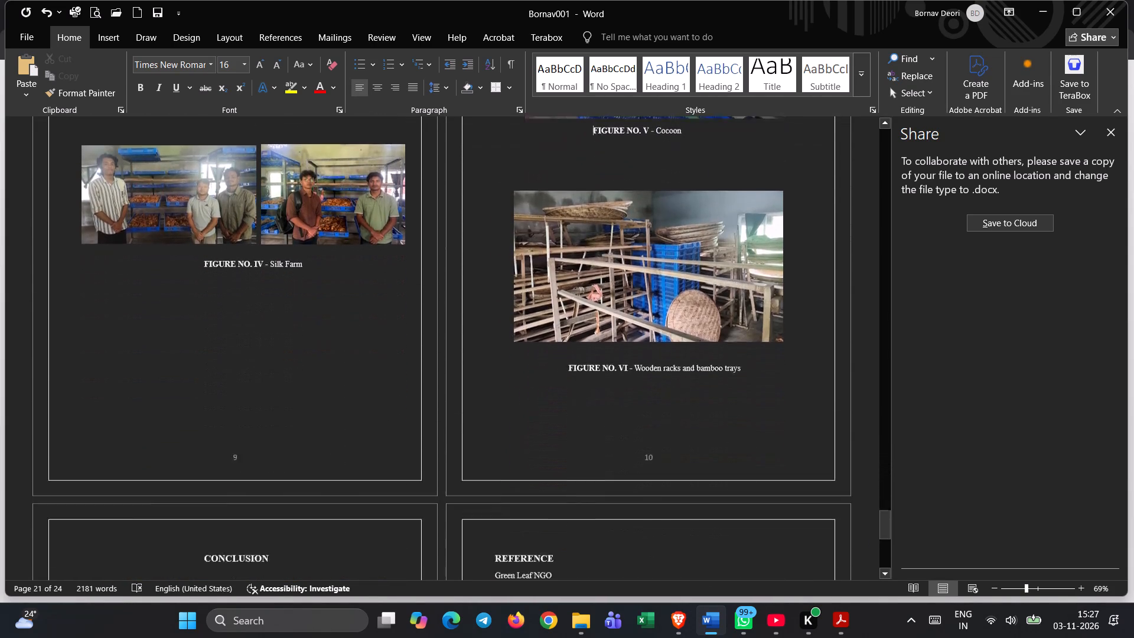
pyautogui.scroll(-11, 674, 364)
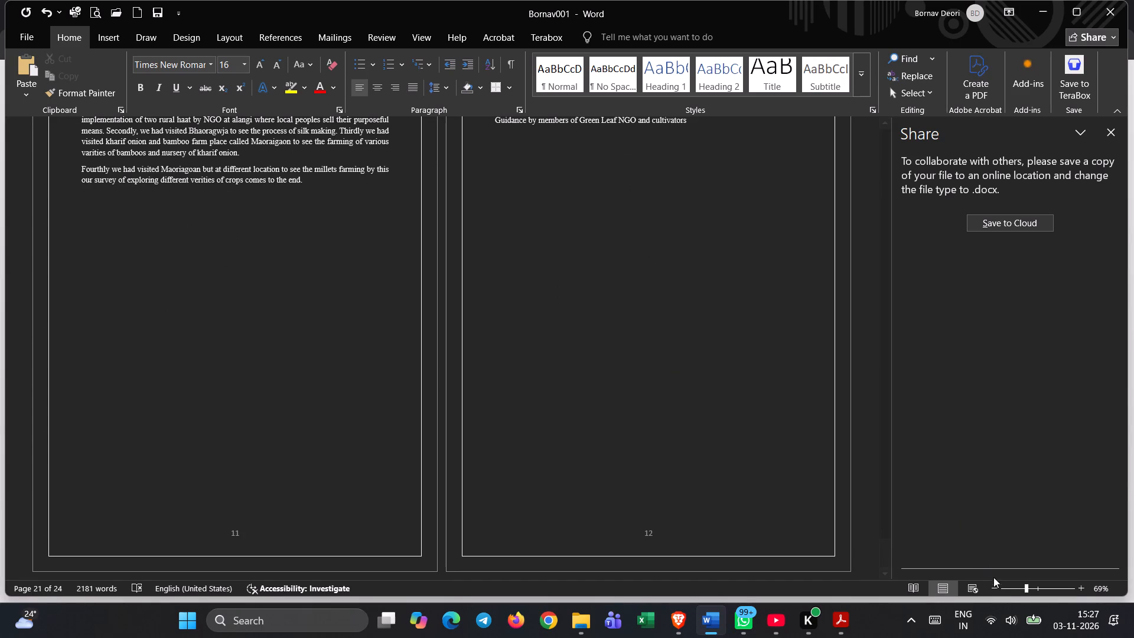
pyautogui.click(1008, 591)
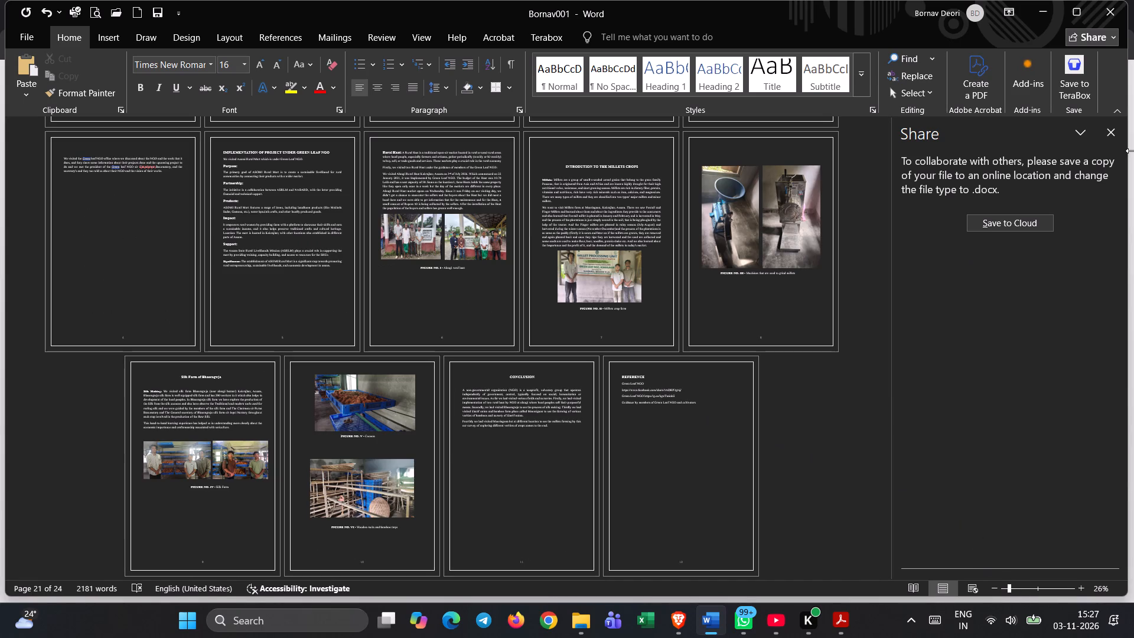
# Close the Share pane.
pyautogui.click(1120, 136)
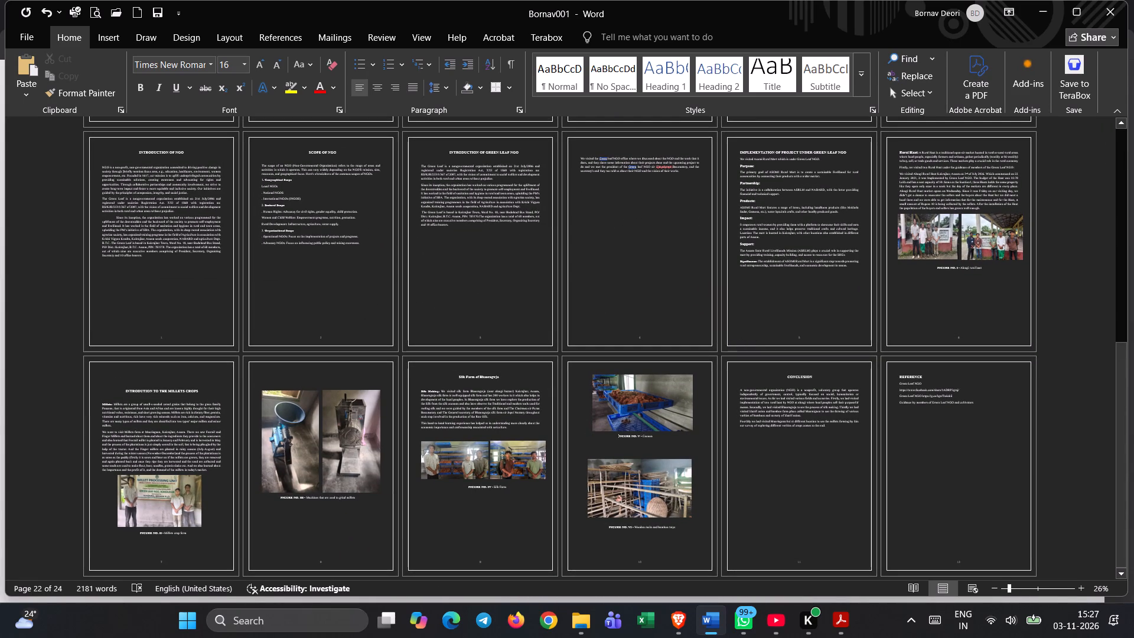
# Check the figures and captions at near full size, from the wooden racks page back to the millet grinding machines.
pyautogui.click(1028, 585)
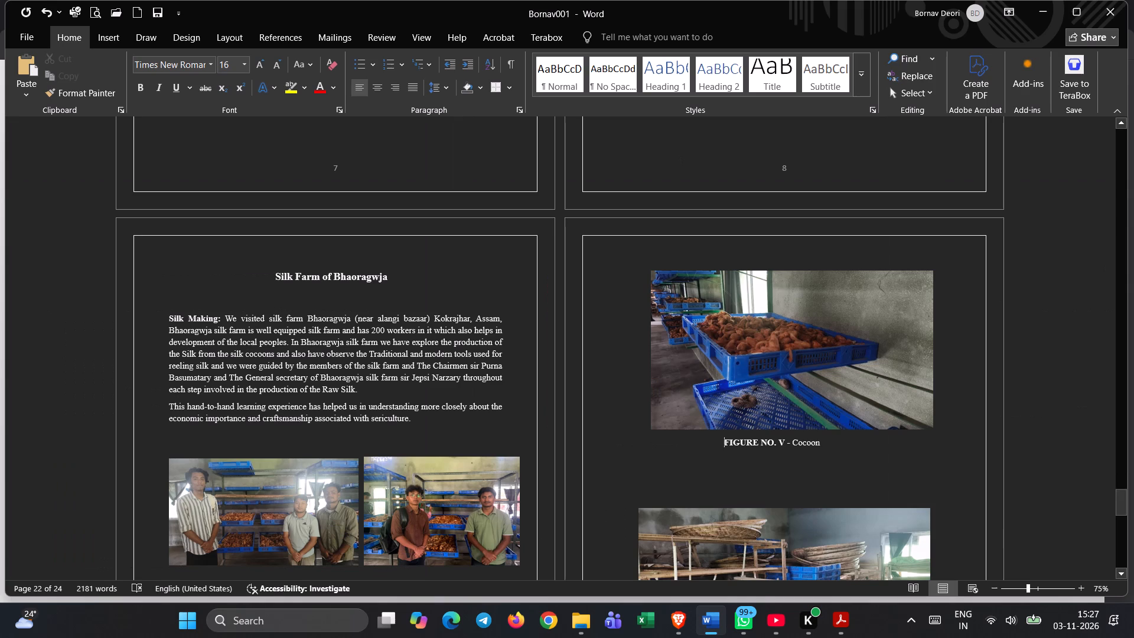
pyautogui.click(1032, 590)
pyautogui.click(1035, 588)
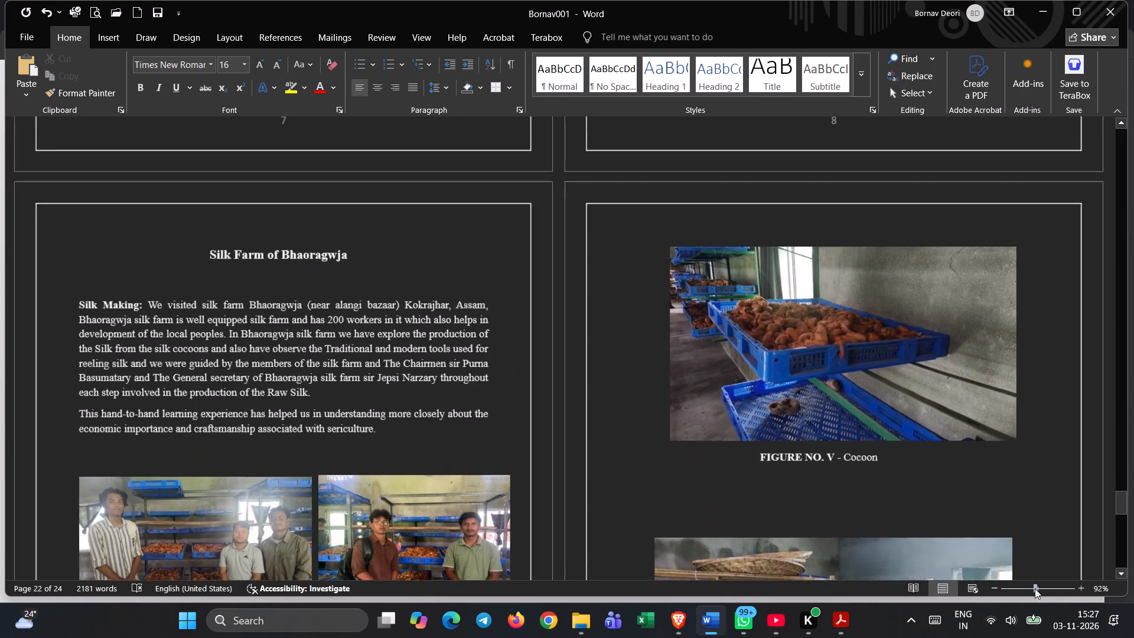
pyautogui.click(1038, 588)
pyautogui.scroll(8, 700, 455)
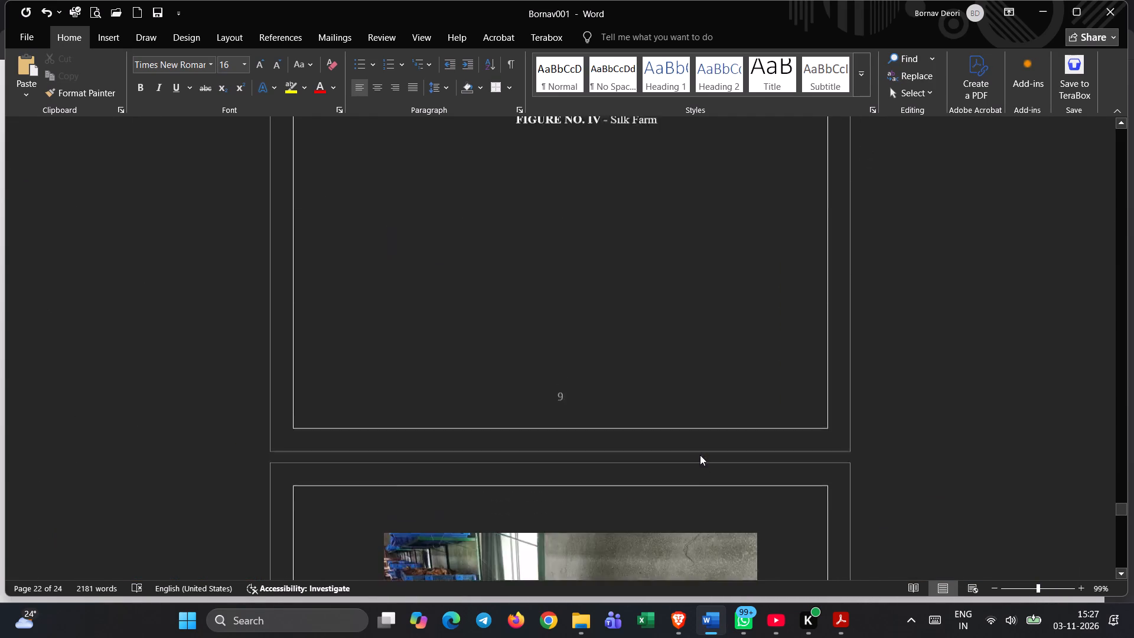
pyautogui.scroll(9, 700, 455)
pyautogui.scroll(-13, 700, 454)
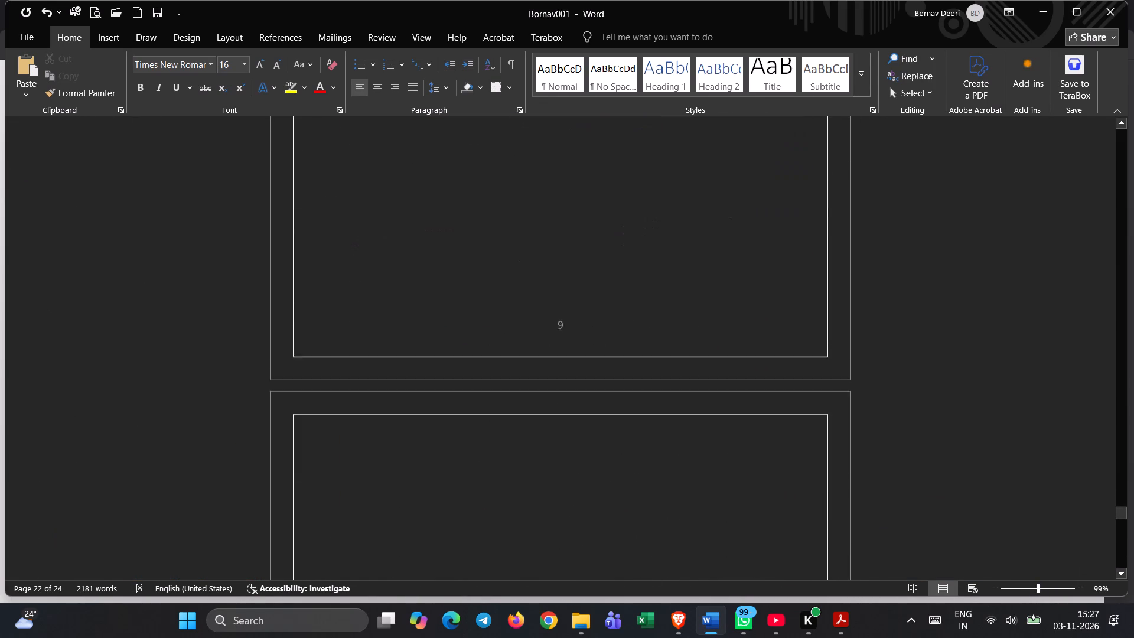
pyautogui.scroll(-11, 700, 455)
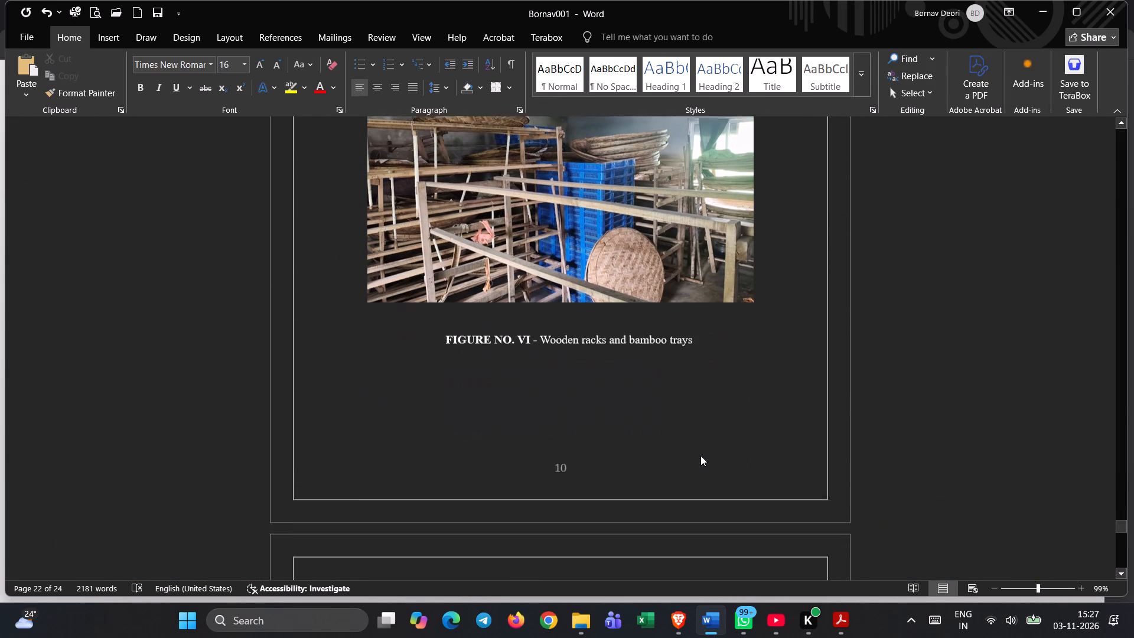
pyautogui.scroll(17, 700, 455)
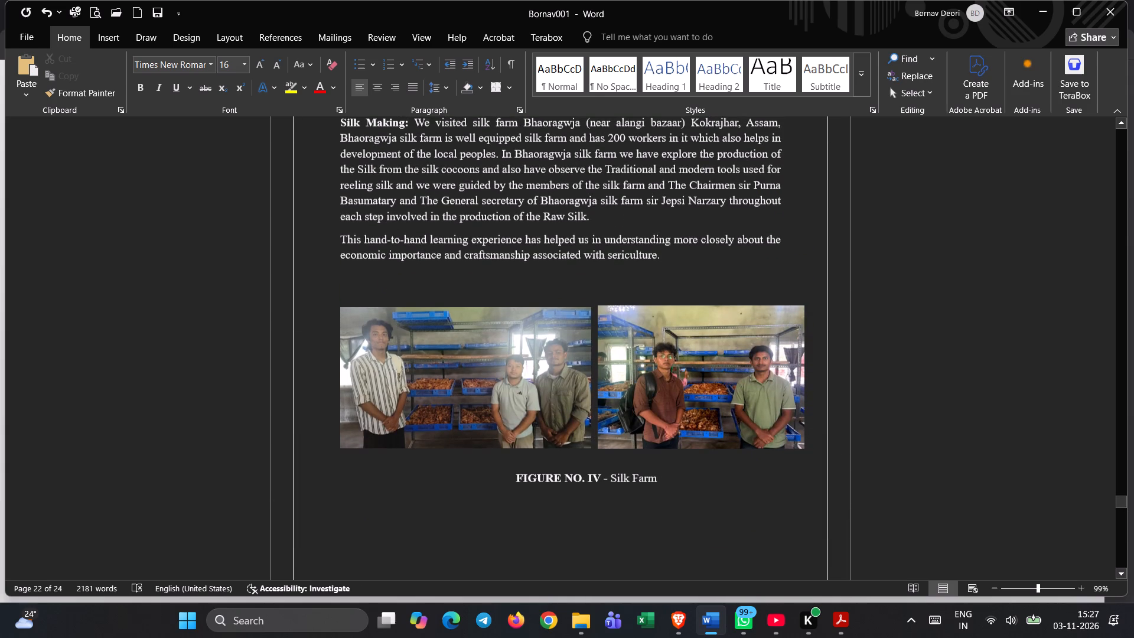
pyautogui.scroll(19, 705, 451)
pyautogui.scroll(3, 705, 450)
pyautogui.scroll(-6, 705, 450)
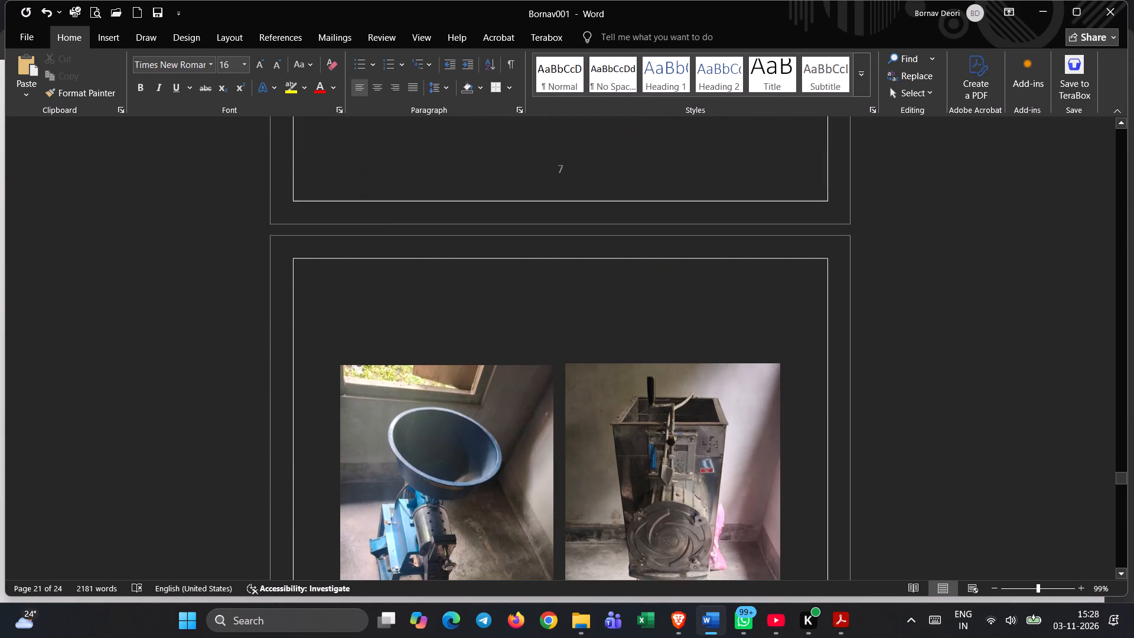
# Remove one tab space of indent before the "FIGURE NO. IV - Silk Farm" caption.
pyautogui.scroll(-7, 705, 450)
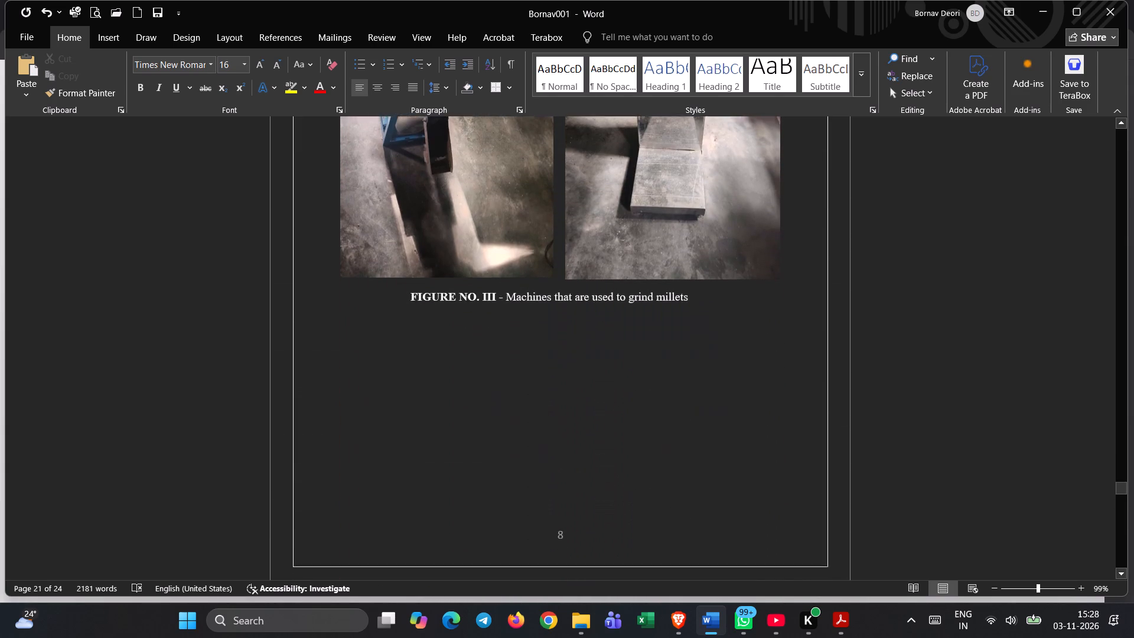
pyautogui.scroll(-18, 706, 447)
pyautogui.scroll(3, 709, 445)
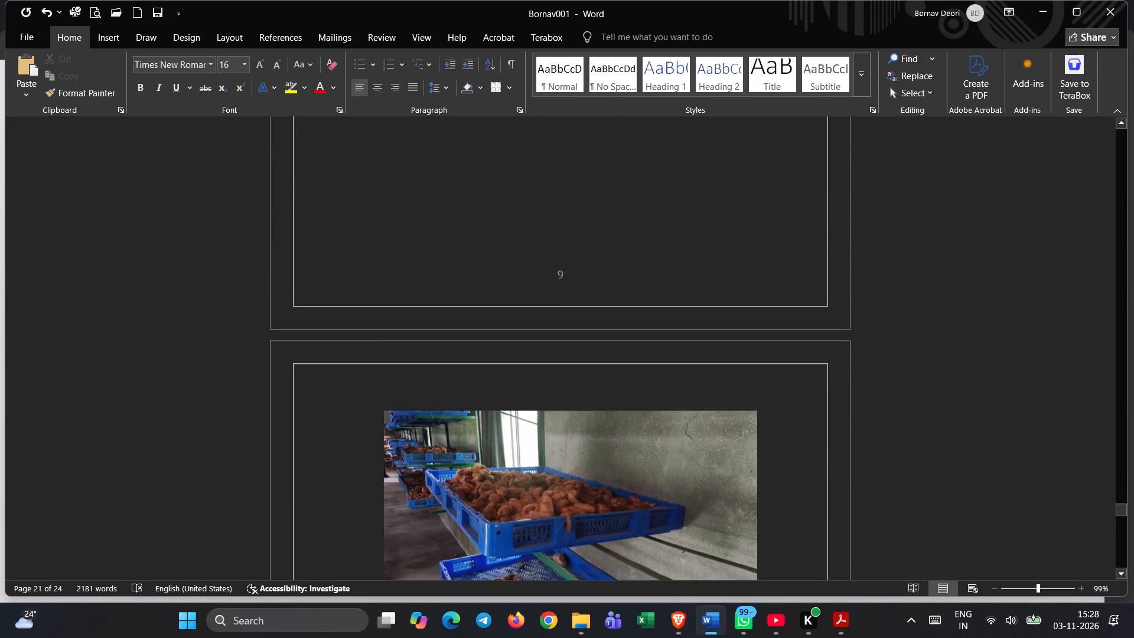
pyautogui.scroll(4, 709, 444)
pyautogui.click(516, 349)
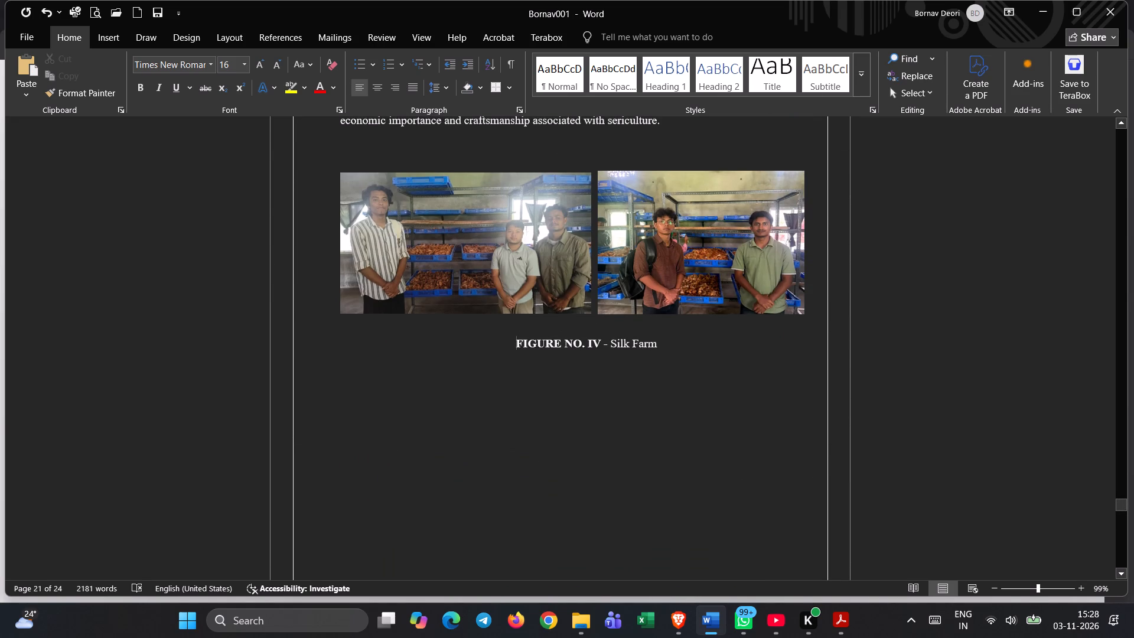
pyautogui.press('BackSpace')
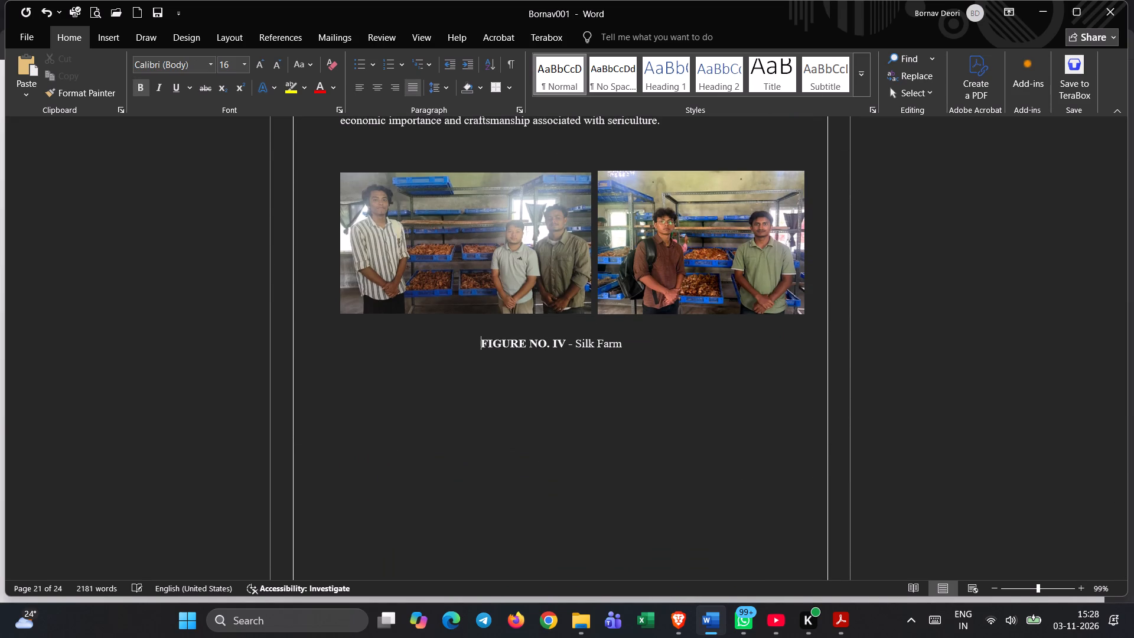
# Indent the REFERENCE heading on the last page by five tab spaces so it sits near the page's centre.
pyautogui.scroll(-13, 687, 436)
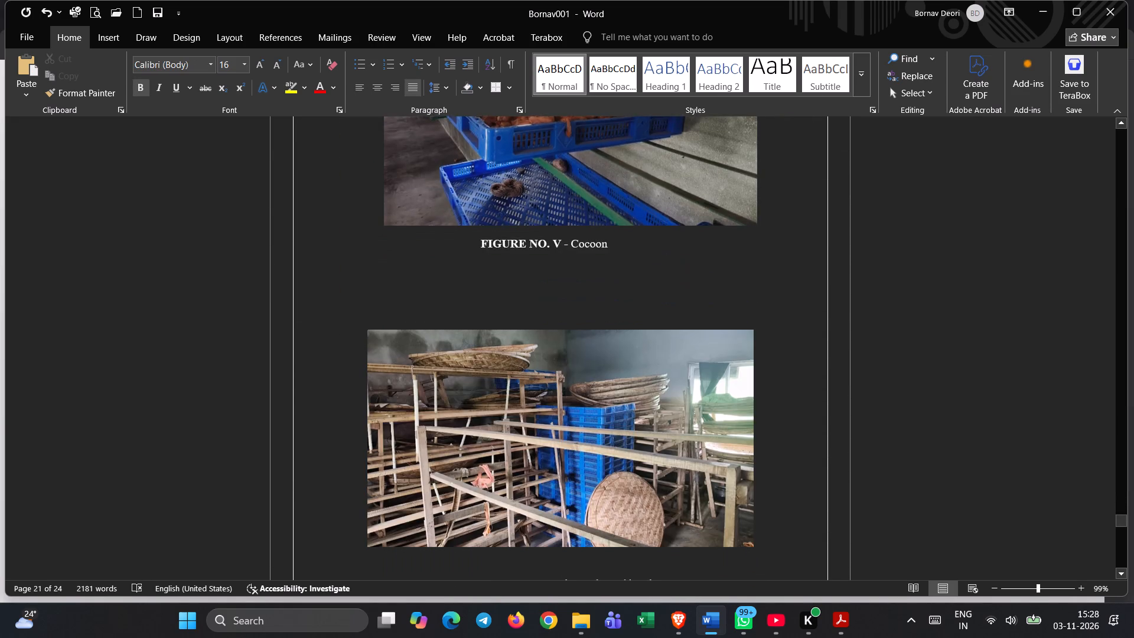
pyautogui.scroll(-11, 688, 437)
pyautogui.scroll(-10, 716, 457)
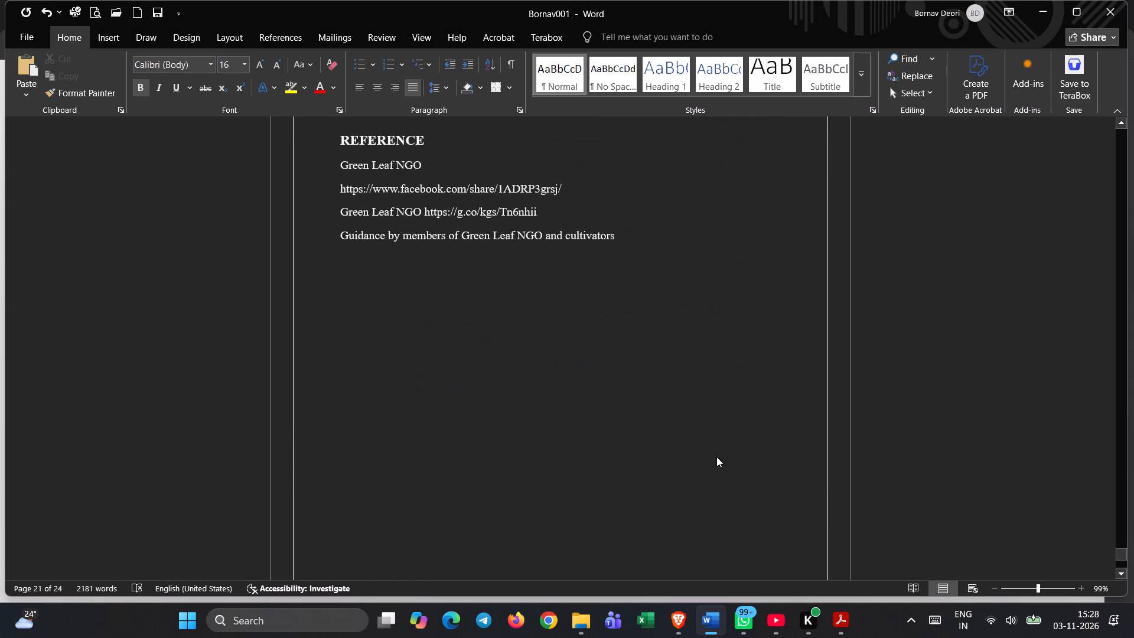
pyautogui.scroll(13, 716, 457)
pyautogui.scroll(-10, 716, 457)
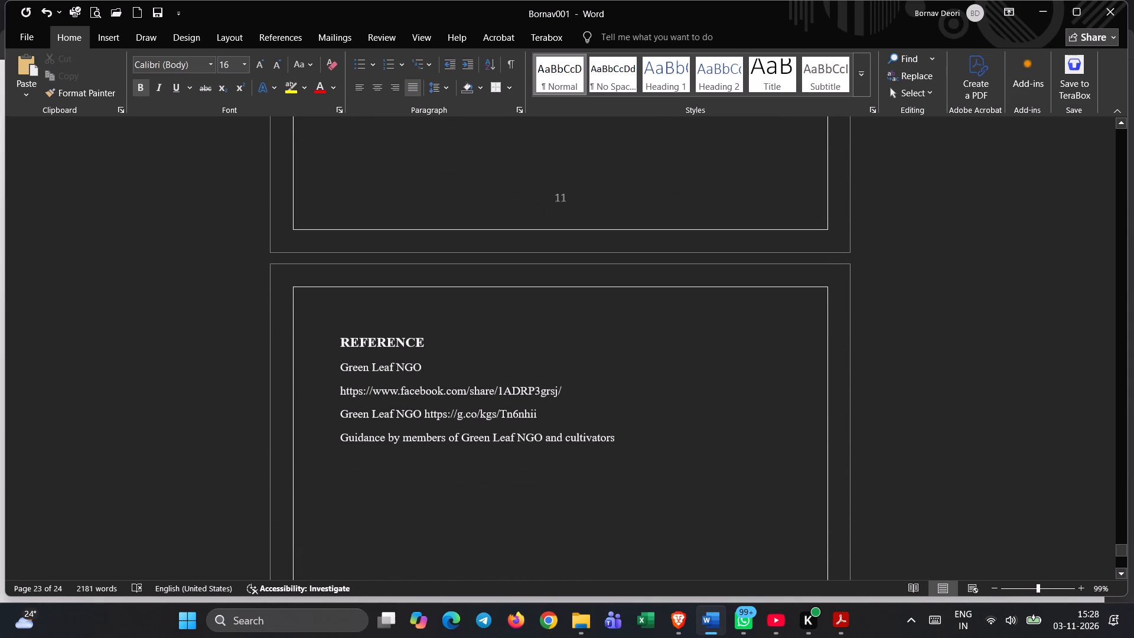
pyautogui.click(339, 344)
pyautogui.press('Tab')
pyautogui.press('Tab')
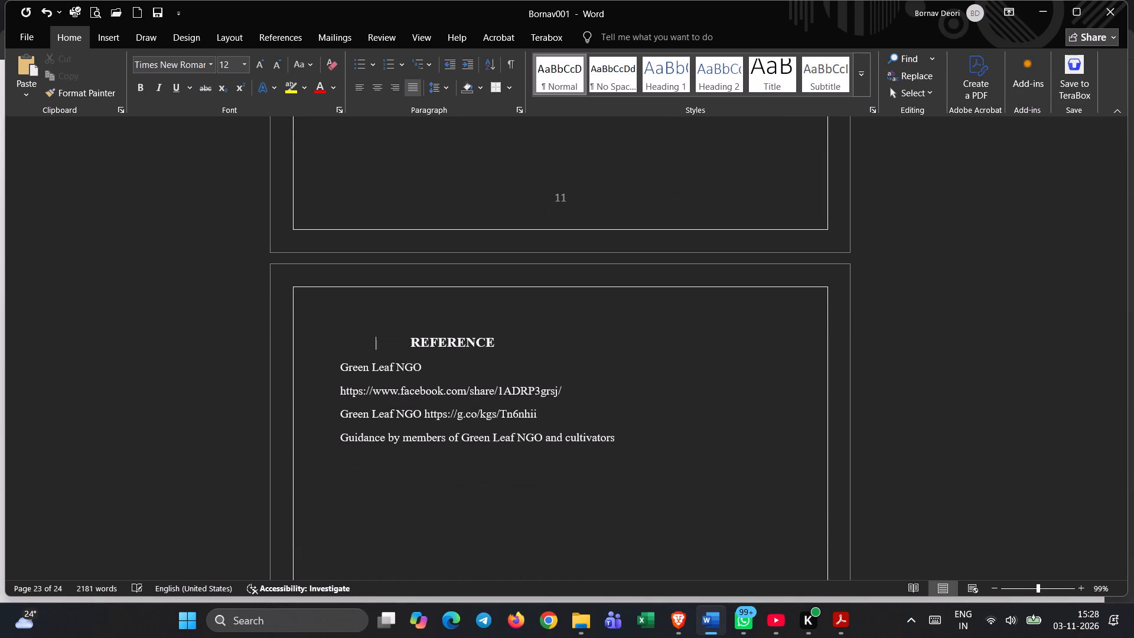
pyautogui.press('Tab')
pyautogui.press('Tab')
pyautogui.press('Tab')
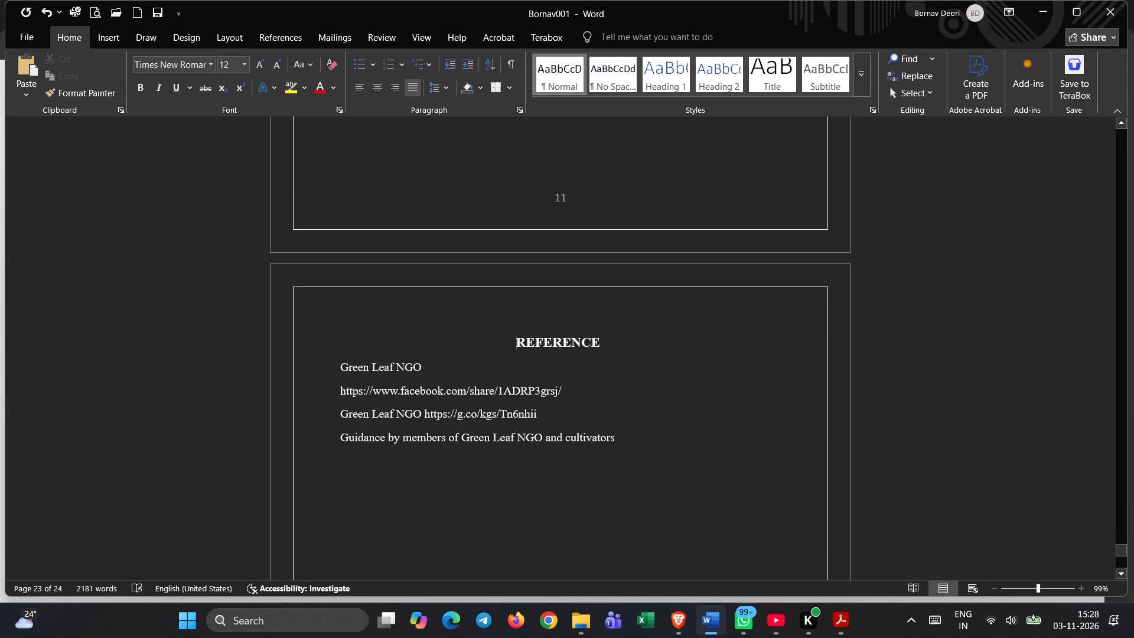
# Insert two blank lines between the REFERENCE heading and the first "Green Leaf NGO" entry.
pyautogui.click(335, 365)
pyautogui.press('Return')
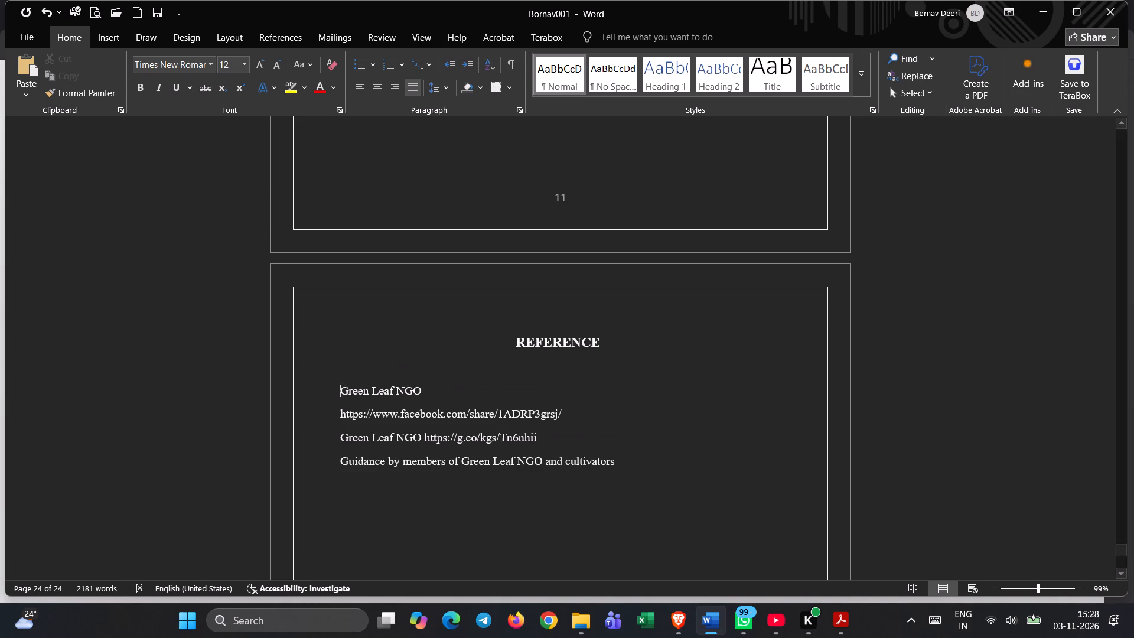
pyautogui.press('Return')
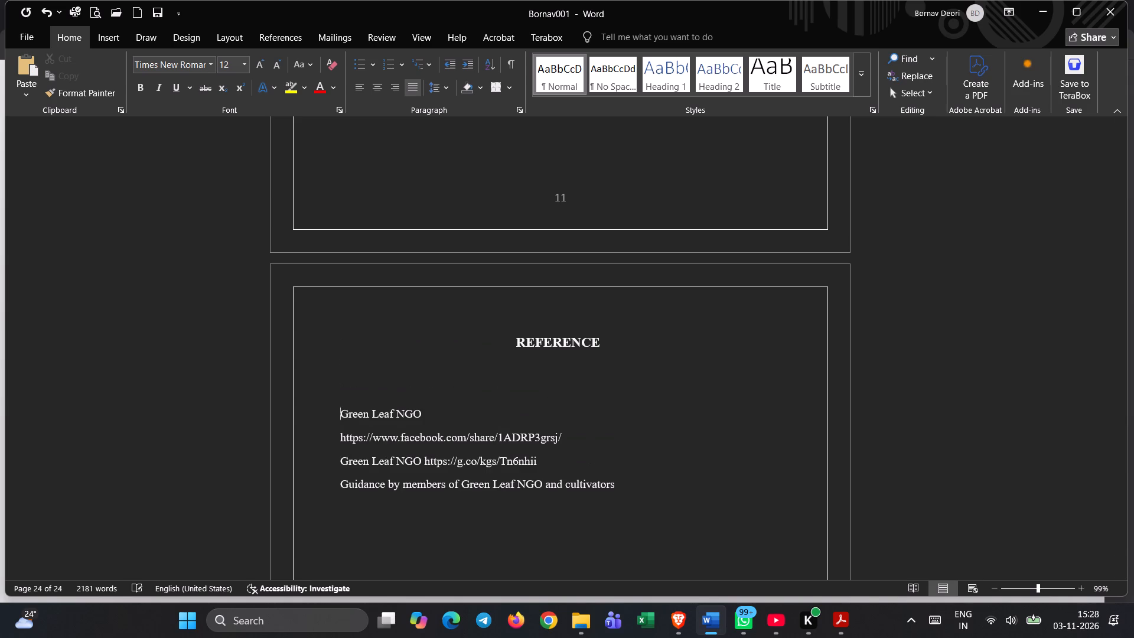
# Save the report as a PDF named "Social REPORT semi final" in the INTERNSHIP BOTH SOCIAL SKUILL folder, starting from sharing with Save to Cloud.
pyautogui.scroll(-15, 761, 311)
pyautogui.scroll(-3, 671, 299)
pyautogui.scroll(14, 673, 294)
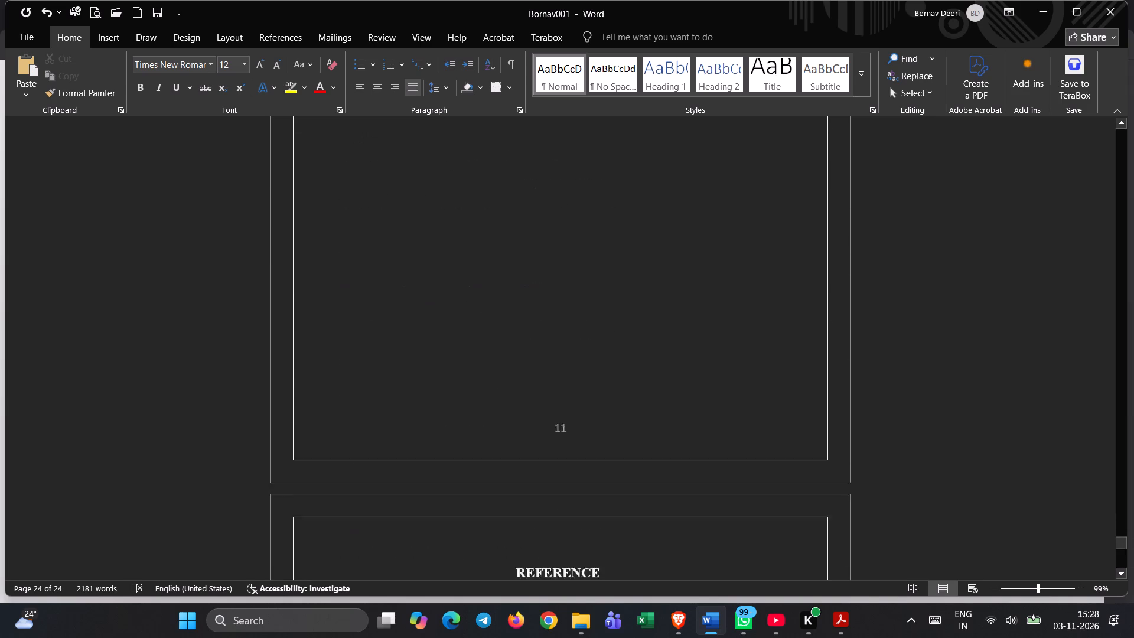
pyautogui.scroll(4, 711, 260)
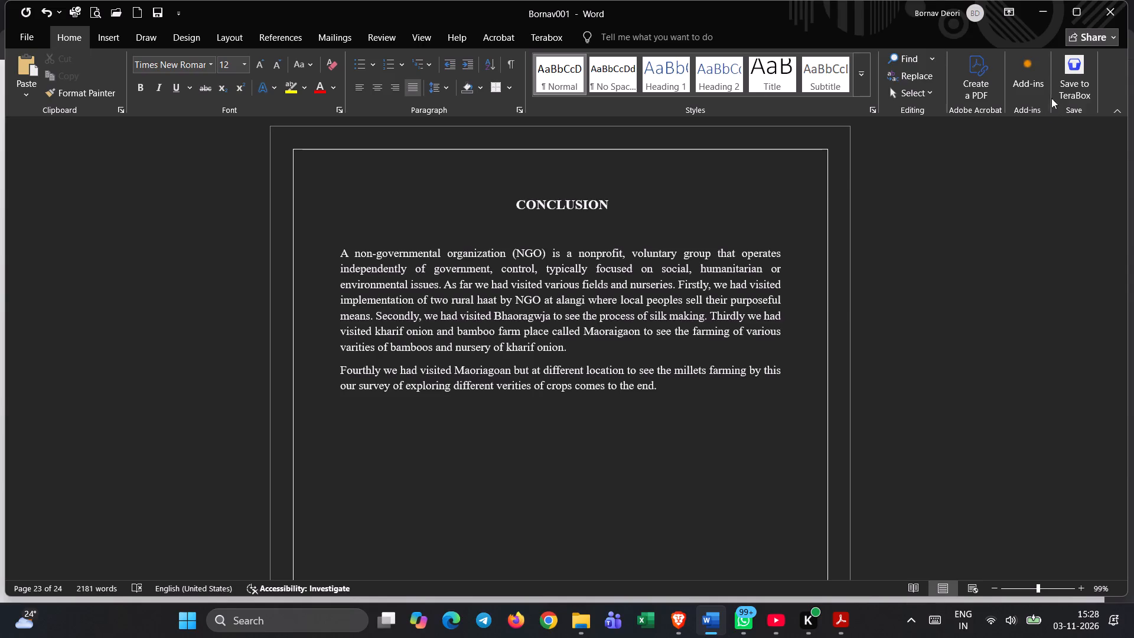
pyautogui.click(1094, 32)
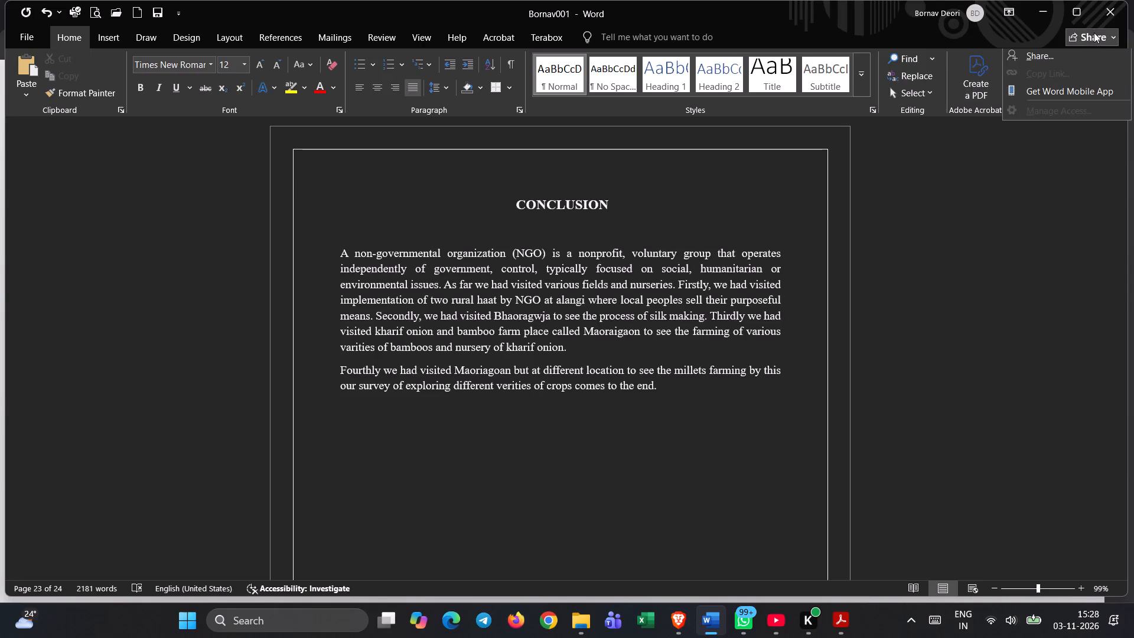
pyautogui.click(1070, 64)
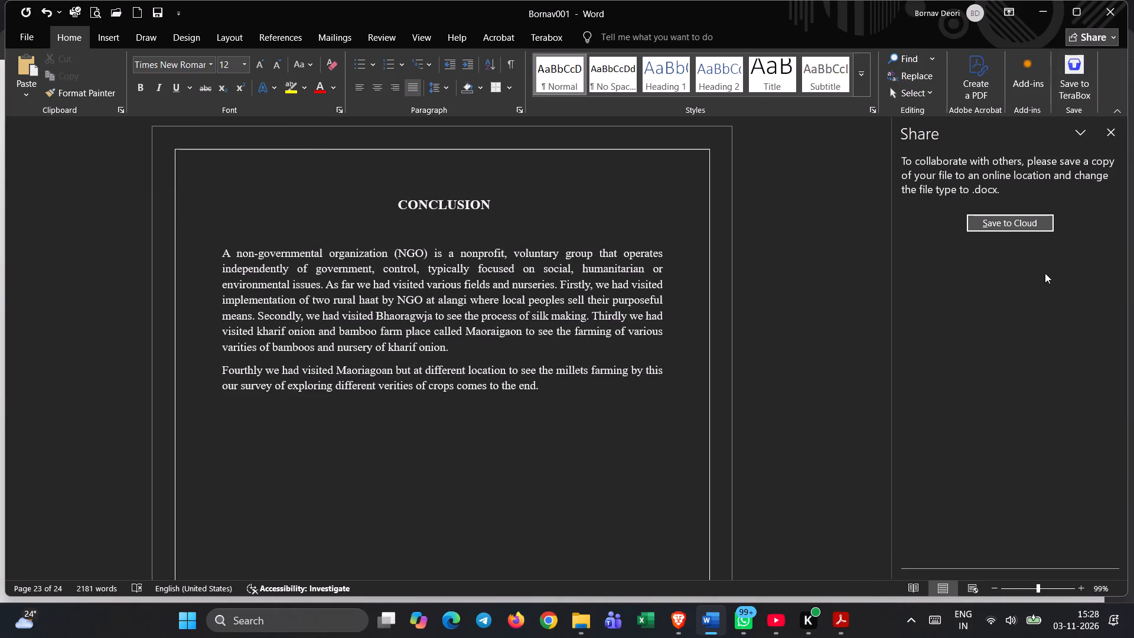
pyautogui.click(1017, 223)
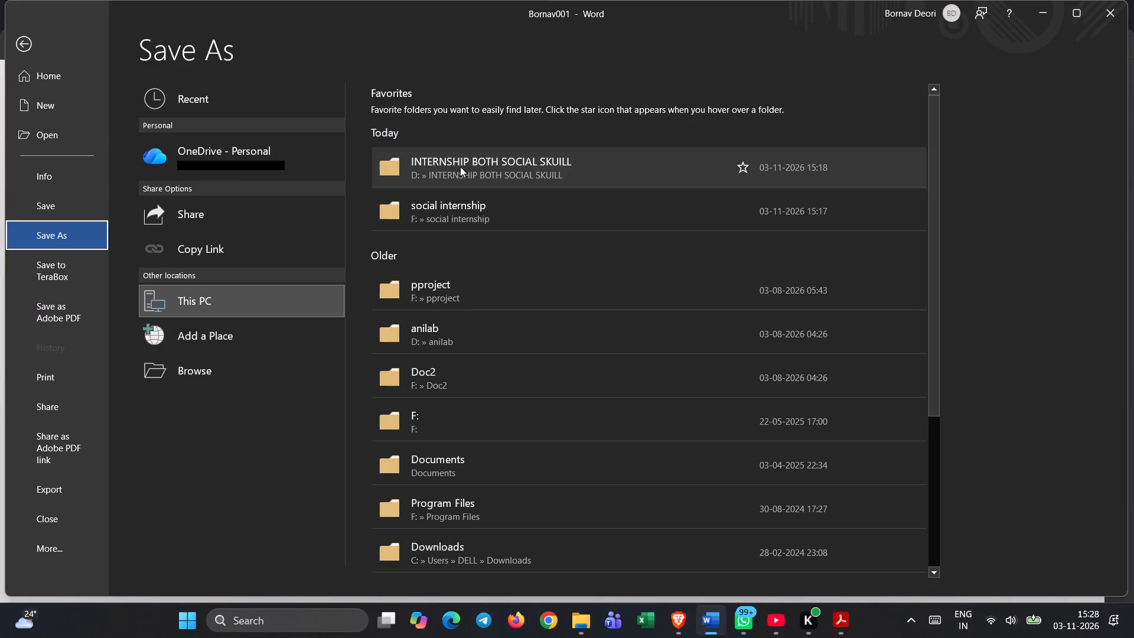
pyautogui.click(460, 167)
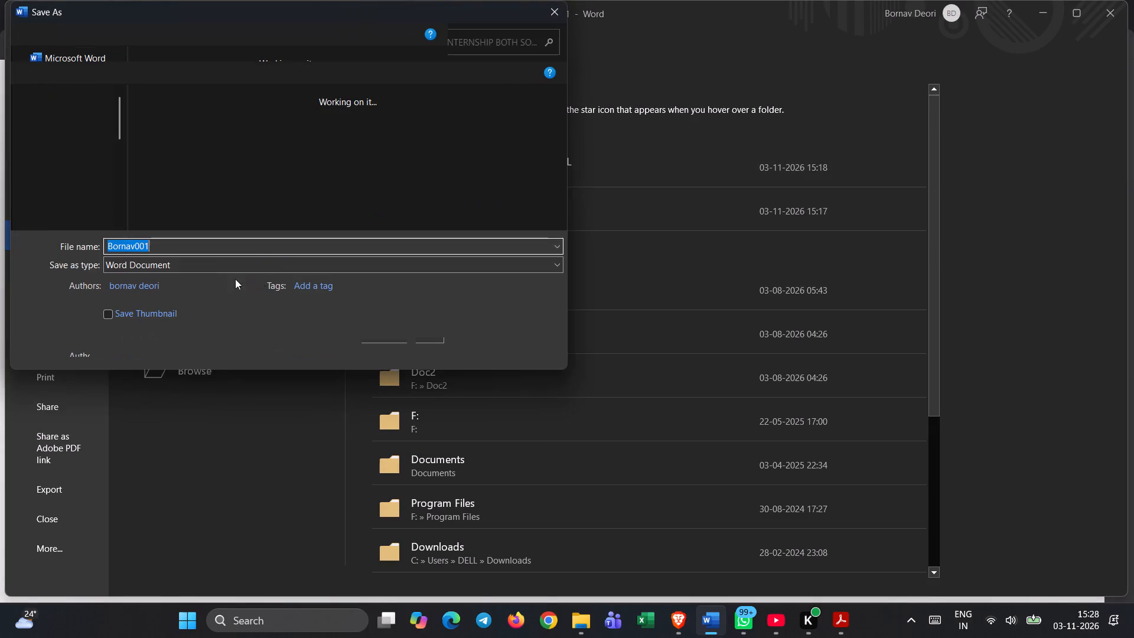
pyautogui.click(217, 262)
pyautogui.click(166, 356)
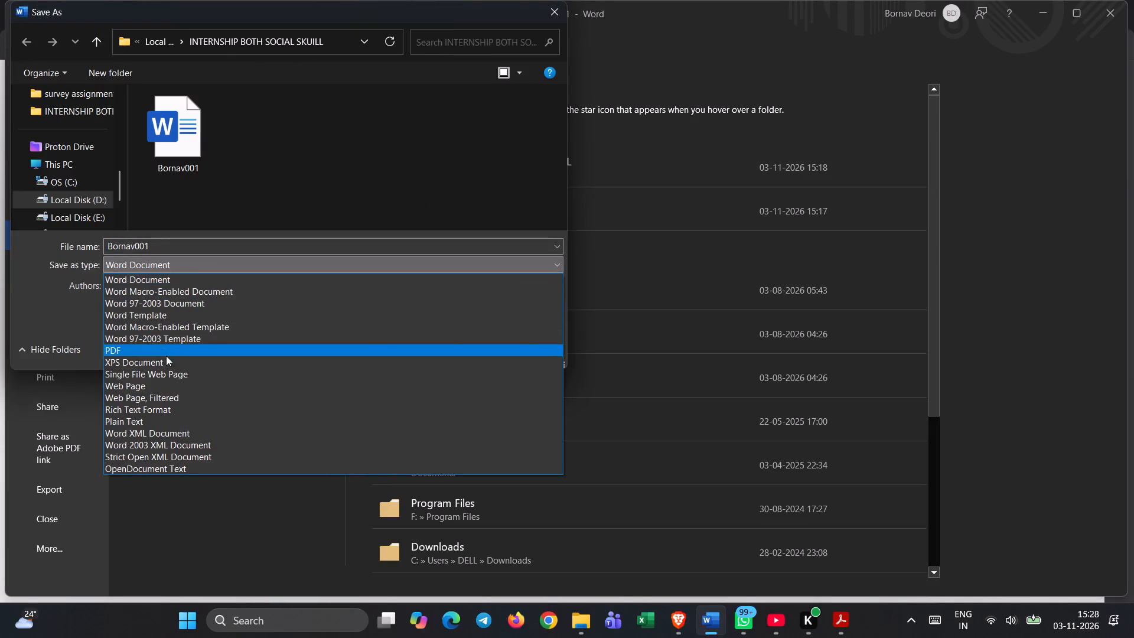
pyautogui.click(207, 238)
pyautogui.click(207, 239)
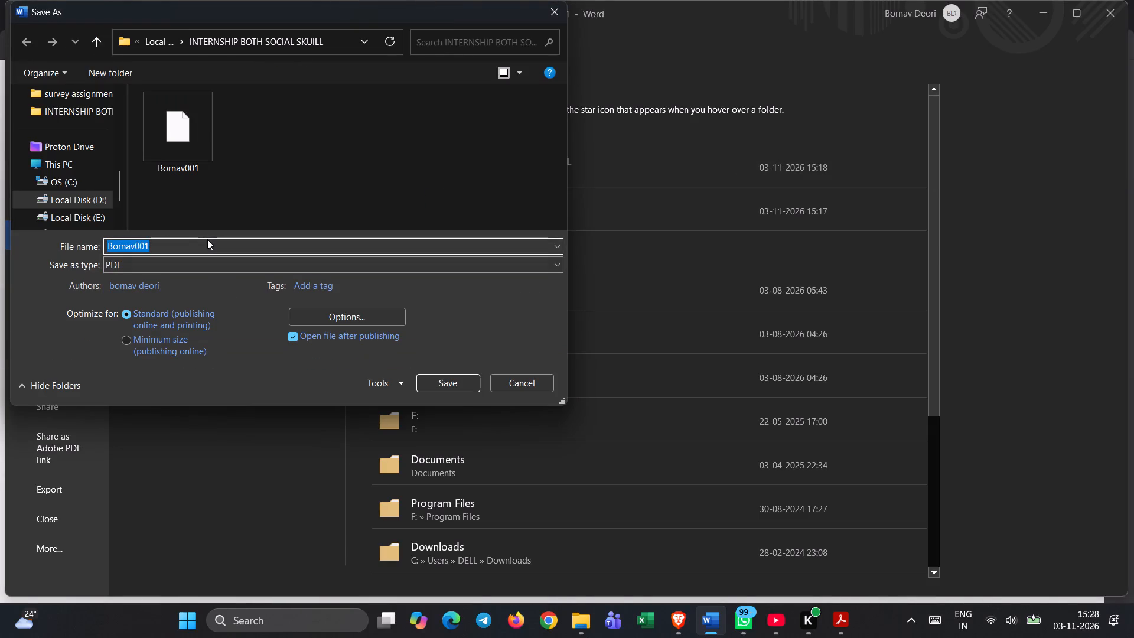
pyautogui.press('s')
pyautogui.write('ocial')
pyautogui.press('space')
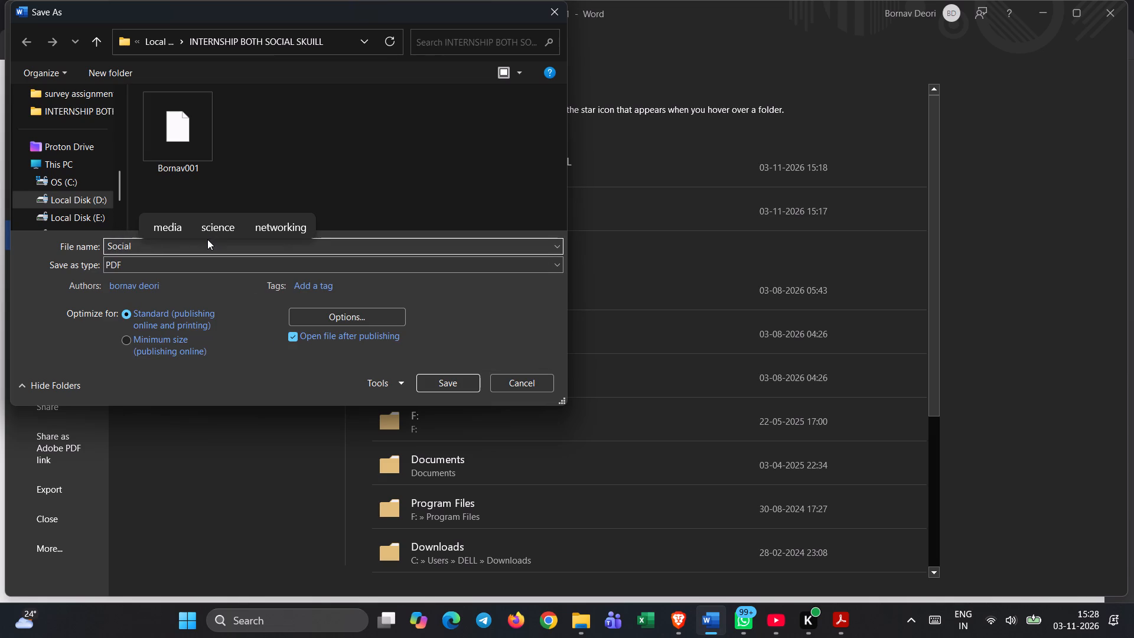
pyautogui.write('REPORT')
pyautogui.press('space')
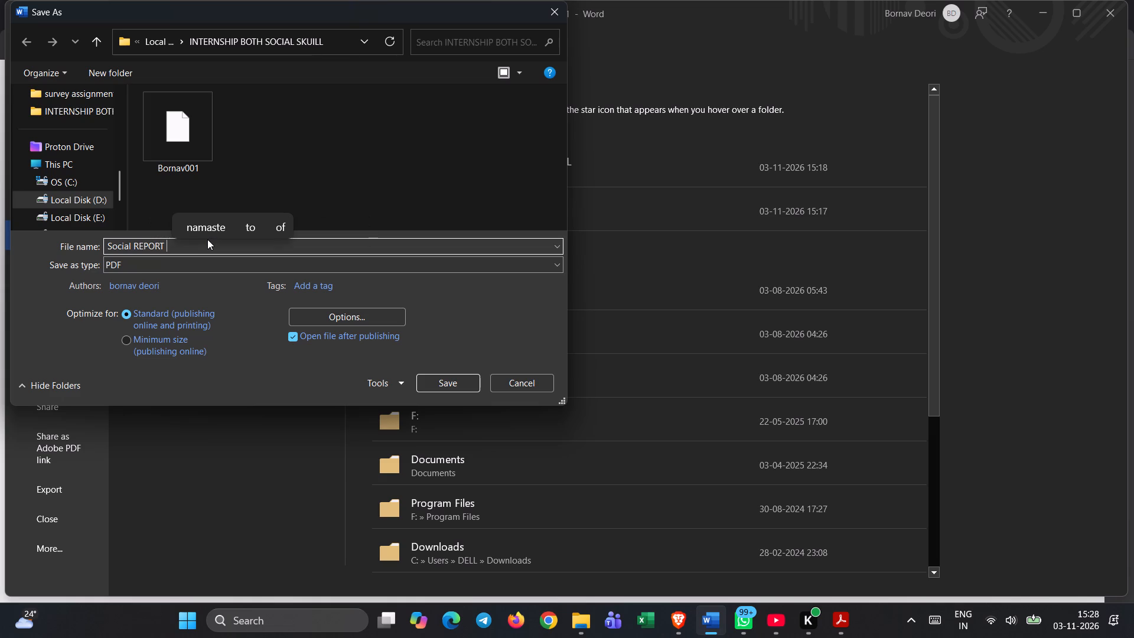
pyautogui.write('semi fina;')
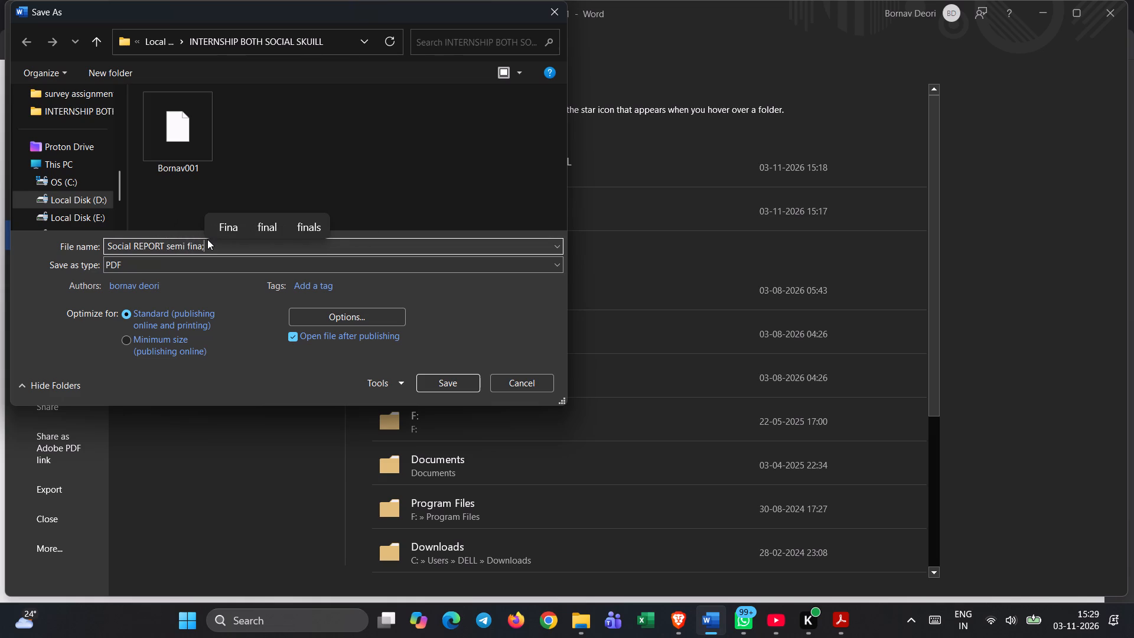
pyautogui.press('BackSpace')
pyautogui.press('l')
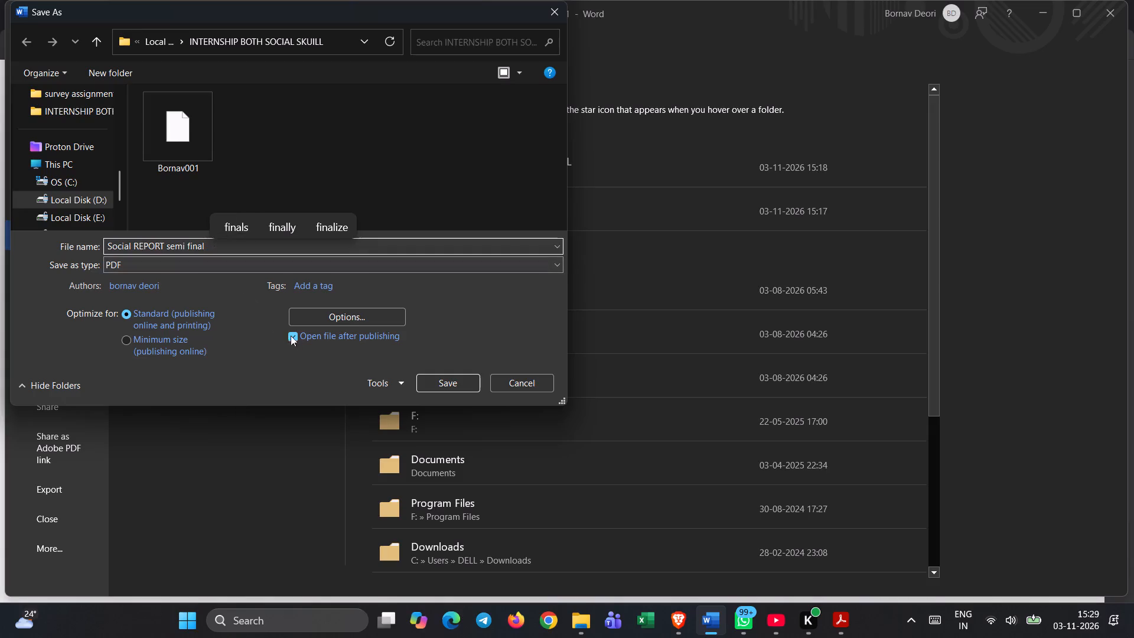
pyautogui.click(426, 386)
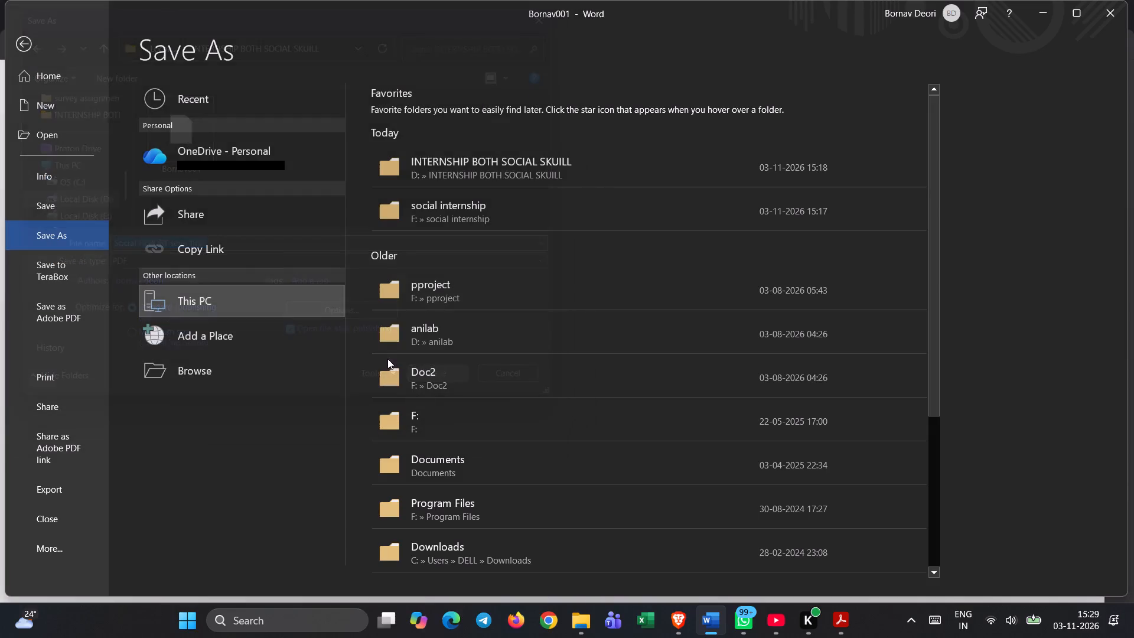
# Switch to File Explorer and open the INTERNSHIP BOTH SOCIAL SKUILL folder on Local Disk (D:), minimizing Acrobat.
pyautogui.click(590, 625)
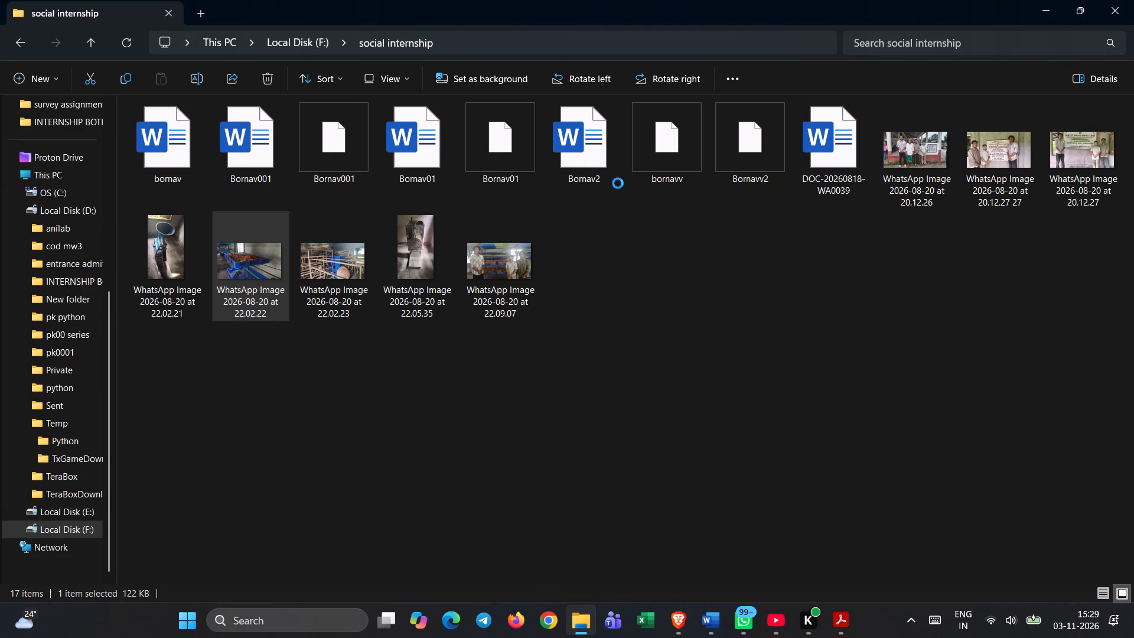
pyautogui.click(115, 48)
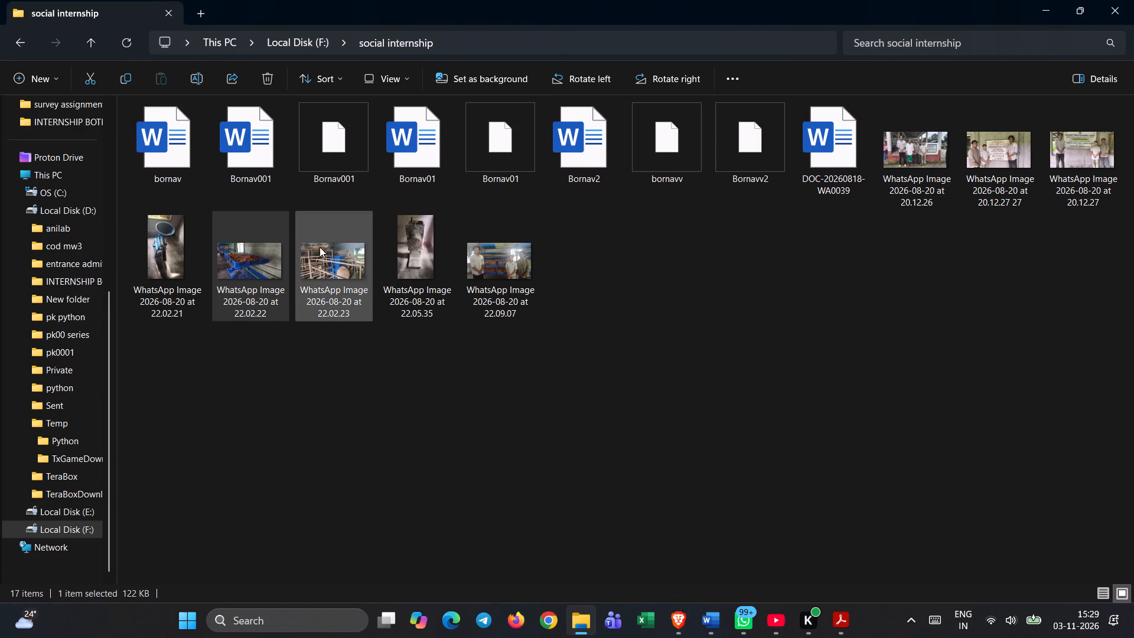
pyautogui.click(77, 211)
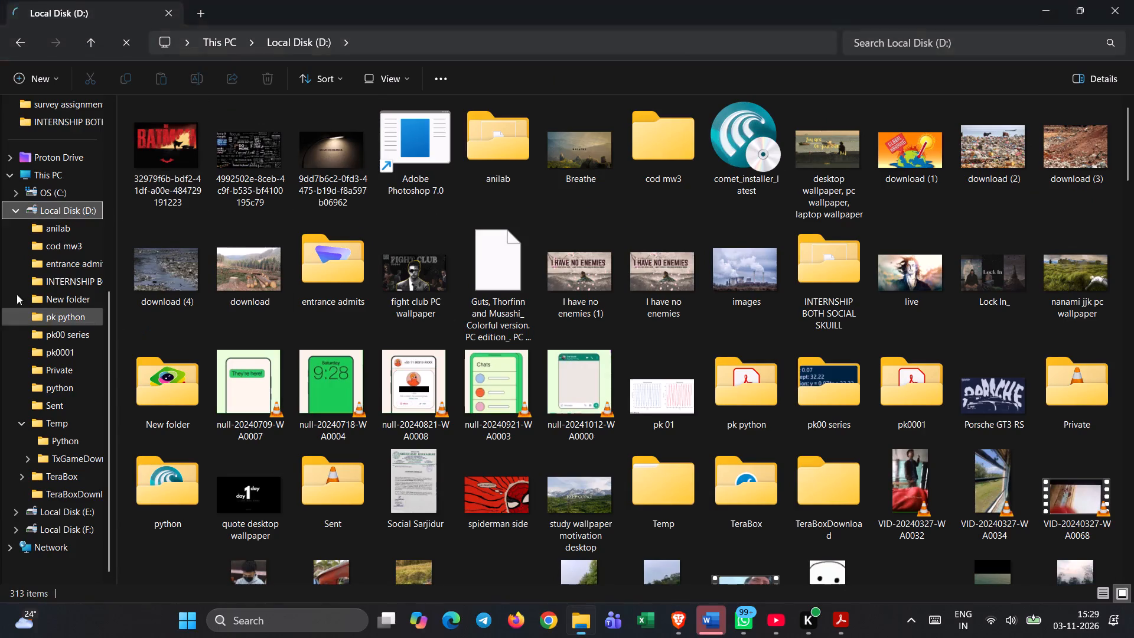
pyautogui.click(39, 279)
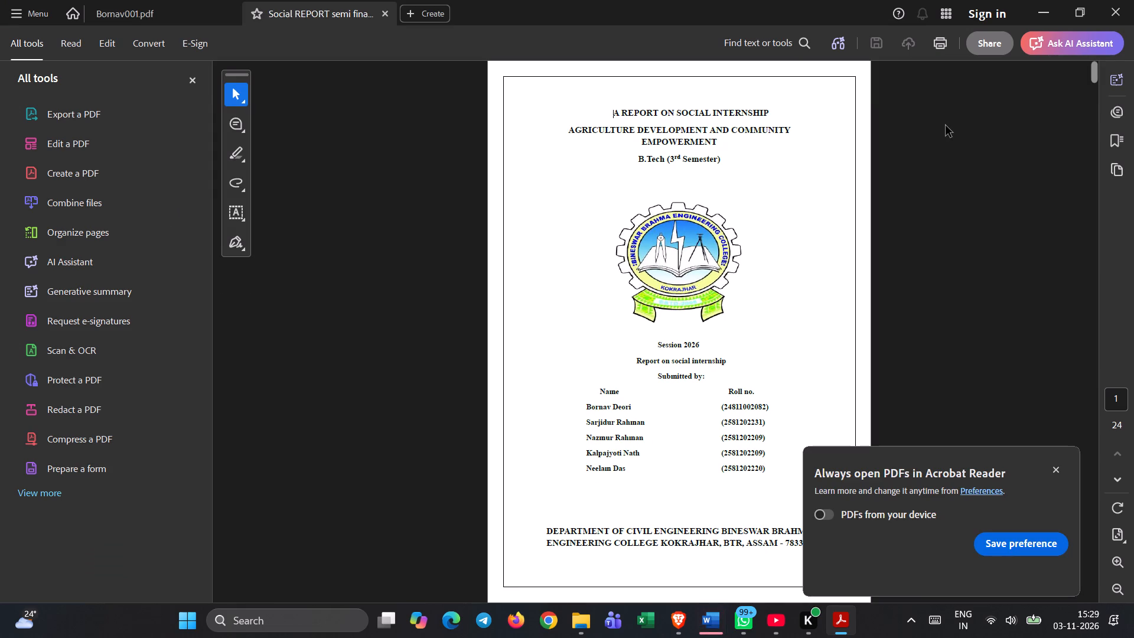
pyautogui.click(1041, 14)
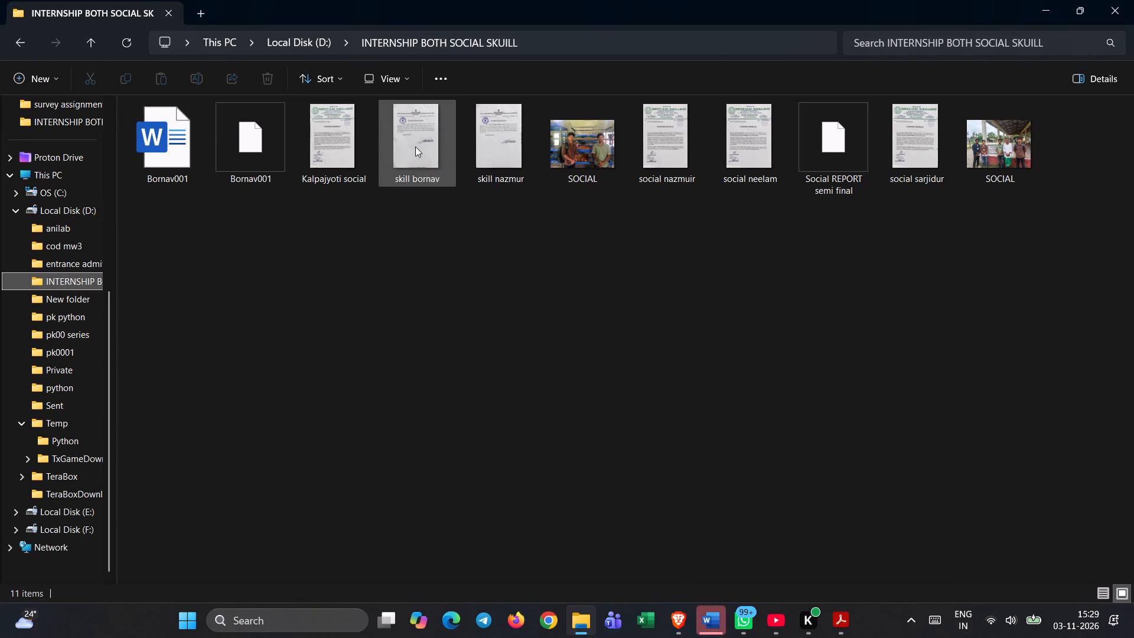
# Open the "Social REPORT semi final" PDF with Adobe Acrobat, just this once, and view its cover page.
pyautogui.click(825, 135)
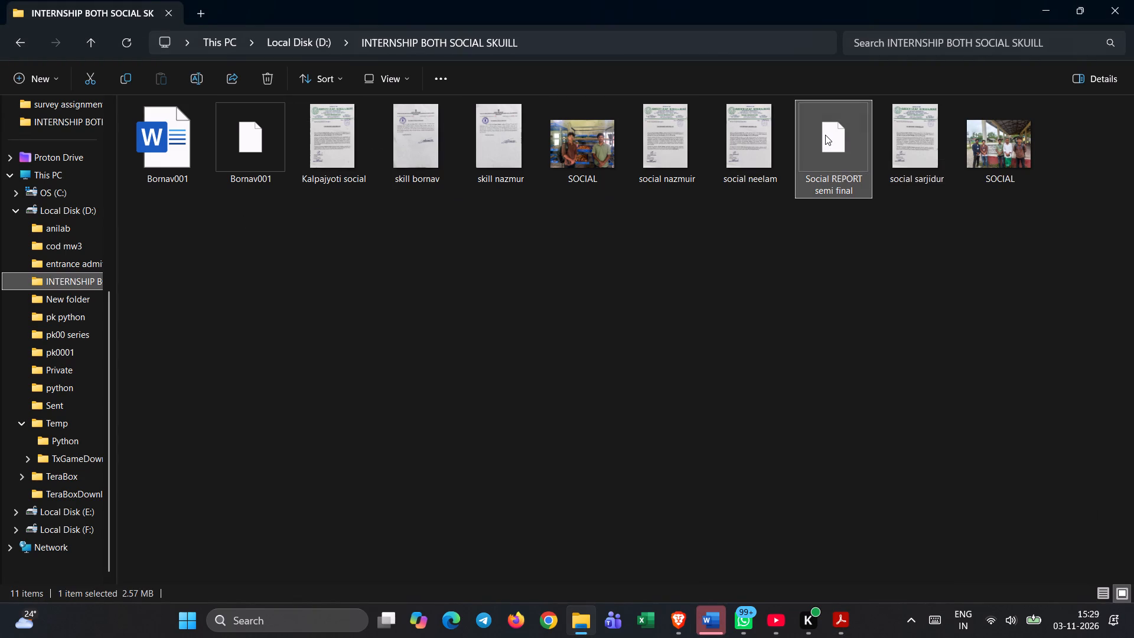
pyautogui.doubleClick(825, 135)
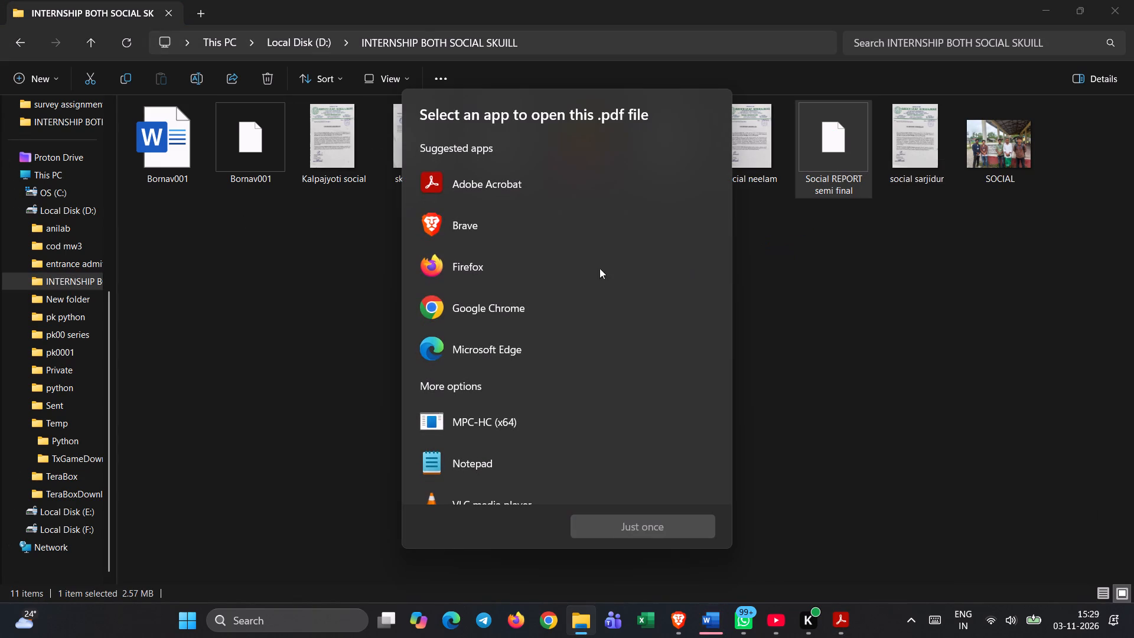
pyautogui.click(484, 184)
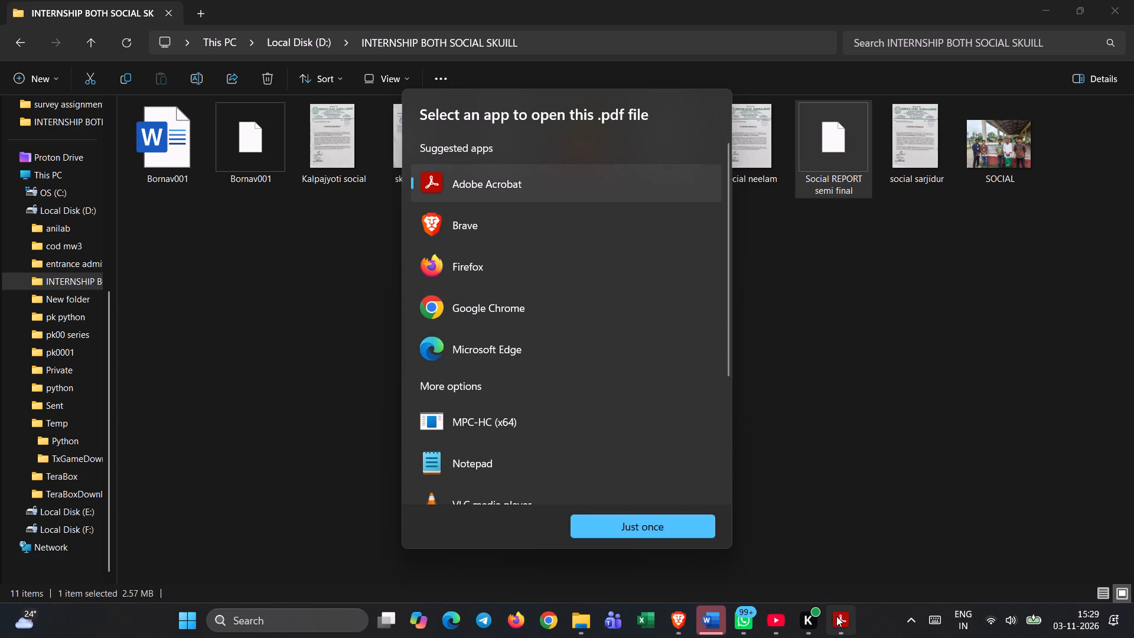
pyautogui.click(605, 520)
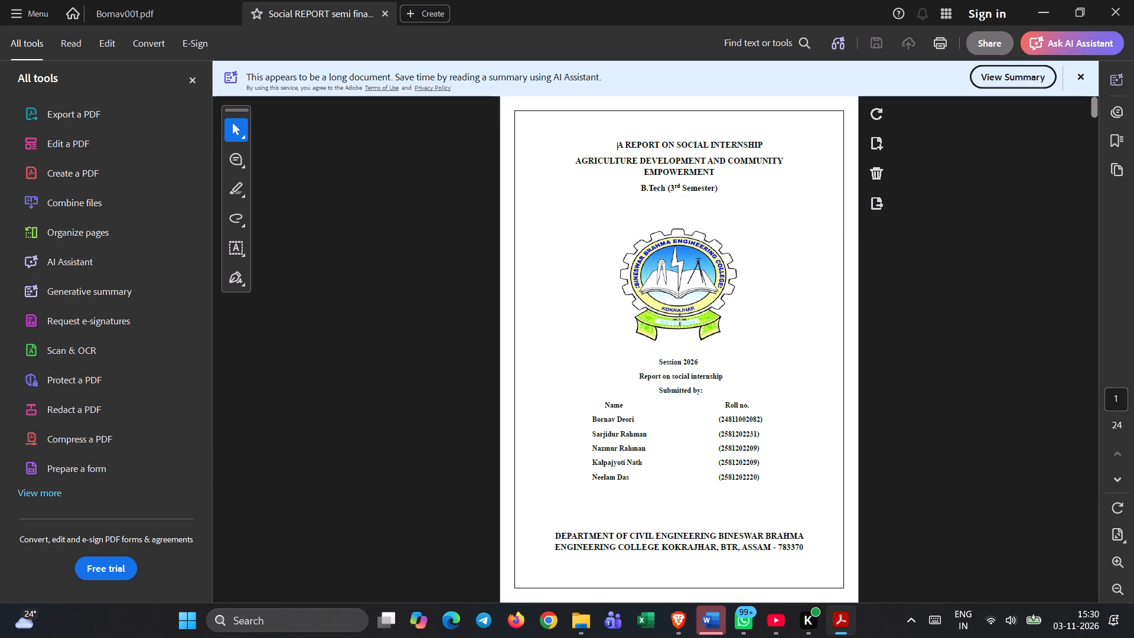
pyautogui.scroll(-3, 680, 320)
pyautogui.scroll(5, 676, 328)
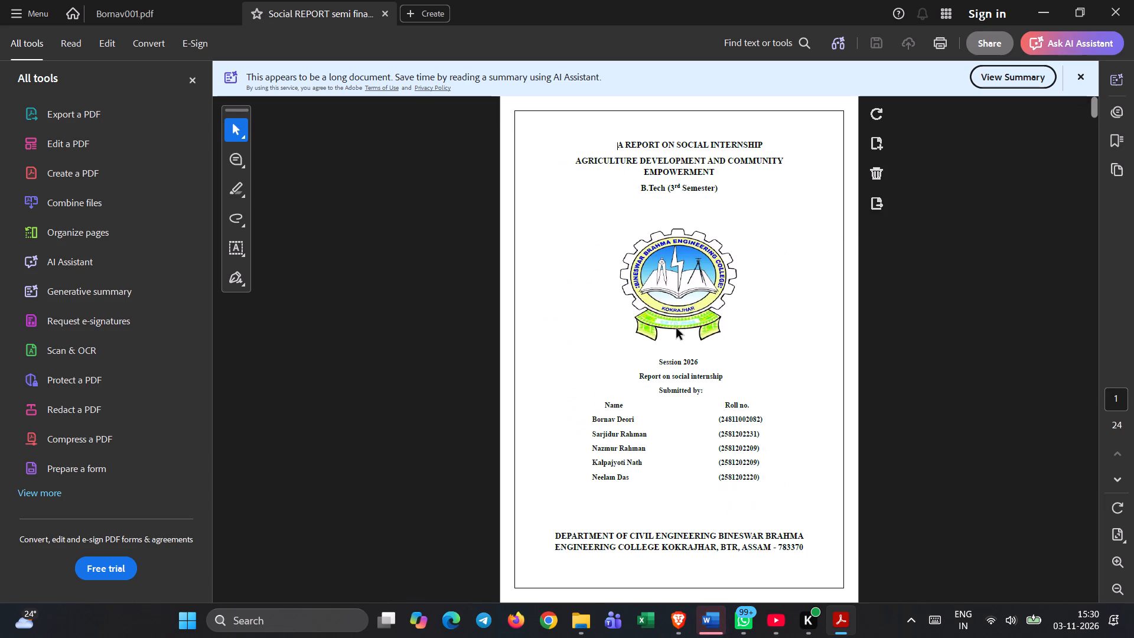
pyautogui.scroll(1, 676, 328)
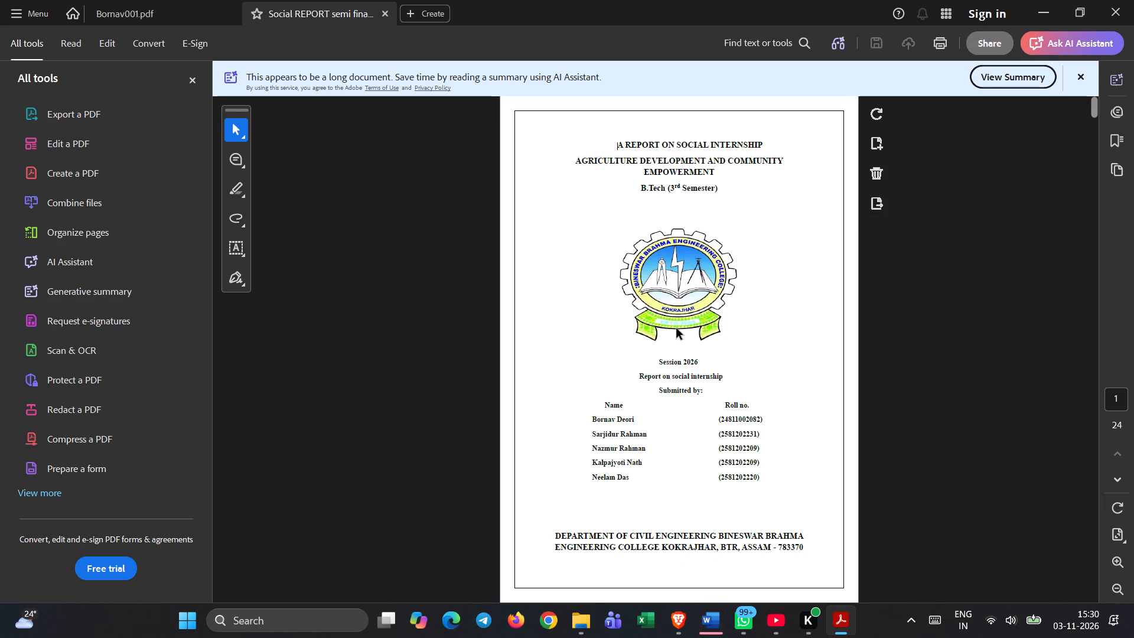
# Review the opening pages of the exported PDF, from the cover and declaration through the acknowledgement to the internship certificates.
pyautogui.scroll(-2, 676, 328)
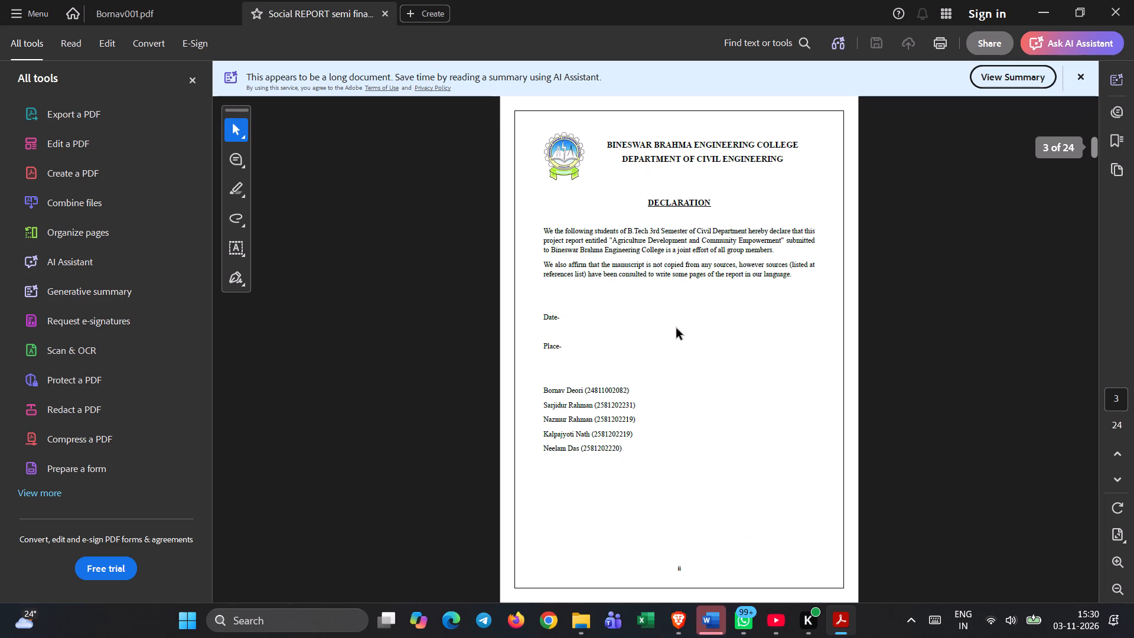
pyautogui.scroll(2, 676, 328)
pyautogui.scroll(-1, 677, 328)
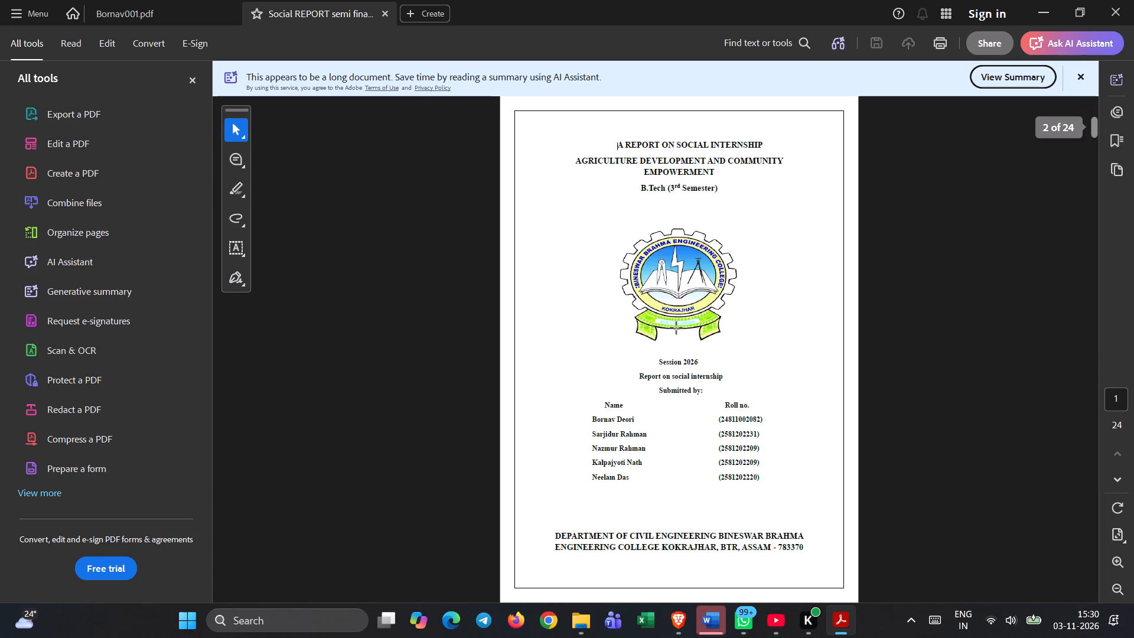
pyautogui.scroll(-1, 677, 328)
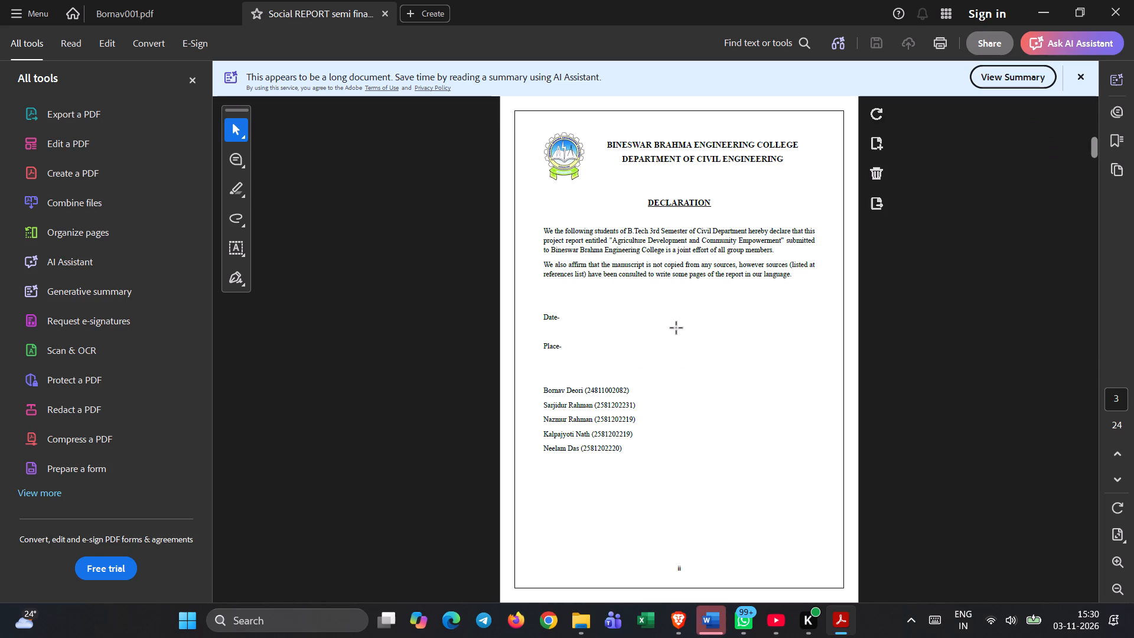
pyautogui.scroll(-1, 677, 328)
pyautogui.scroll(1, 677, 328)
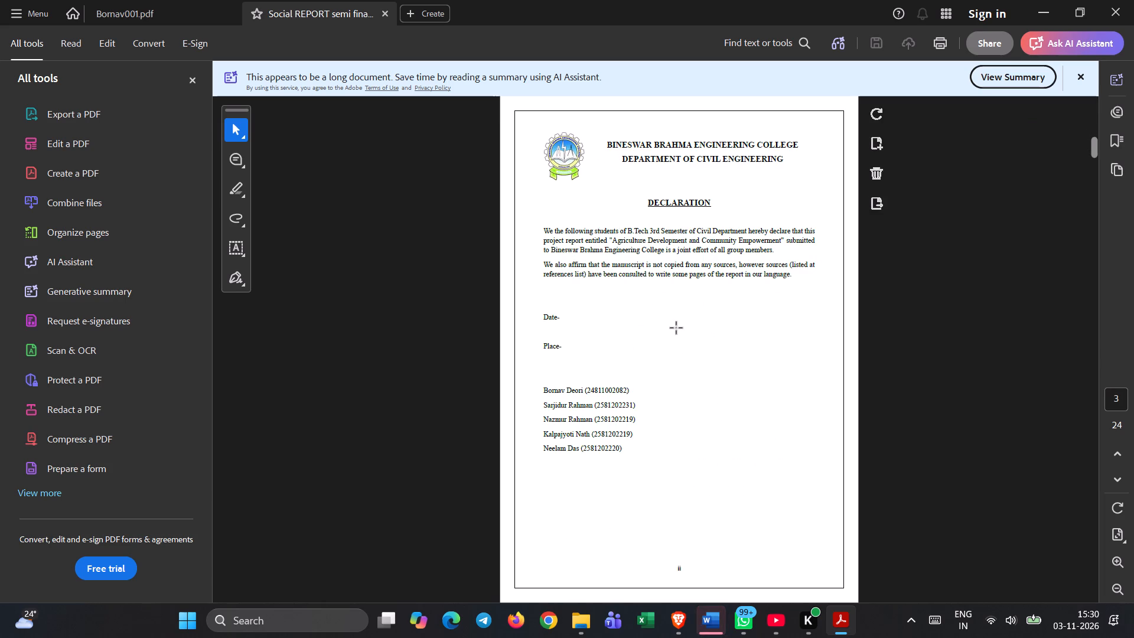
pyautogui.scroll(-1, 677, 328)
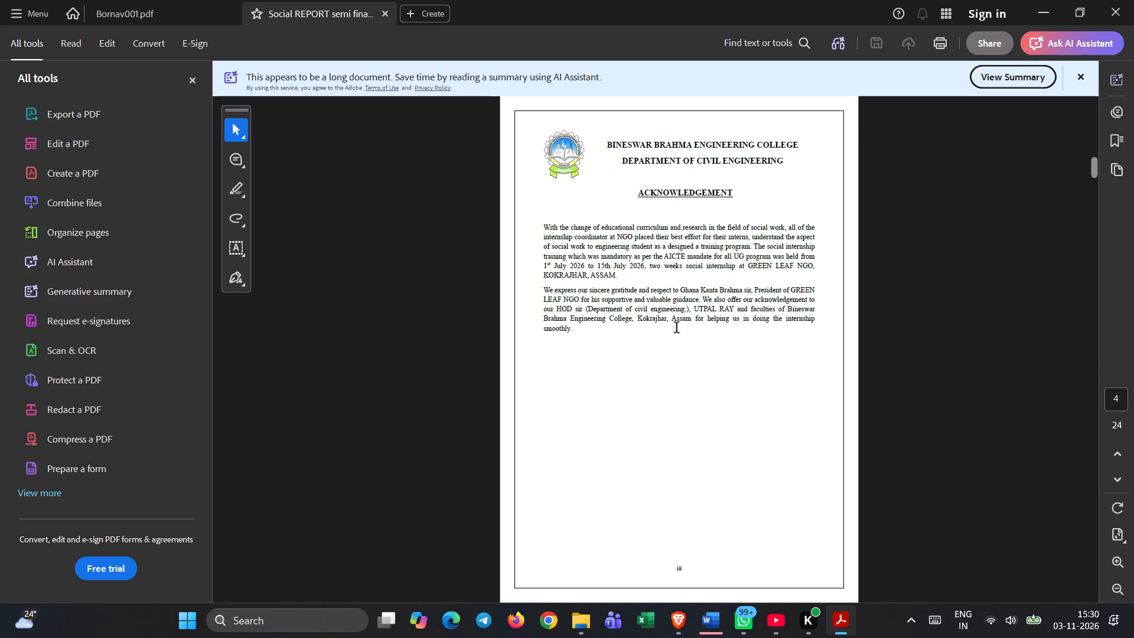
pyautogui.scroll(-2, 677, 328)
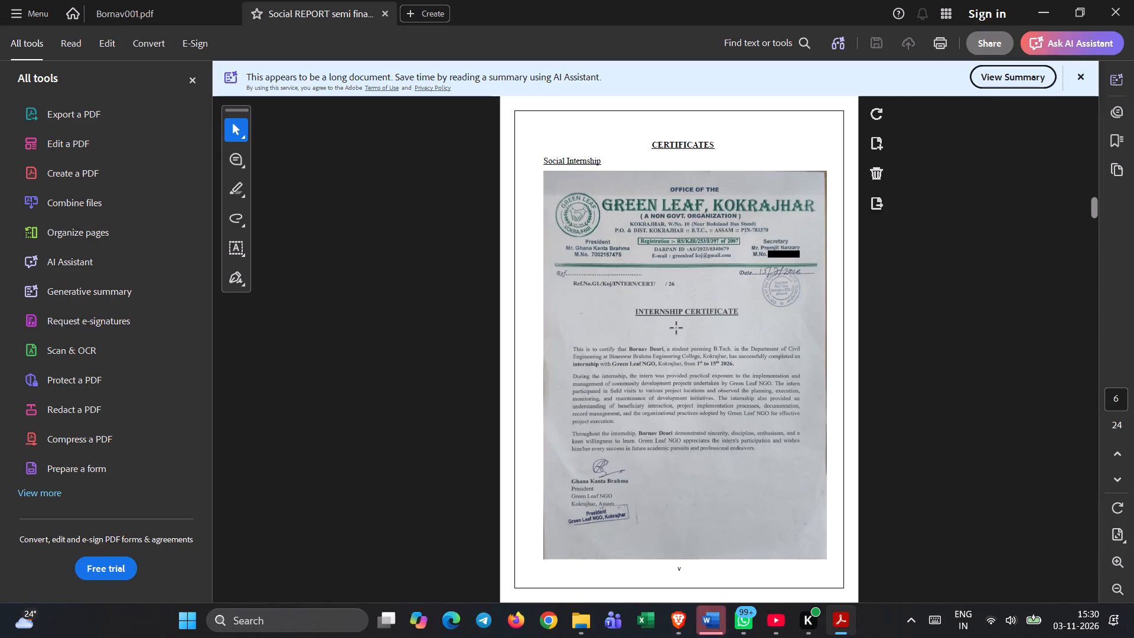
pyautogui.scroll(4, 677, 328)
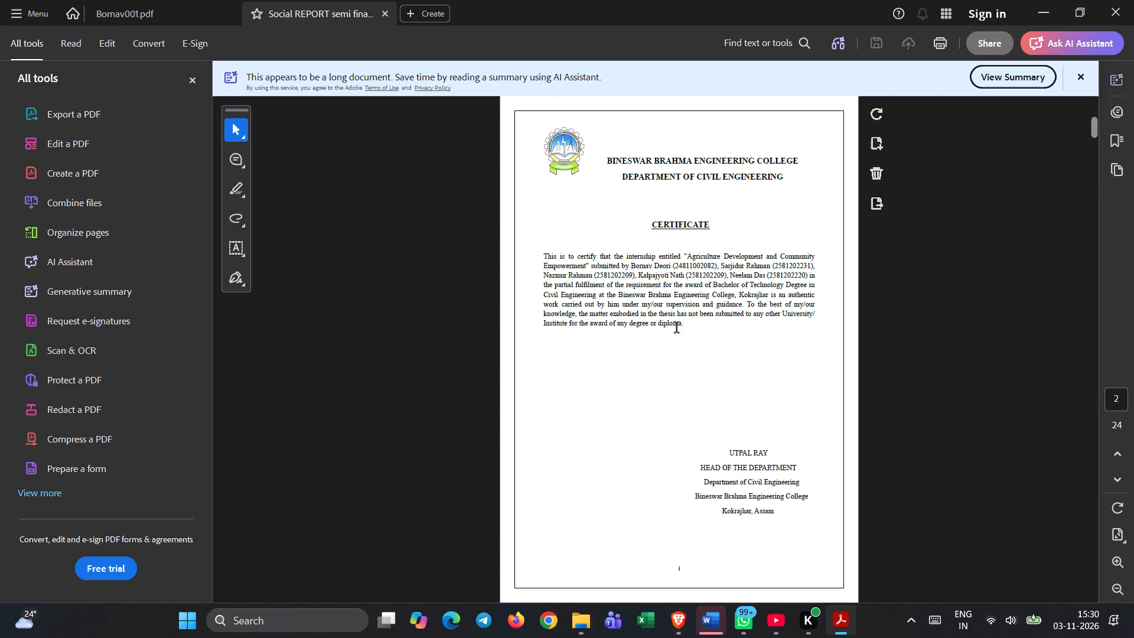
pyautogui.scroll(-4, 677, 328)
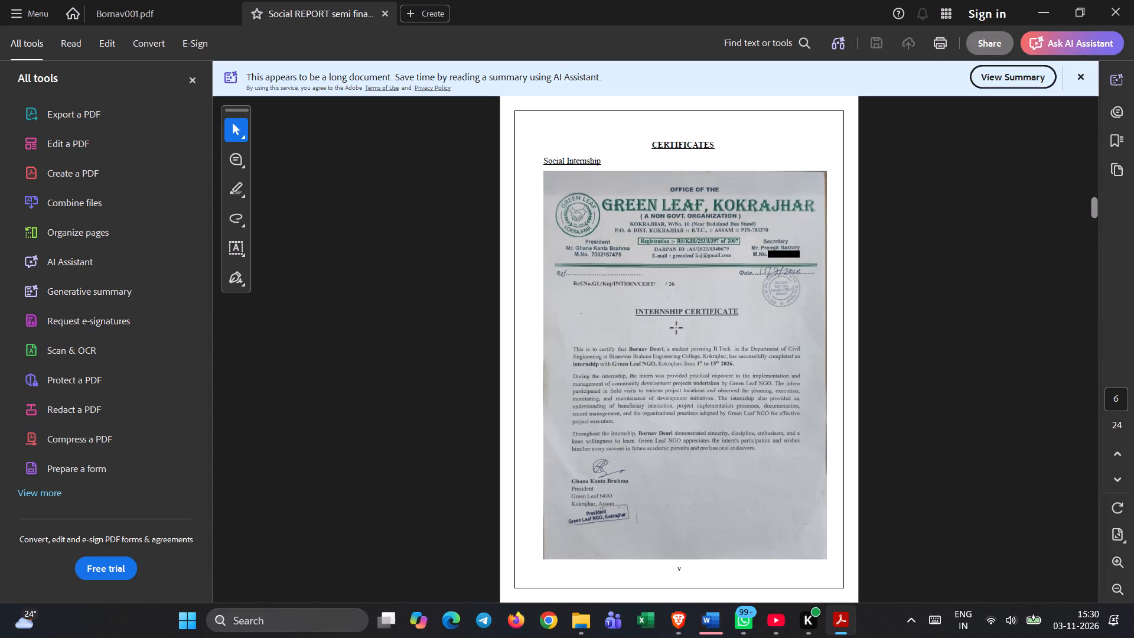
pyautogui.scroll(-1, 677, 328)
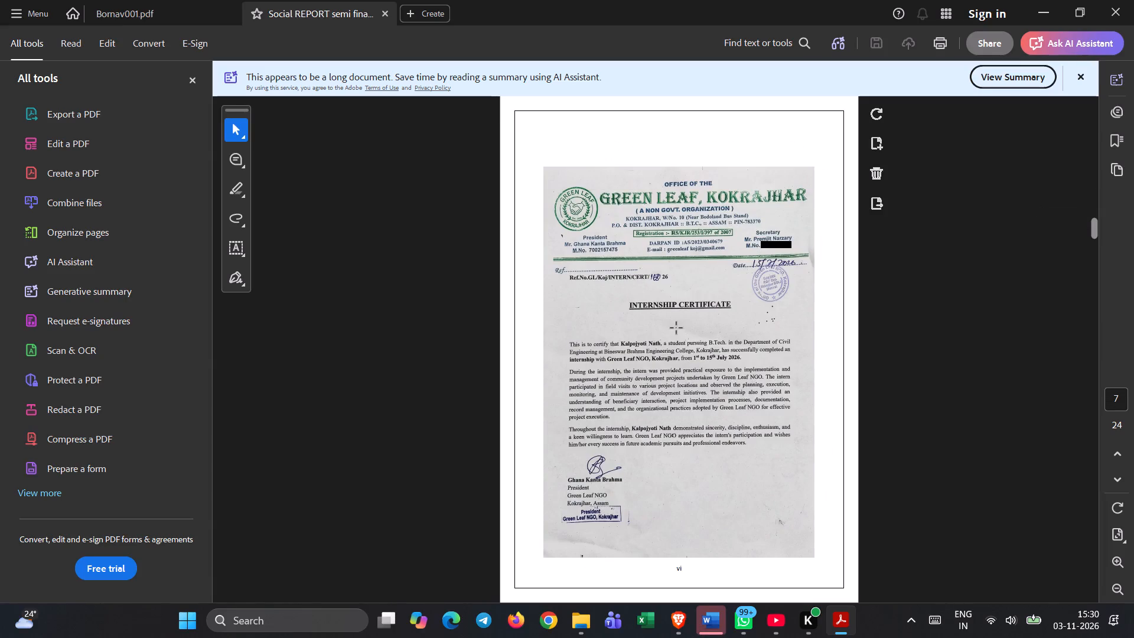
pyautogui.scroll(1, 677, 328)
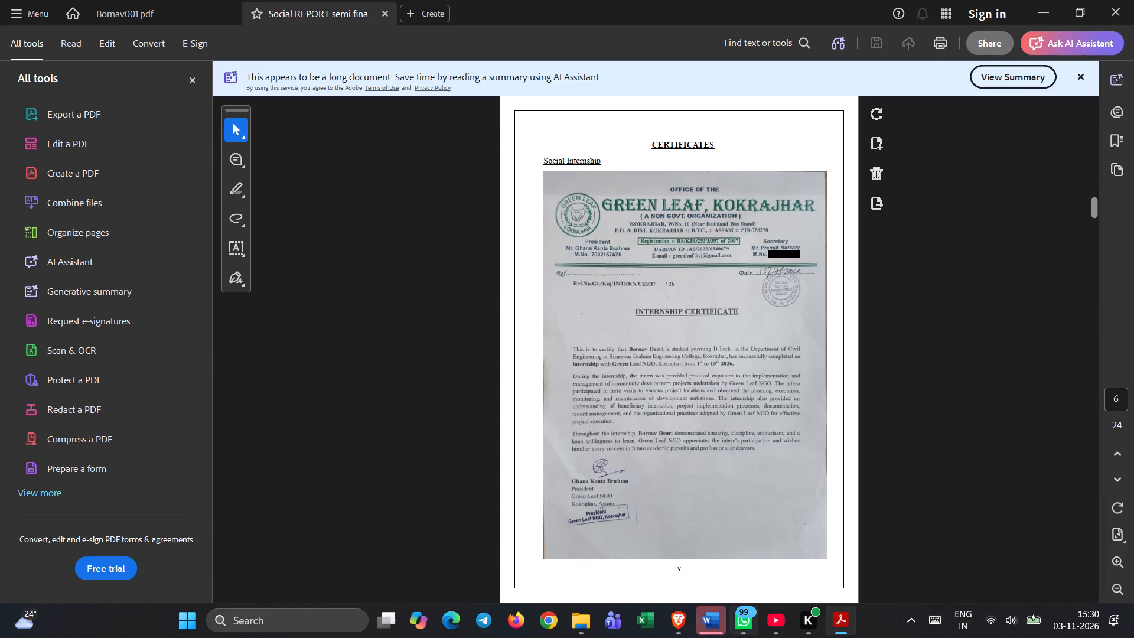
# Switch back to the Bornav001 document in Word and underline the CONCLUSION heading.
pyautogui.click(694, 578)
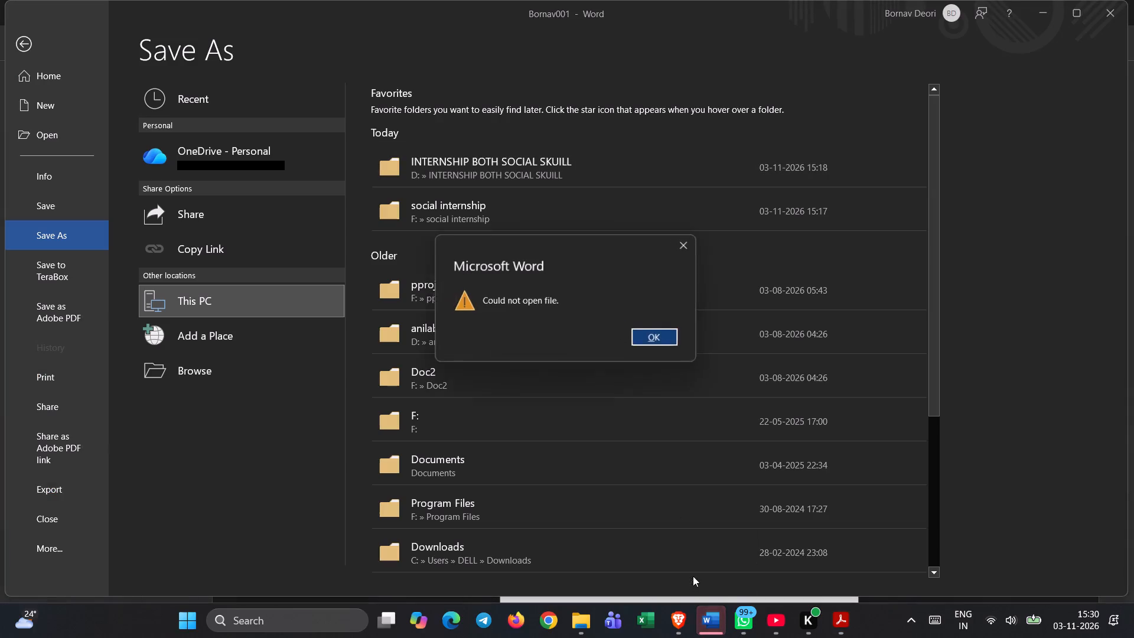
pyautogui.click(638, 337)
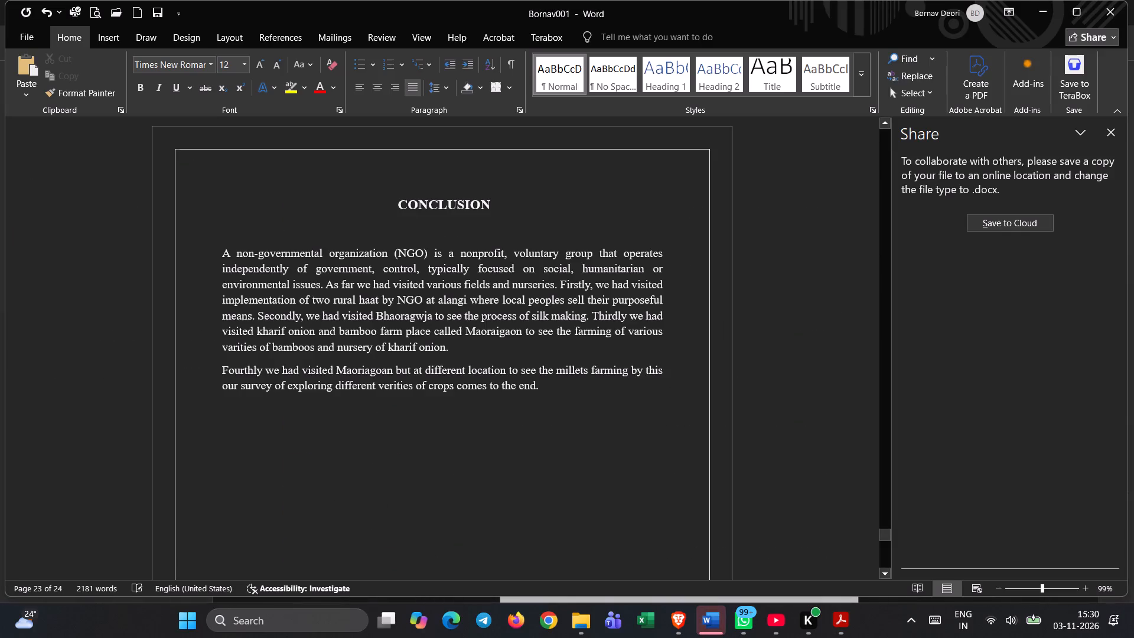
pyautogui.scroll(15, 544, 315)
pyautogui.scroll(-8, 539, 315)
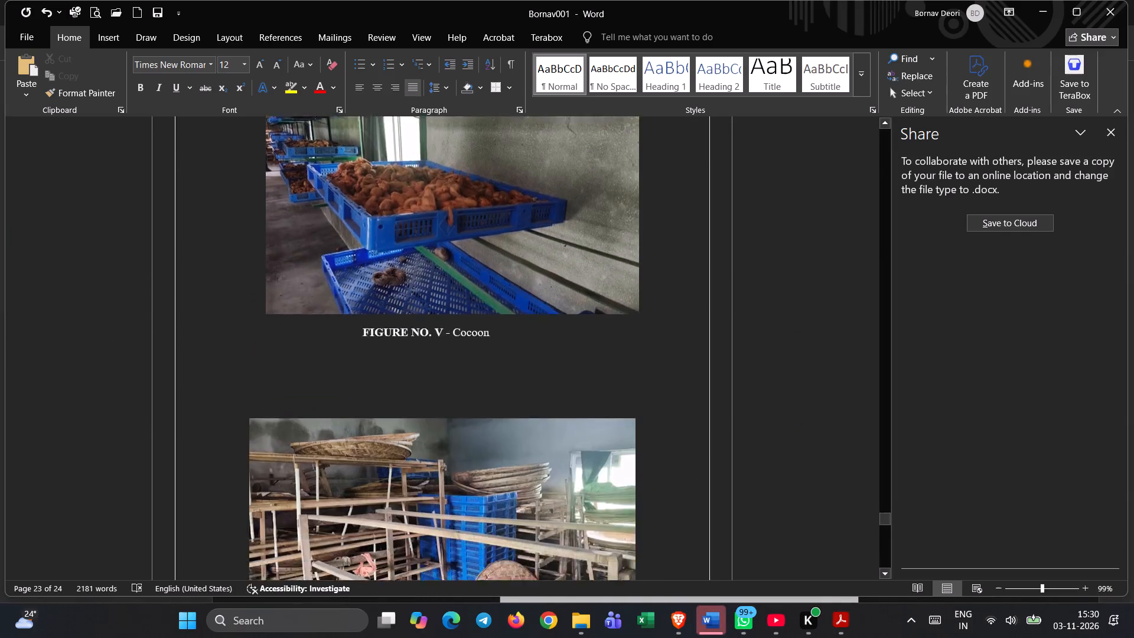
pyautogui.scroll(-5, 543, 312)
pyautogui.scroll(-2, 500, 347)
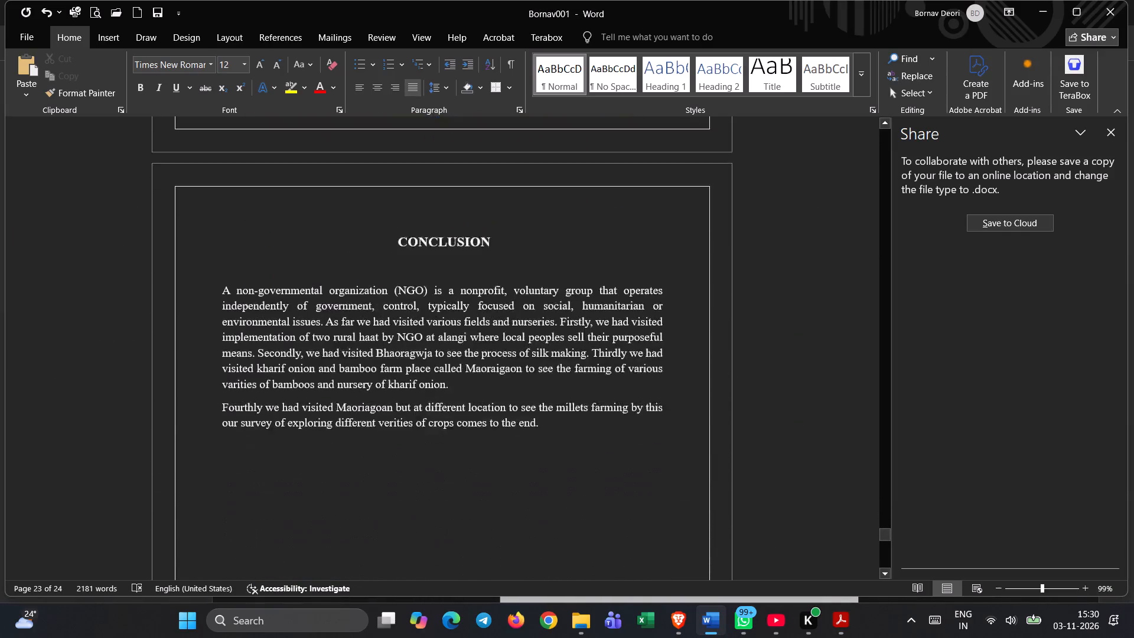
pyautogui.scroll(1, 466, 389)
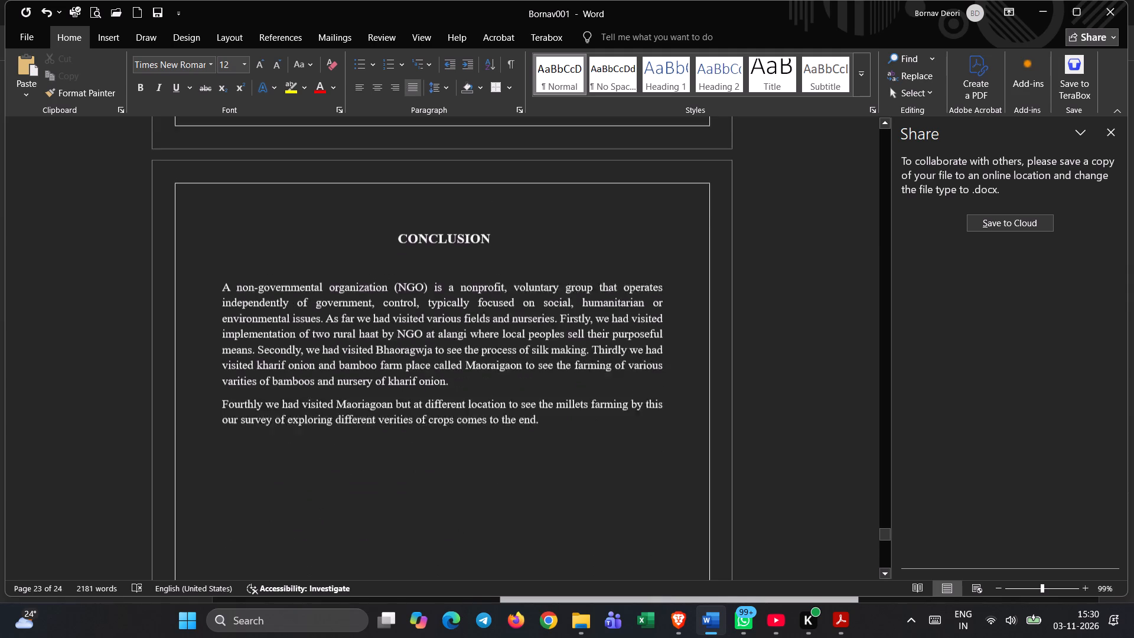
pyautogui.moveTo(400, 273); pyautogui.dragTo(503, 261)
pyautogui.click(543, 237)
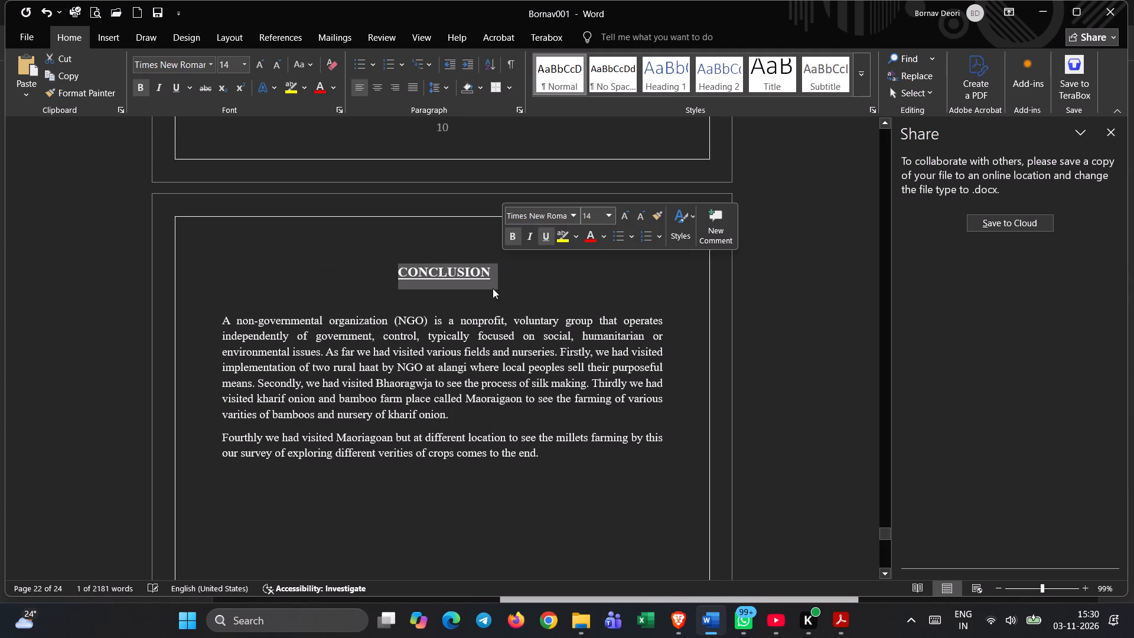
# Underline the TABLE OF CONTENTS heading in the report's front pages.
pyautogui.scroll(20, 501, 286)
pyautogui.scroll(4, 501, 286)
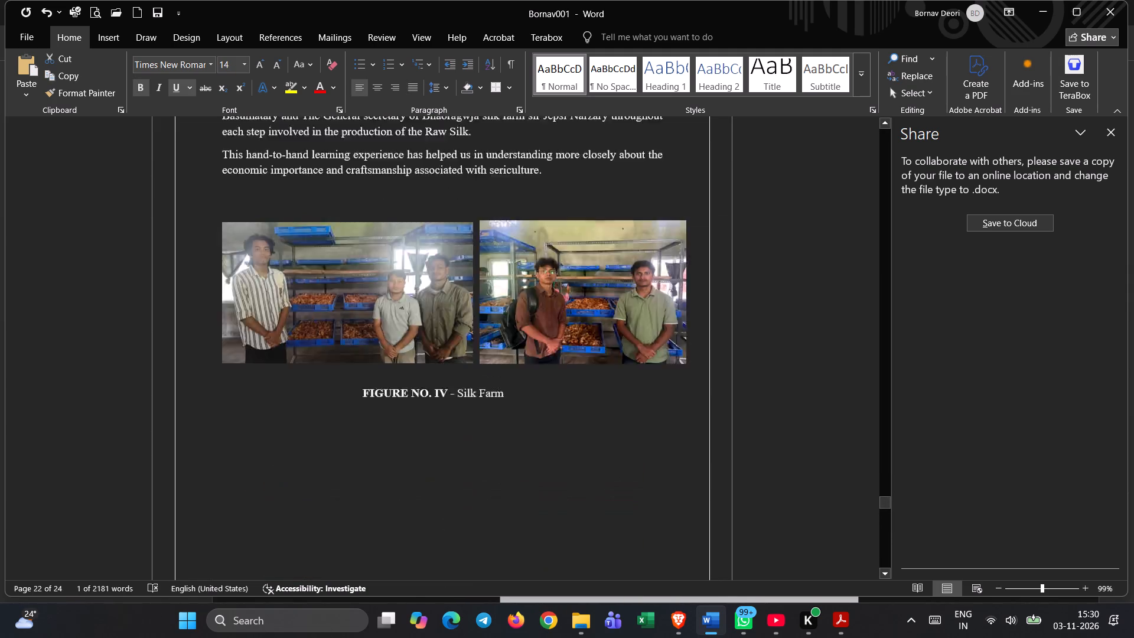
pyautogui.scroll(20, 475, 303)
pyautogui.scroll(14, 475, 303)
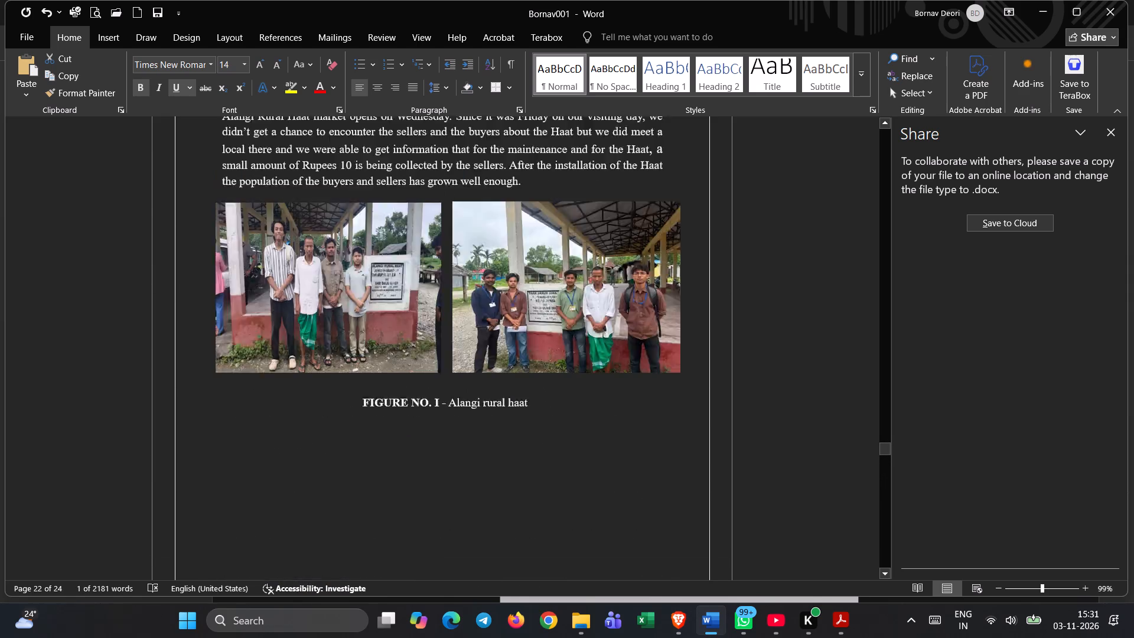
pyautogui.scroll(20, 429, 317)
pyautogui.scroll(13, 429, 317)
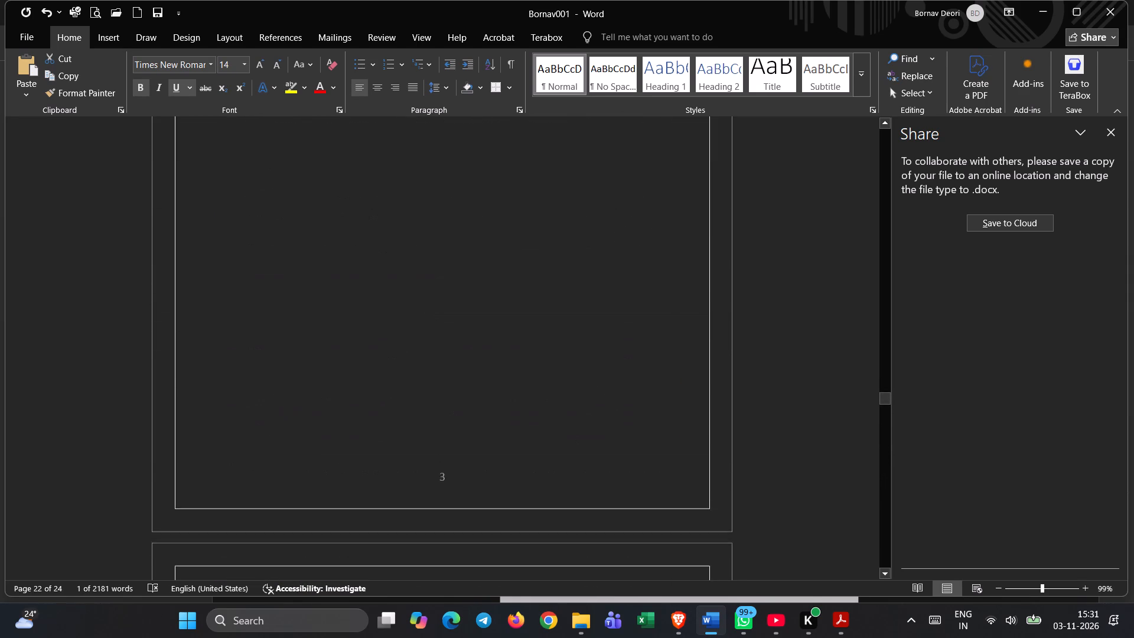
pyautogui.scroll(20, 429, 317)
pyautogui.scroll(13, 429, 317)
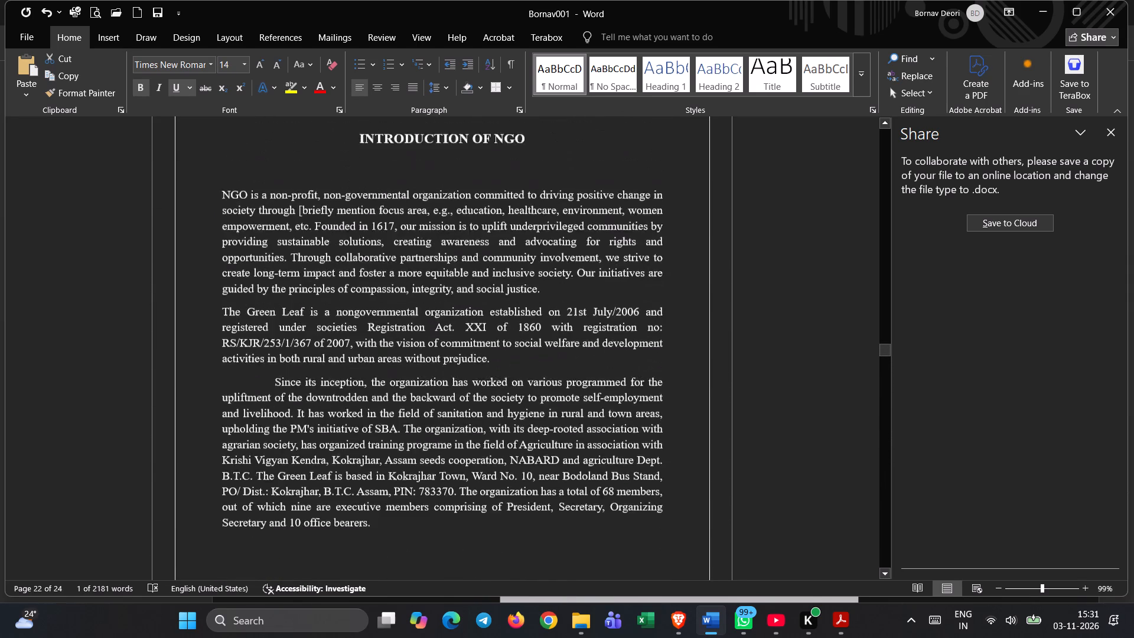
pyautogui.scroll(17, 429, 317)
pyautogui.scroll(-5, 429, 317)
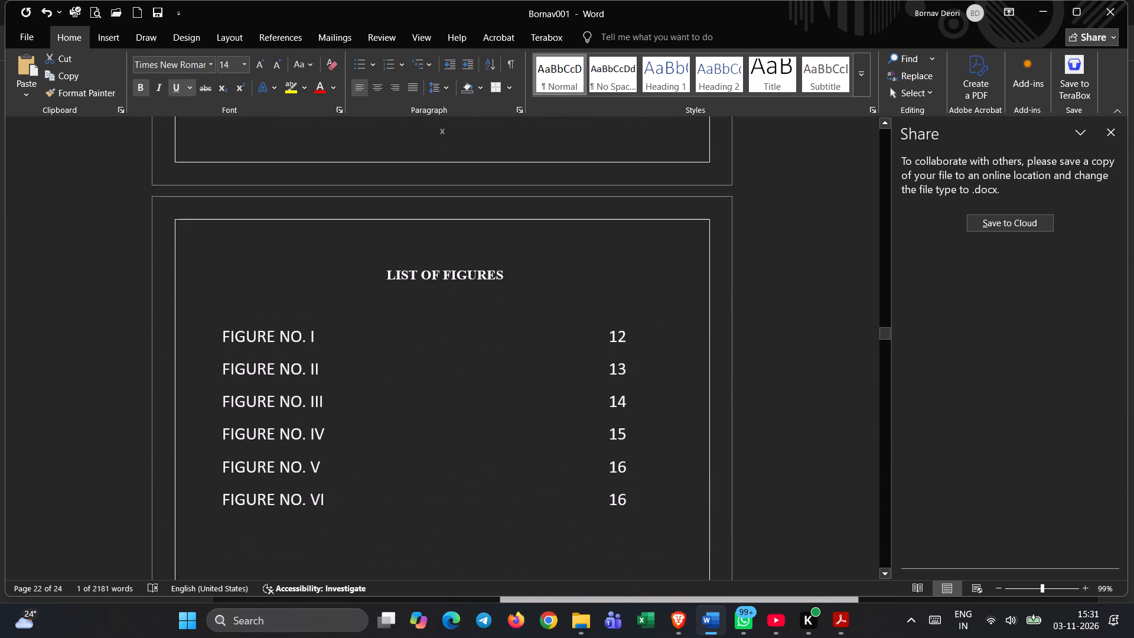
pyautogui.scroll(11, 429, 317)
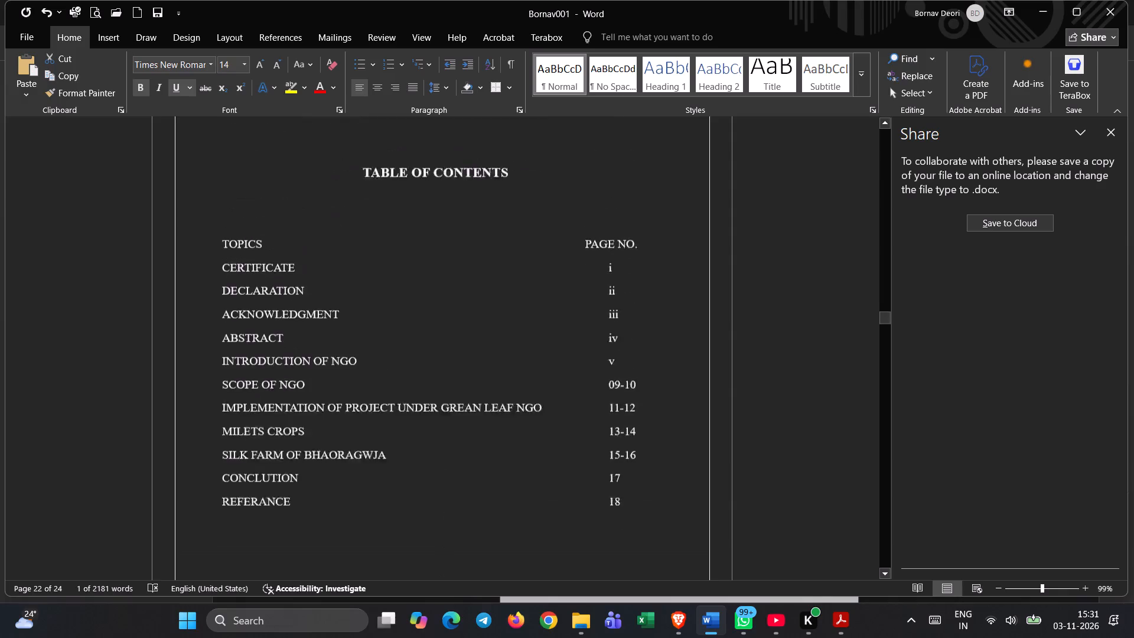
pyautogui.scroll(-20, 429, 317)
pyautogui.scroll(-2, 429, 317)
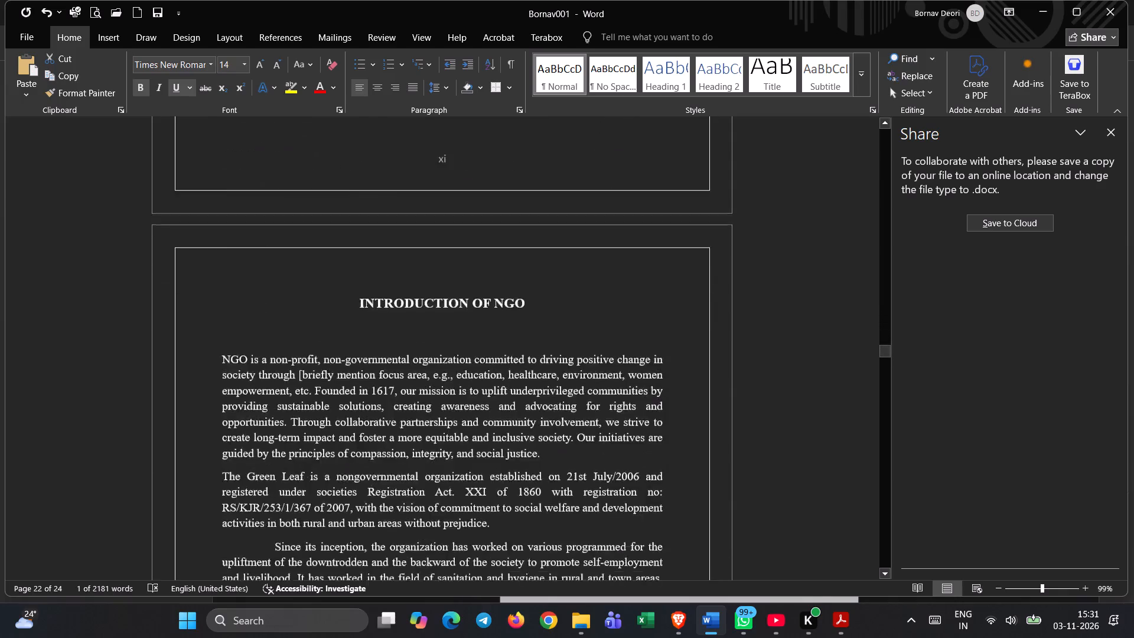
pyautogui.scroll(-6, 430, 318)
pyautogui.scroll(17, 430, 318)
pyautogui.scroll(-1, 438, 317)
pyautogui.scroll(6, 438, 317)
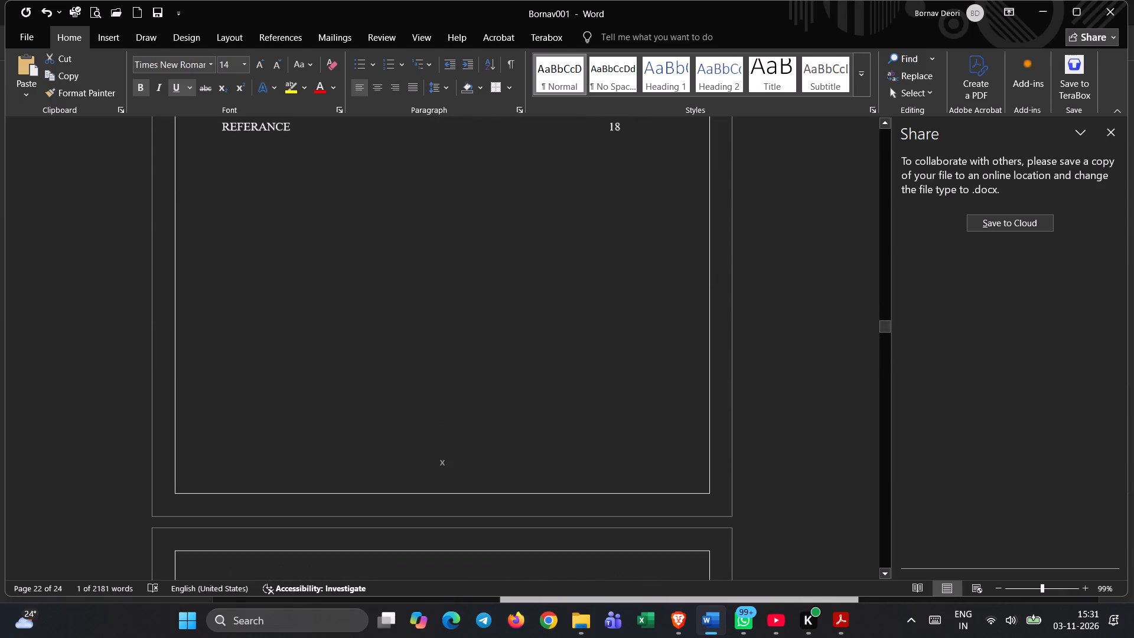
pyautogui.scroll(8, 439, 317)
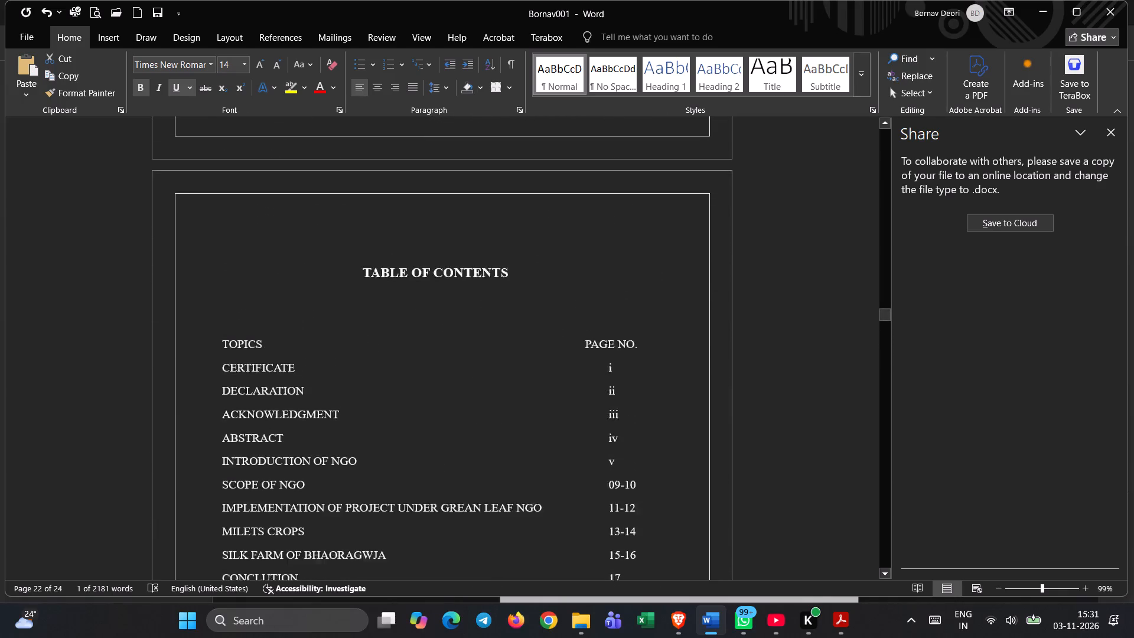
pyautogui.scroll(14, 439, 317)
pyautogui.scroll(-2, 439, 317)
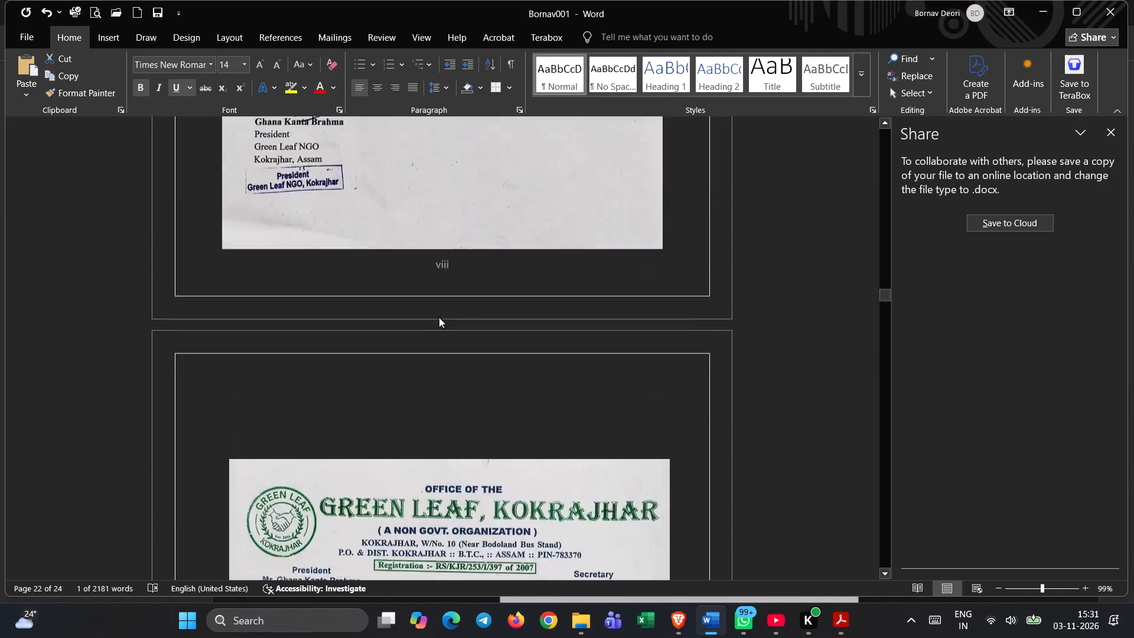
pyautogui.scroll(-16, 439, 317)
pyautogui.scroll(3, 440, 320)
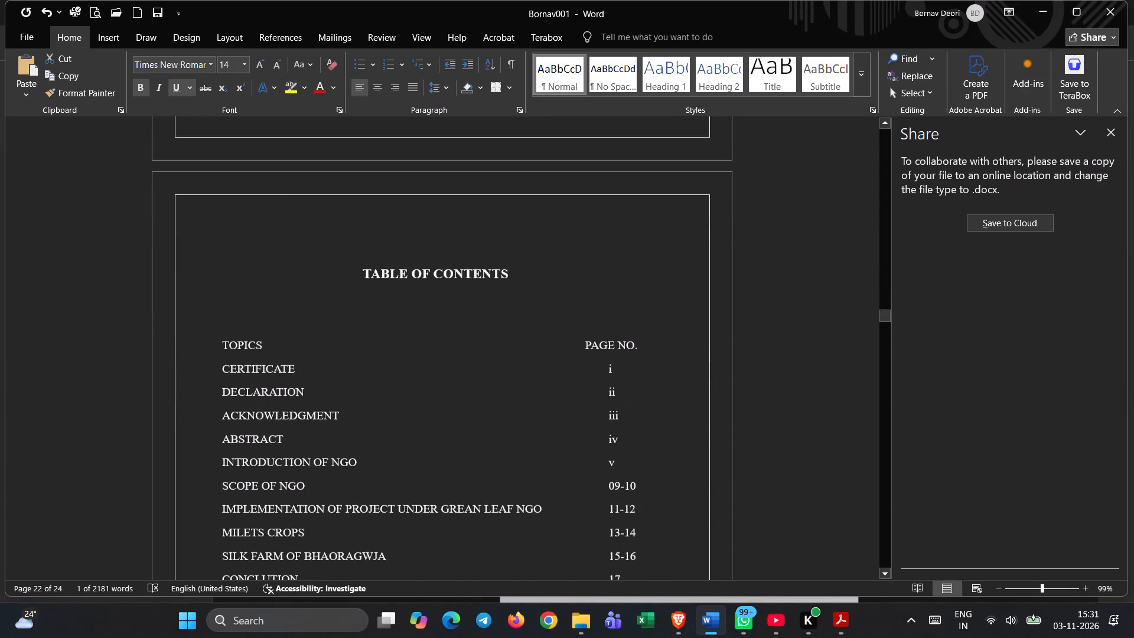
pyautogui.moveTo(365, 272); pyautogui.dragTo(495, 274)
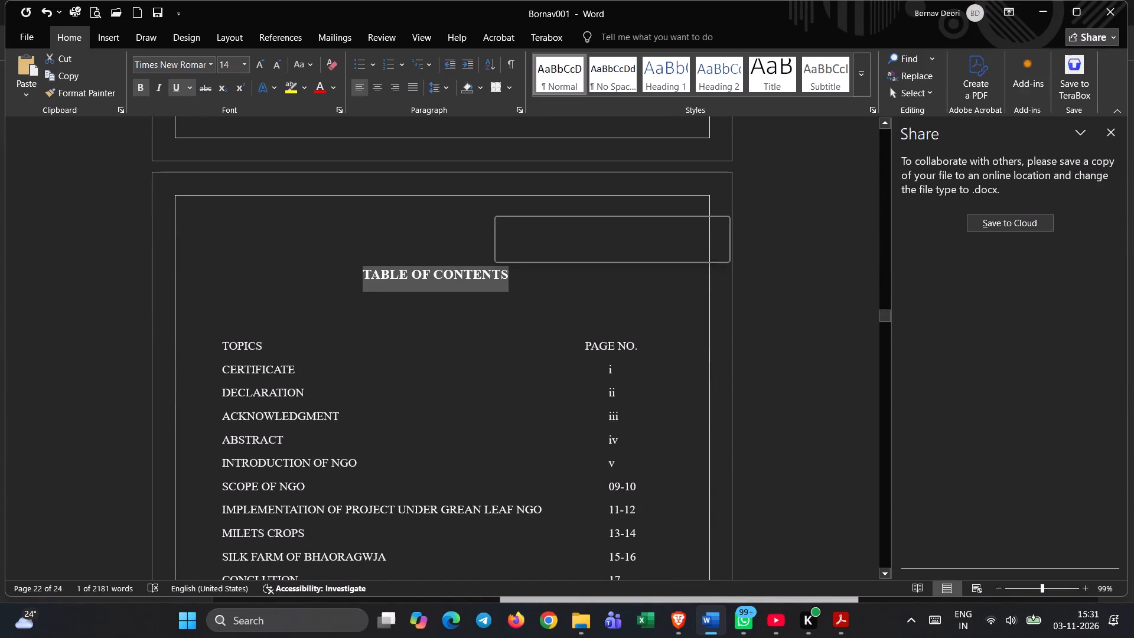
pyautogui.click(540, 254)
pyautogui.click(510, 289)
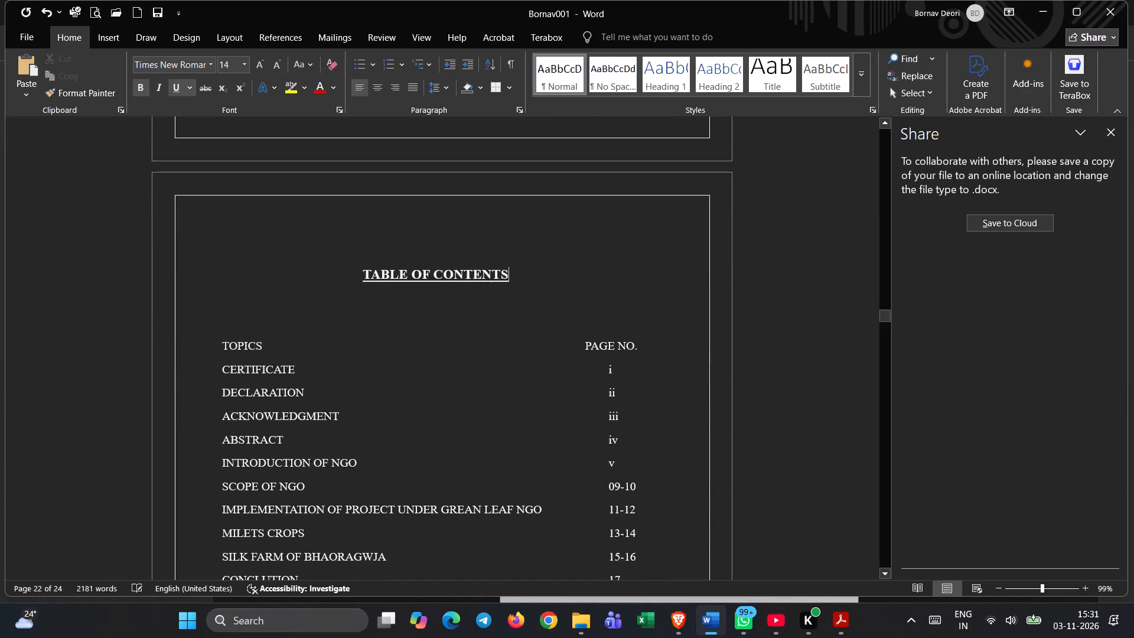
# Remove the underline from the CERTIFICATES heading above the Social Internship certificate.
pyautogui.scroll(20, 494, 324)
pyautogui.scroll(9, 494, 324)
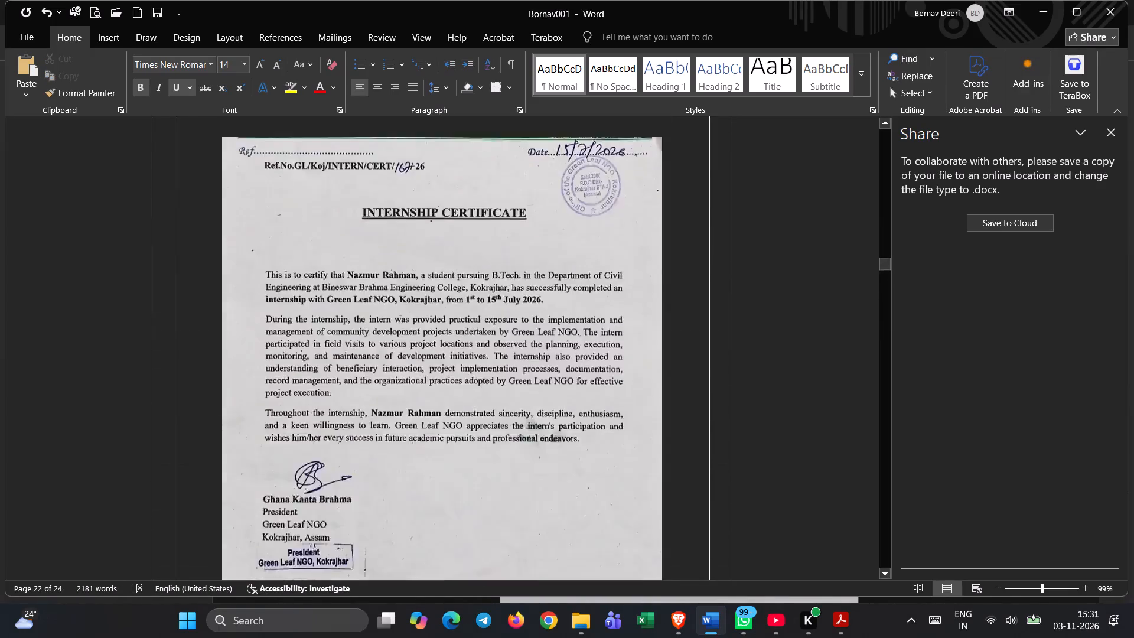
pyautogui.scroll(20, 494, 324)
pyautogui.scroll(11, 494, 324)
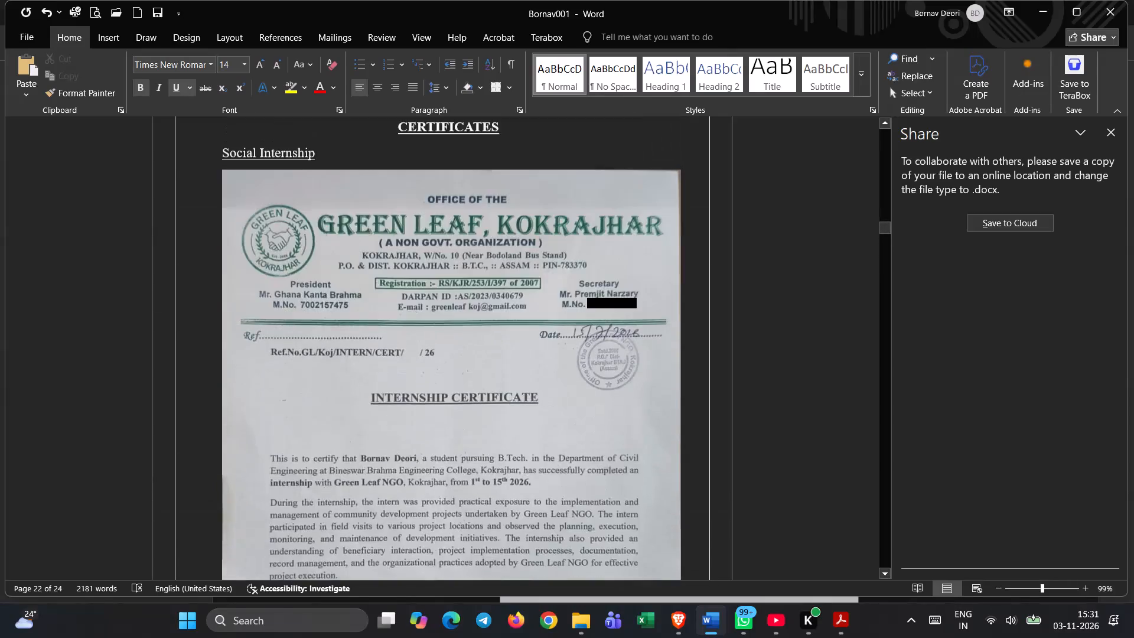
pyautogui.scroll(6, 492, 324)
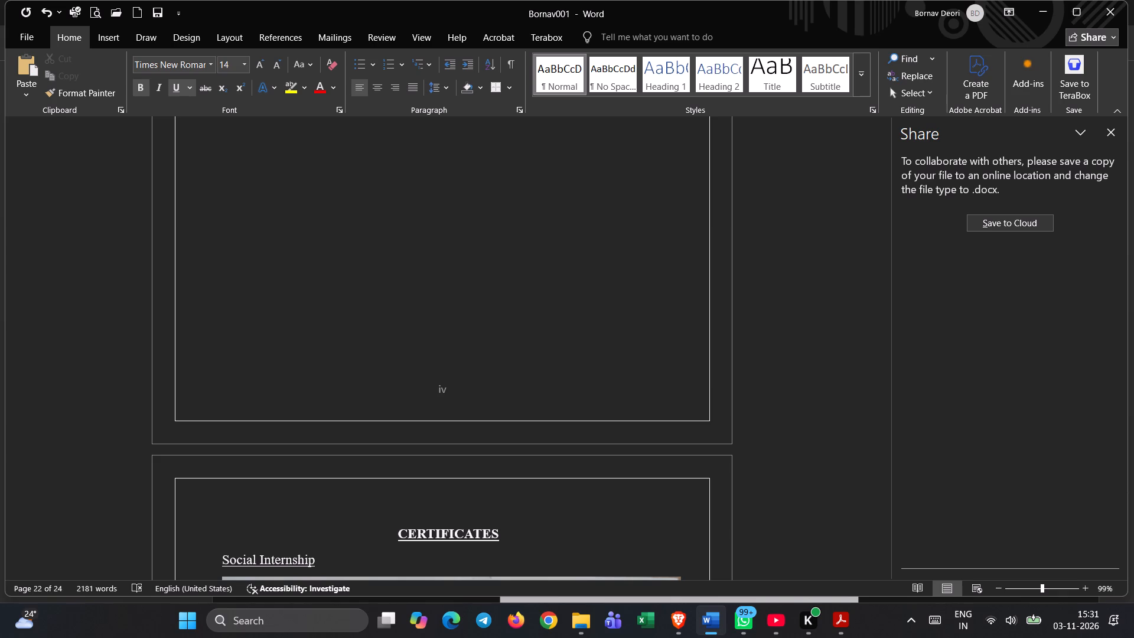
pyautogui.scroll(-2, 653, 576)
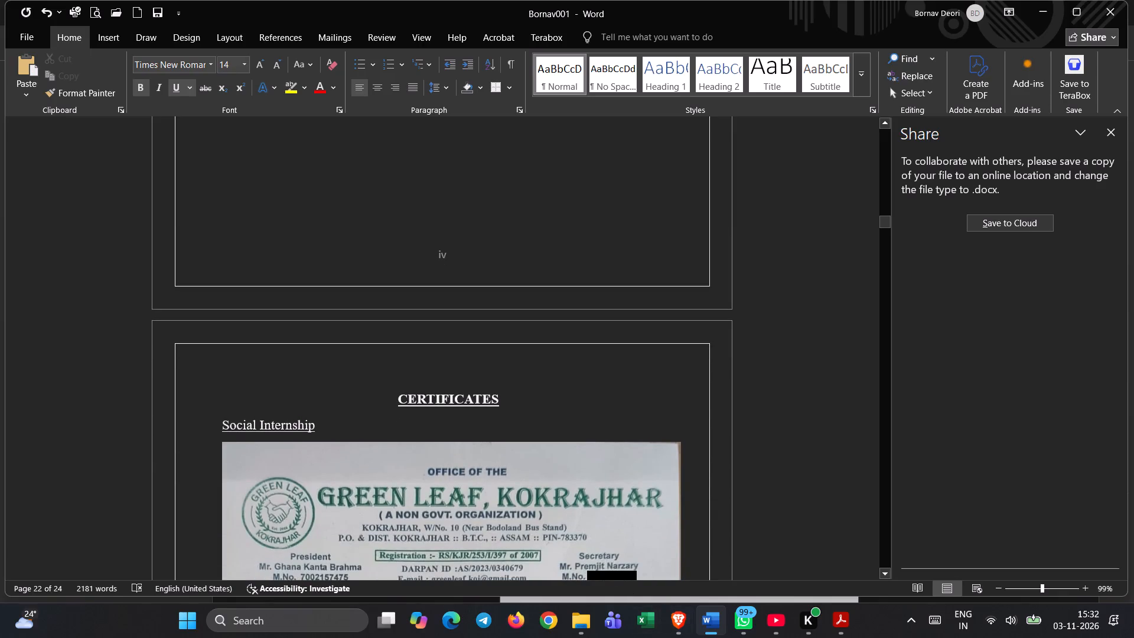
pyautogui.moveTo(399, 398); pyautogui.dragTo(504, 393)
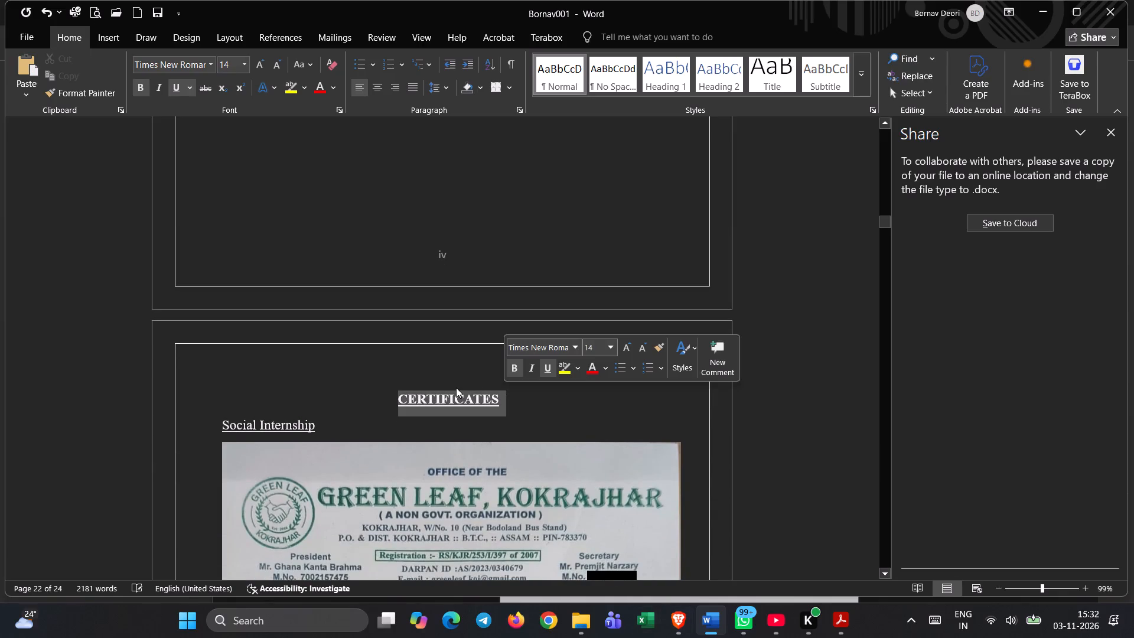
pyautogui.click(552, 367)
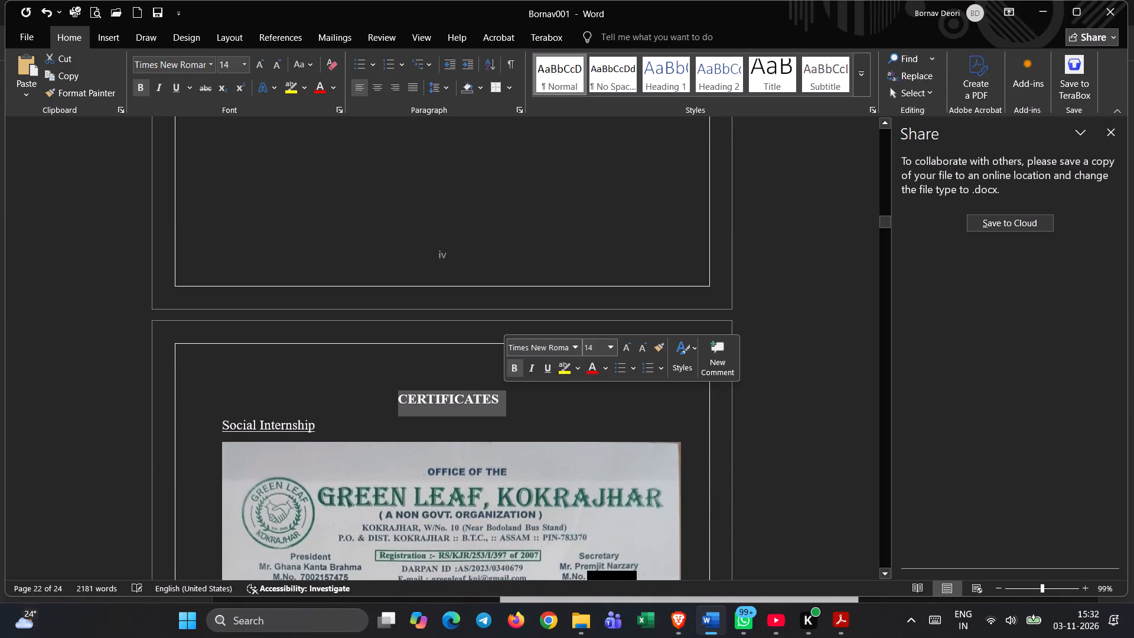
# Extend the CERTIFICATES heading to read INTERNSHIP CERTIFICATES, with the added word in bold, and shift the heading back toward the page's centre.
pyautogui.click(392, 397)
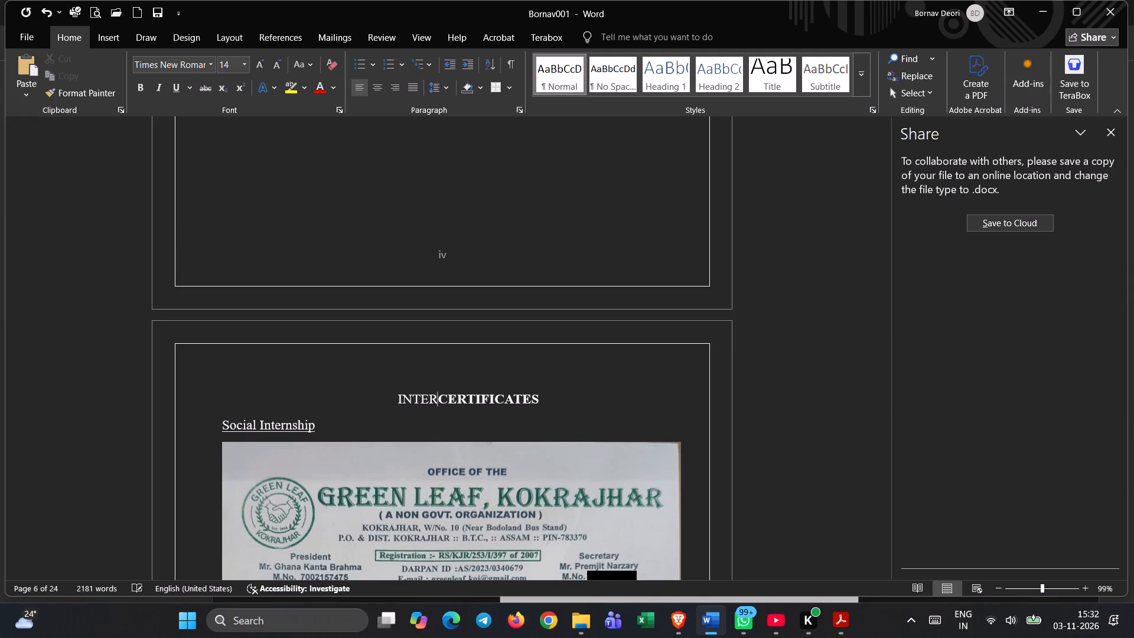
pyautogui.write('NSHIP')
pyautogui.press('space')
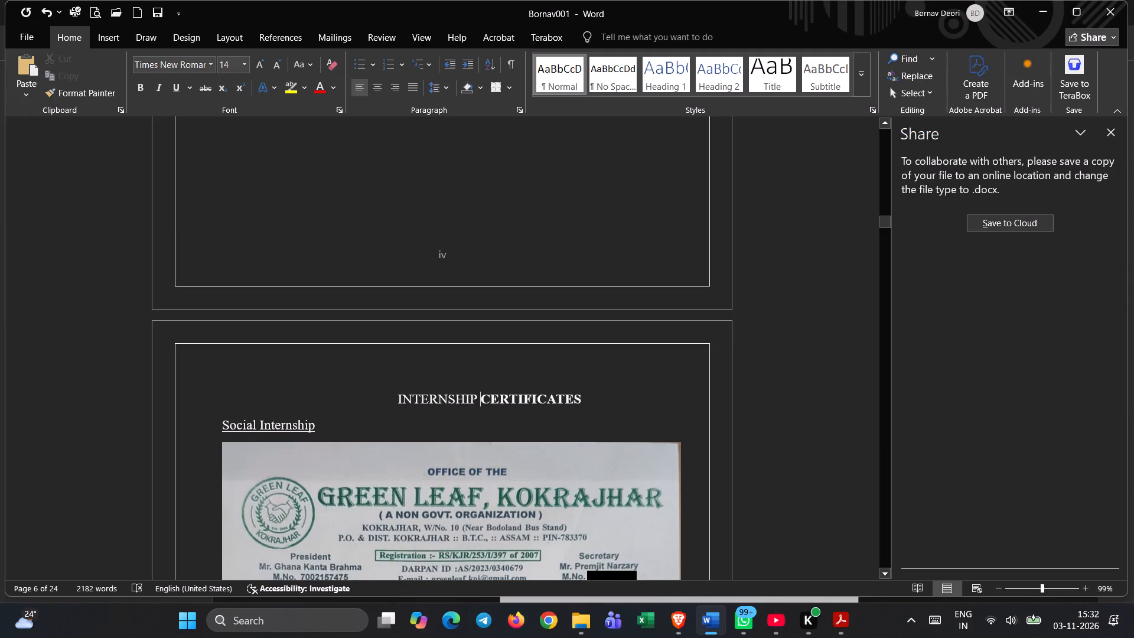
pyautogui.moveTo(389, 406); pyautogui.dragTo(475, 396)
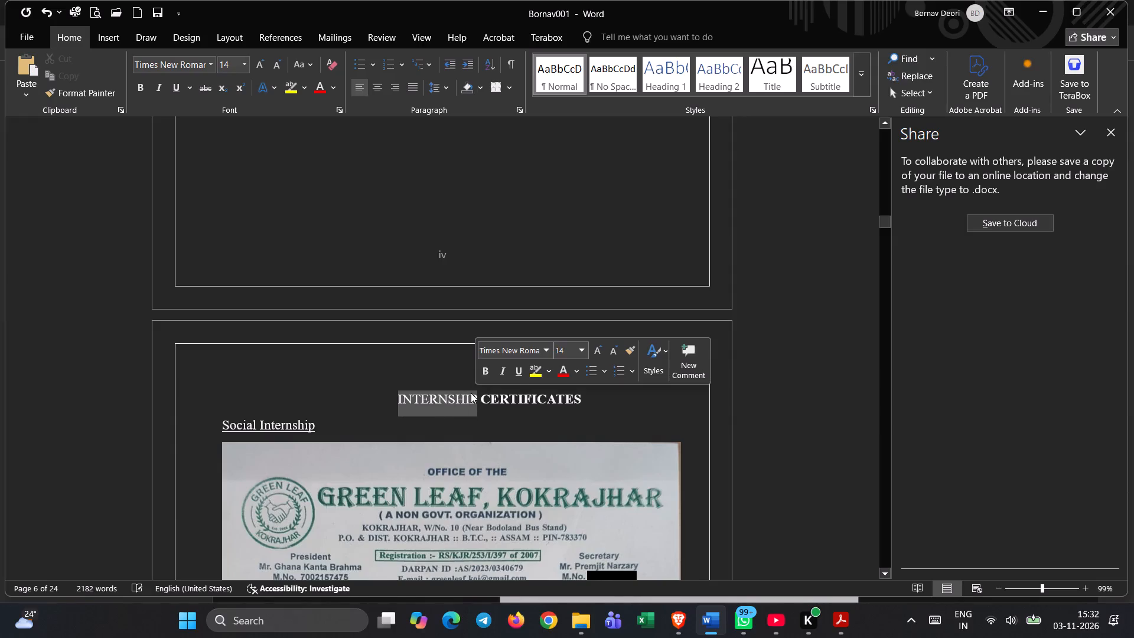
pyautogui.click(479, 372)
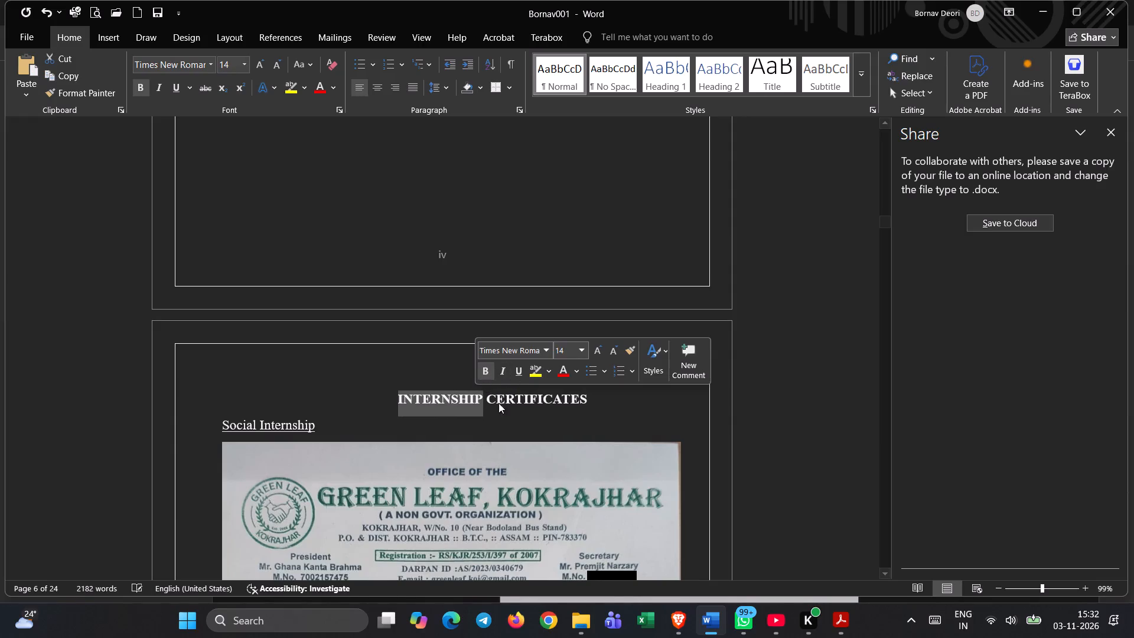
pyautogui.click(394, 402)
pyautogui.press('BackSpace')
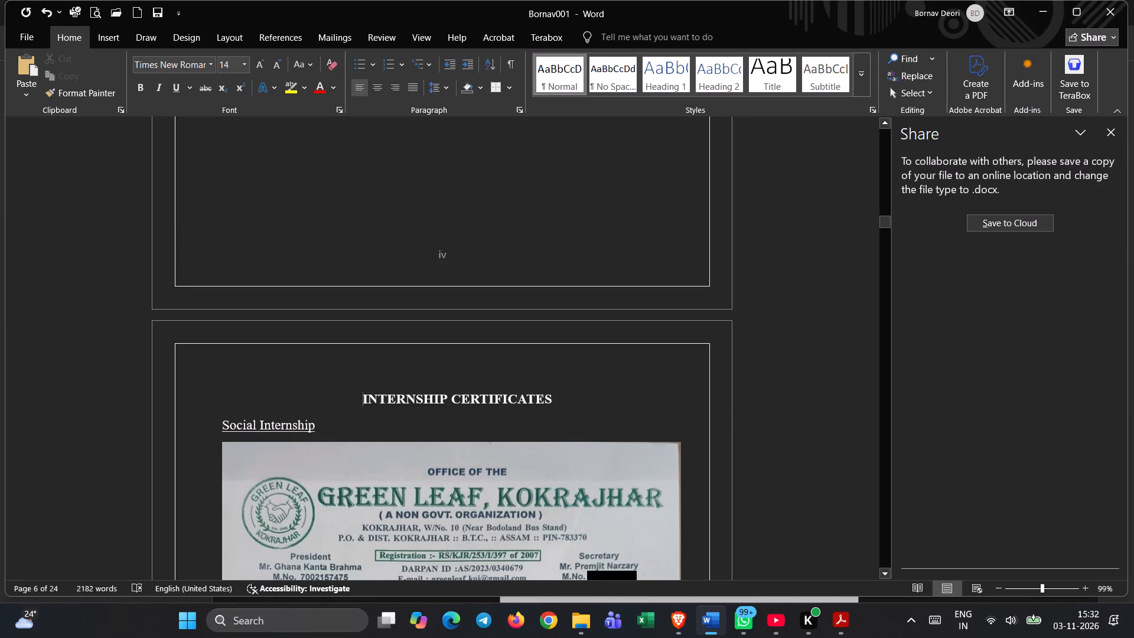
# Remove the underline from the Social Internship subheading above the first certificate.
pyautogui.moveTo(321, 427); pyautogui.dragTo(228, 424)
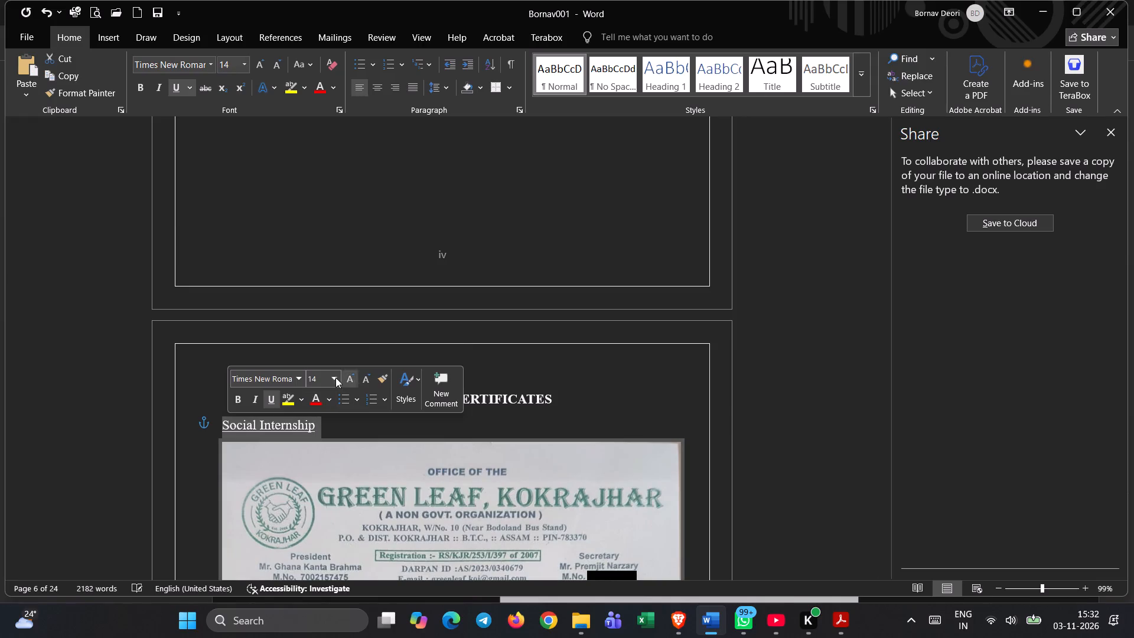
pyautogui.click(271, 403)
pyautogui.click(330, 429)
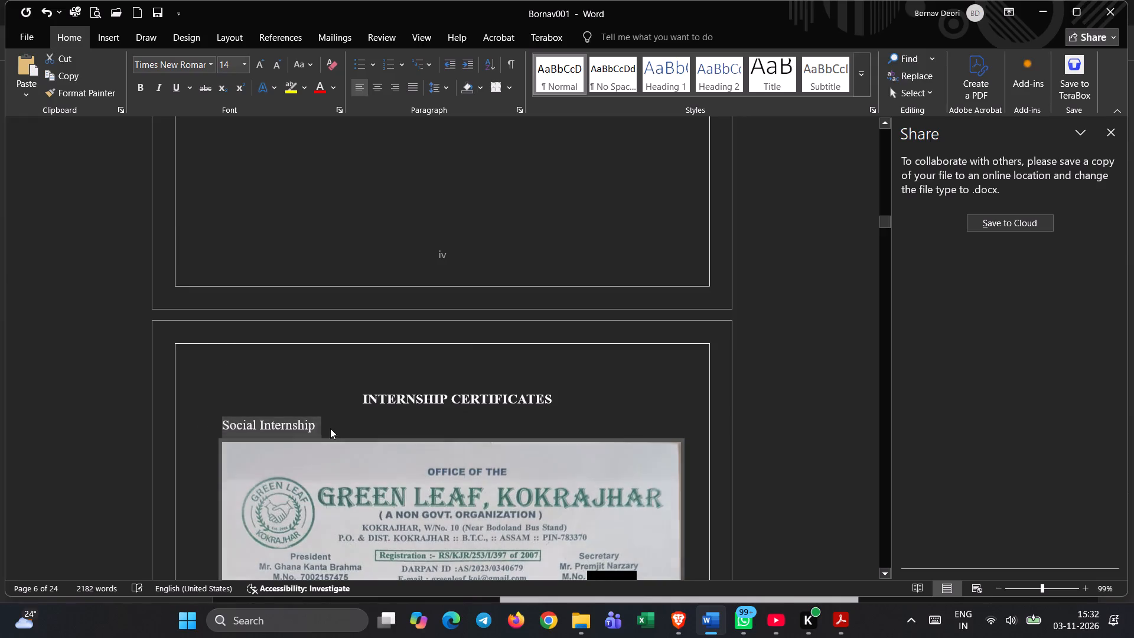
# Delete the Social Internship subheading text, keeping an empty line between the INTERNSHIP CERTIFICATES heading and the certificate image.
pyautogui.scroll(-3, 490, 484)
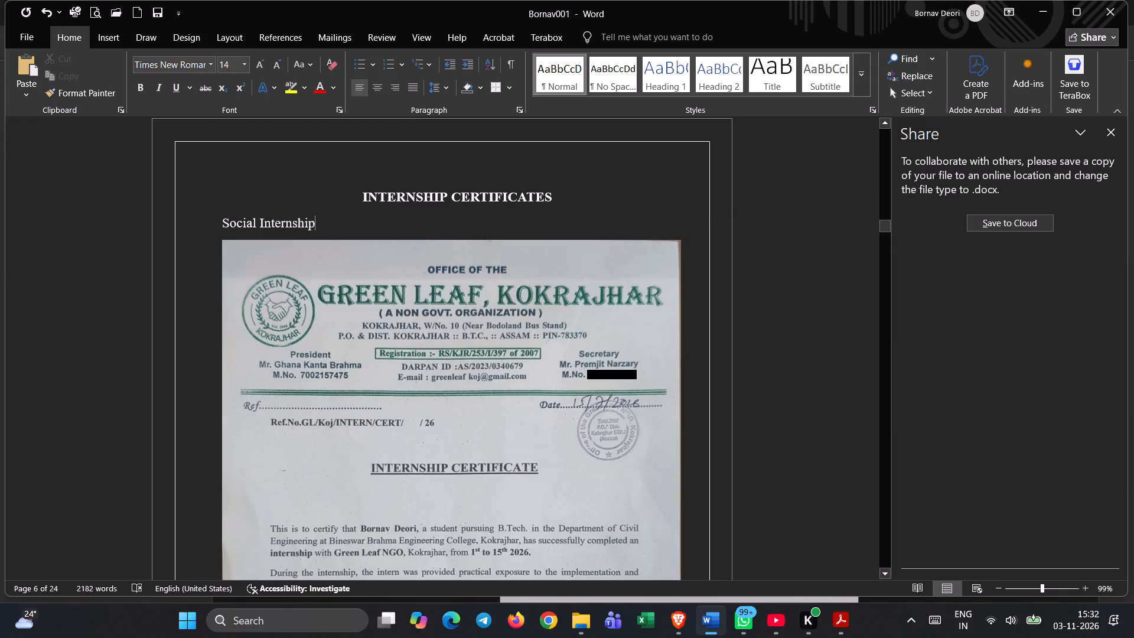
pyautogui.press('BackSpace')
pyautogui.press('BackSpace')
pyautogui.press('BackSpace')
pyautogui.press('BackSpace')
pyautogui.press('BackSpace')
pyautogui.press('BackSpace')
pyautogui.press('BackSpace')
pyautogui.press('BackSpace')
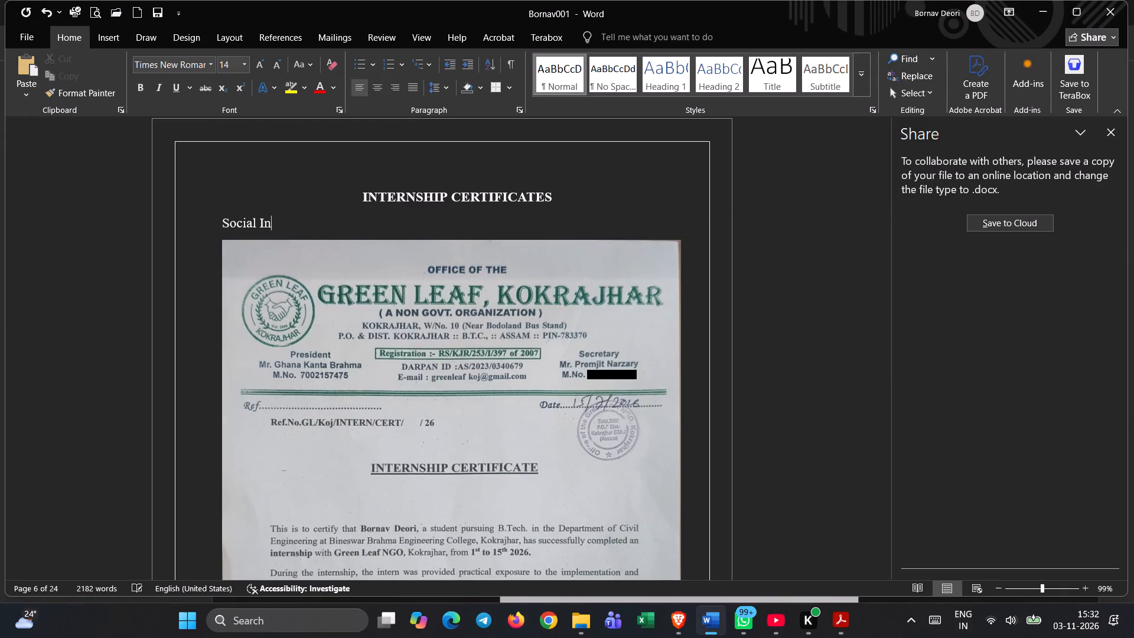
pyautogui.press('BackSpace')
pyautogui.press('BackSpace')
pyautogui.press('BackSpace')
pyautogui.press('BackSpace')
pyautogui.press('BackSpace')
pyautogui.press('BackSpace')
pyautogui.press('BackSpace')
pyautogui.press('BackSpace')
pyautogui.press('BackSpace')
pyautogui.press('BackSpace')
pyautogui.press('Return')
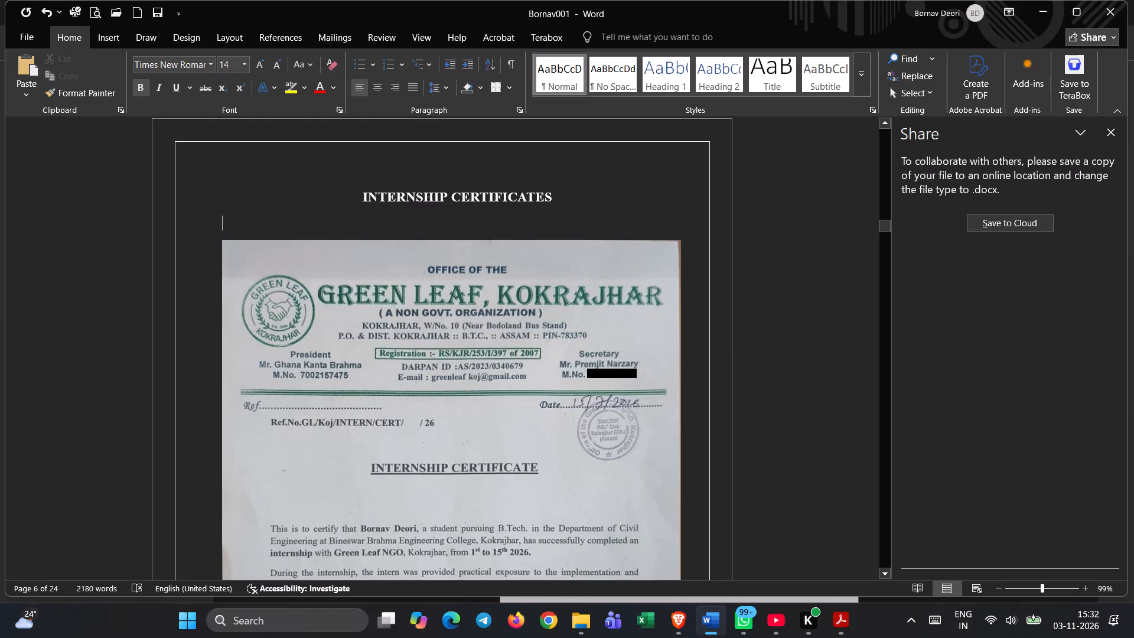
# Adjust the leading spacing of the INTERNSHIP CERTIFICATES heading to fine-tune its horizontal position above the certificate.
pyautogui.click(357, 198)
pyautogui.press('BackSpace')
pyautogui.press('space')
pyautogui.press('space')
pyautogui.press('space')
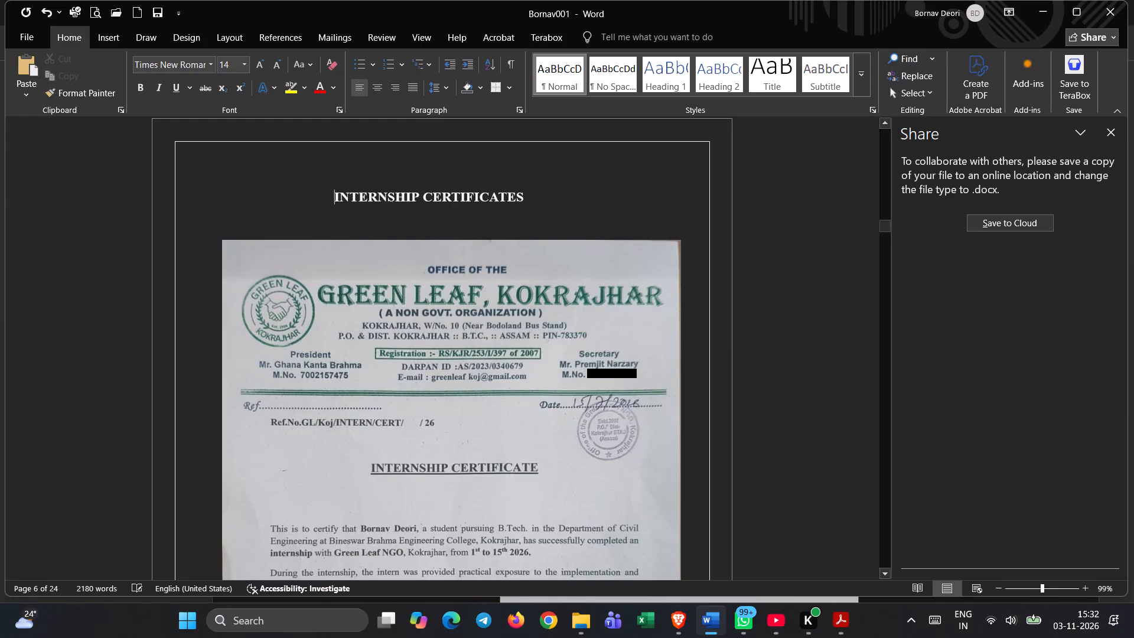
pyautogui.press('space')
pyautogui.press('space')
pyautogui.press('space')
pyautogui.press('space')
pyautogui.press('space')
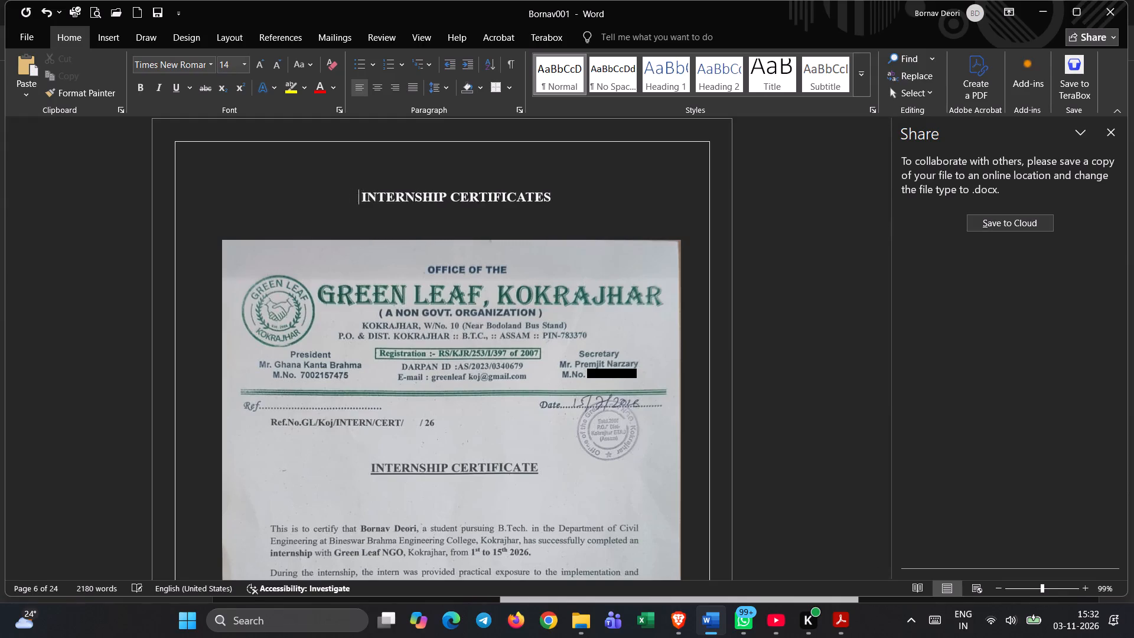
# Make the BINESWAR BRAHMA ENGINEERING COLLEGE and DEPARTMENT OF CIVIL ENGINEERING header lines on the ABSTRACT page bold.
pyautogui.scroll(14, 451, 260)
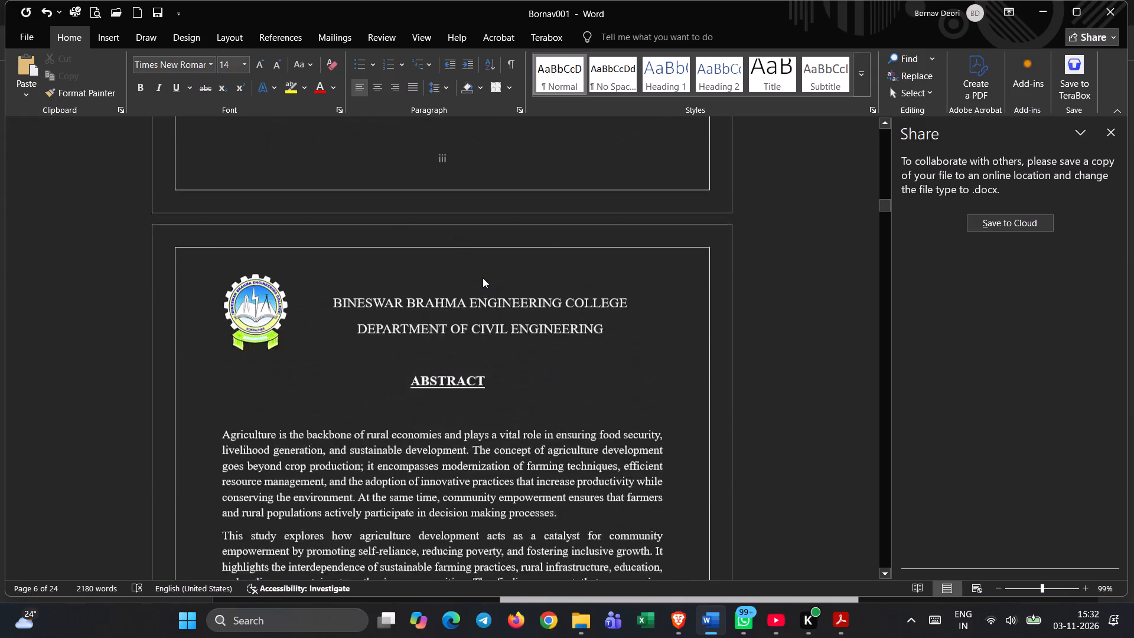
pyautogui.scroll(2, 477, 295)
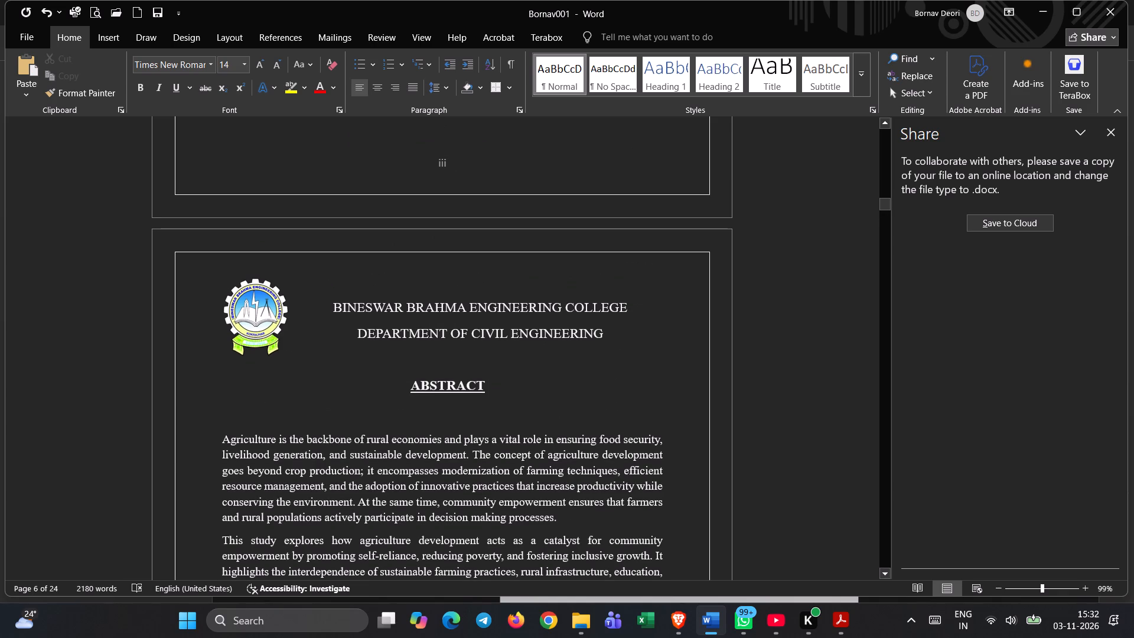
pyautogui.scroll(3, 477, 295)
pyautogui.scroll(-5, 483, 298)
pyautogui.moveTo(325, 307); pyautogui.dragTo(614, 337)
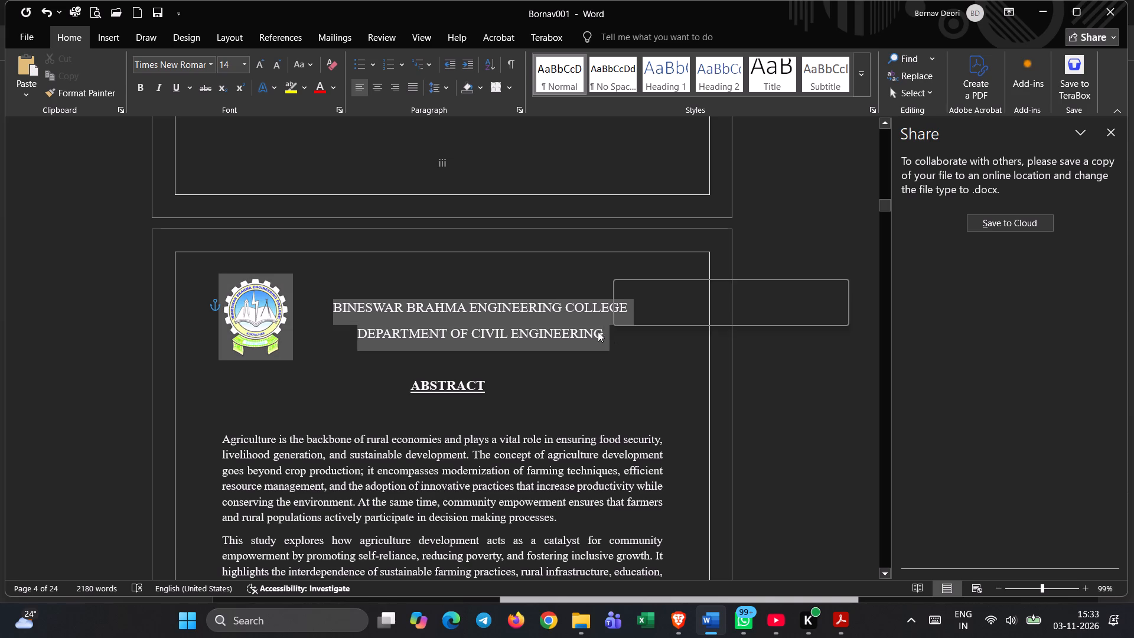
pyautogui.click(146, 84)
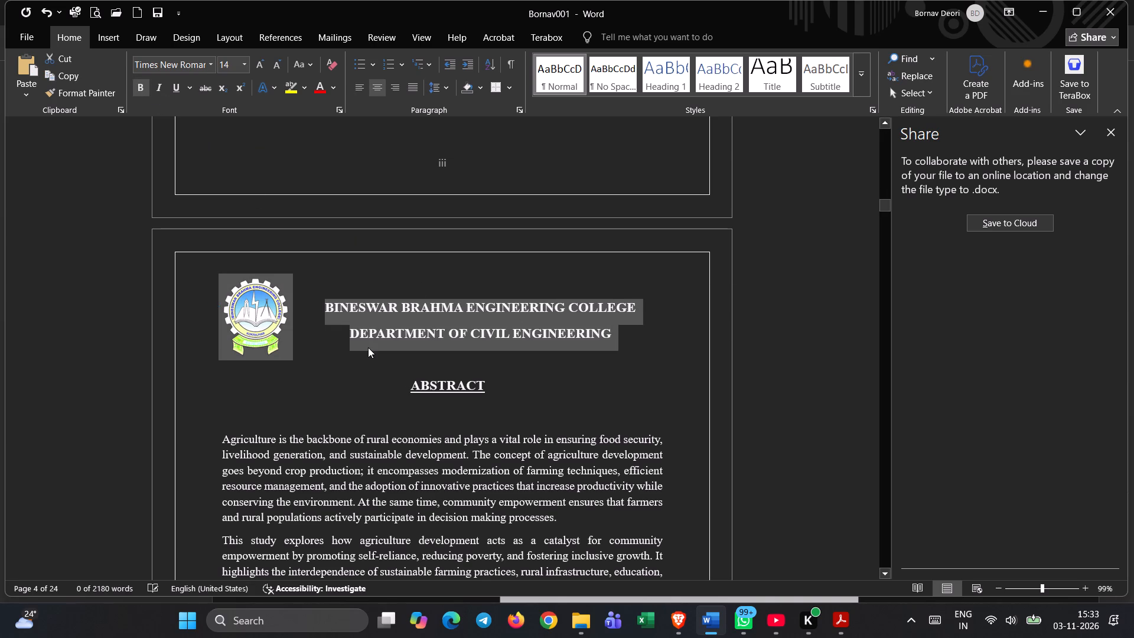
# Check the header and heading formatting across the front pages, from the cover through the declaration and acknowledgement to the abstract.
pyautogui.scroll(15, 368, 347)
pyautogui.scroll(-2, 367, 348)
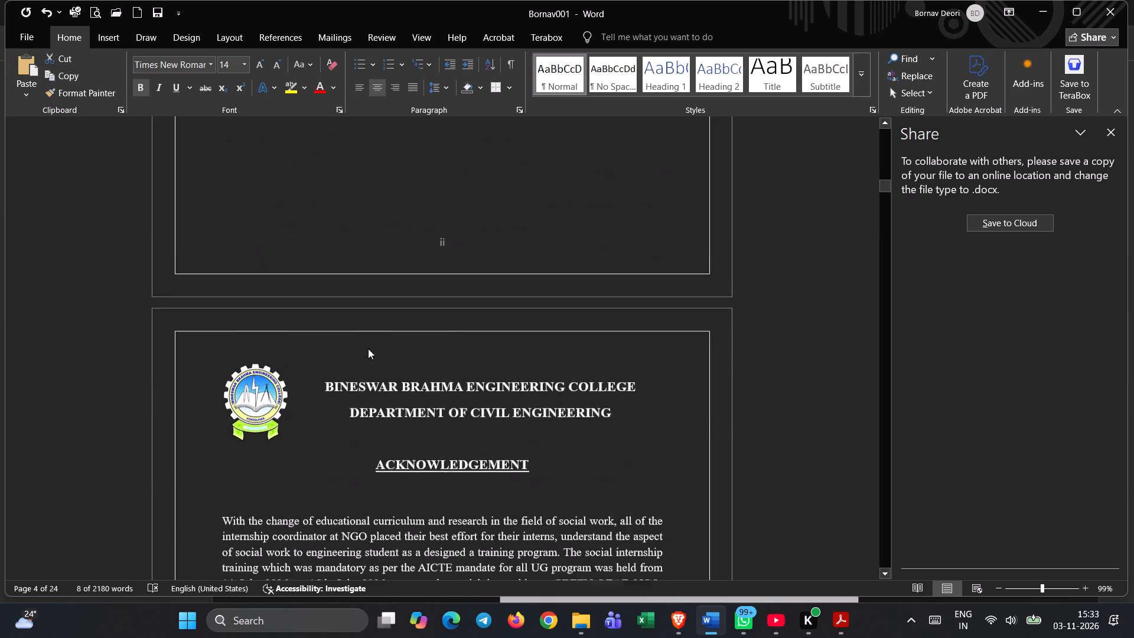
pyautogui.scroll(11, 368, 349)
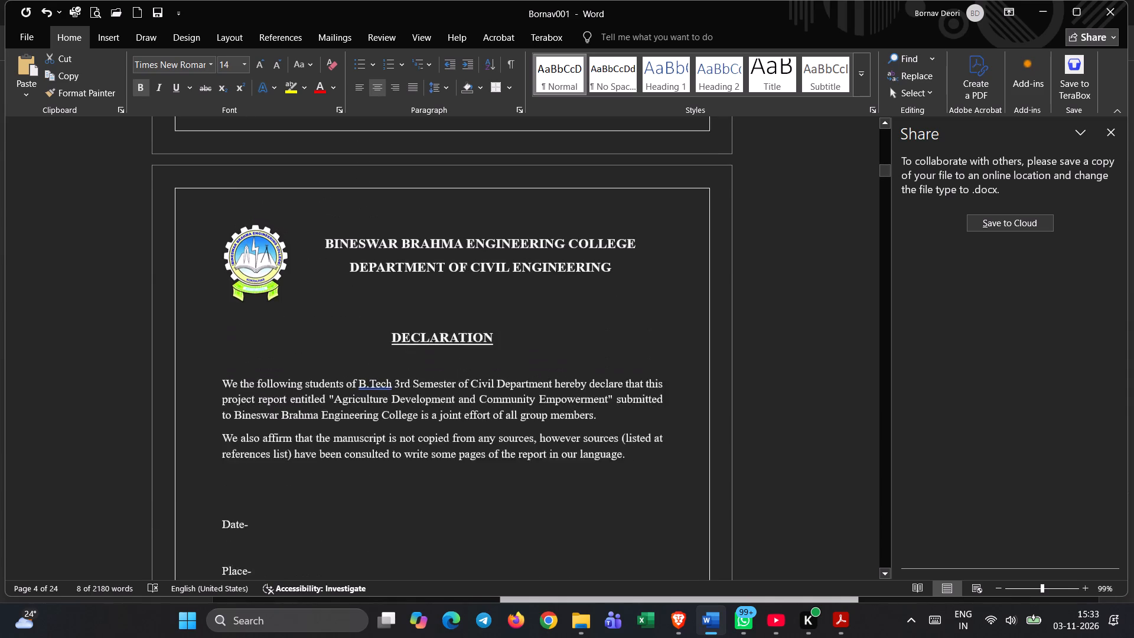
pyautogui.scroll(4, 368, 349)
pyautogui.scroll(-1, 368, 349)
pyautogui.scroll(19, 368, 349)
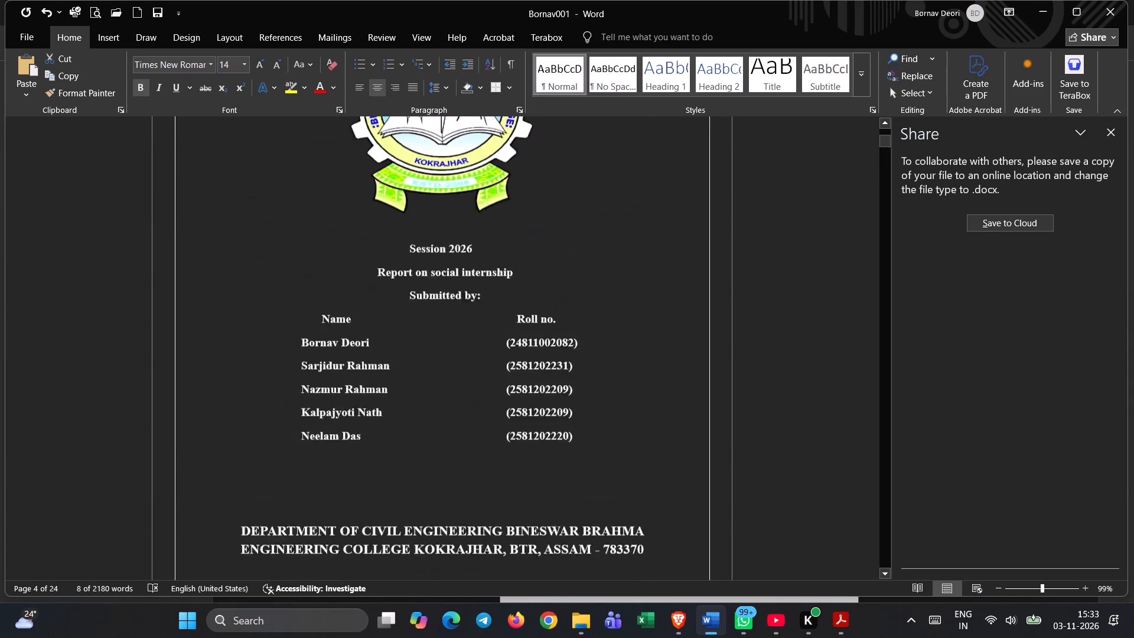
pyautogui.scroll(13, 368, 349)
pyautogui.scroll(-8, 370, 350)
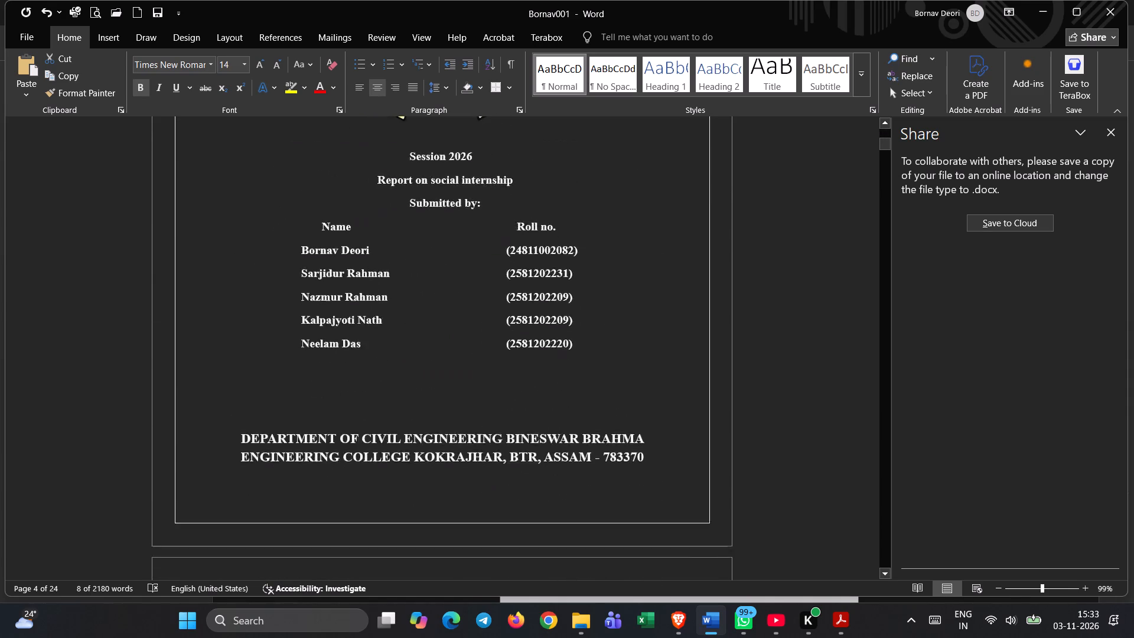
pyautogui.scroll(-13, 370, 350)
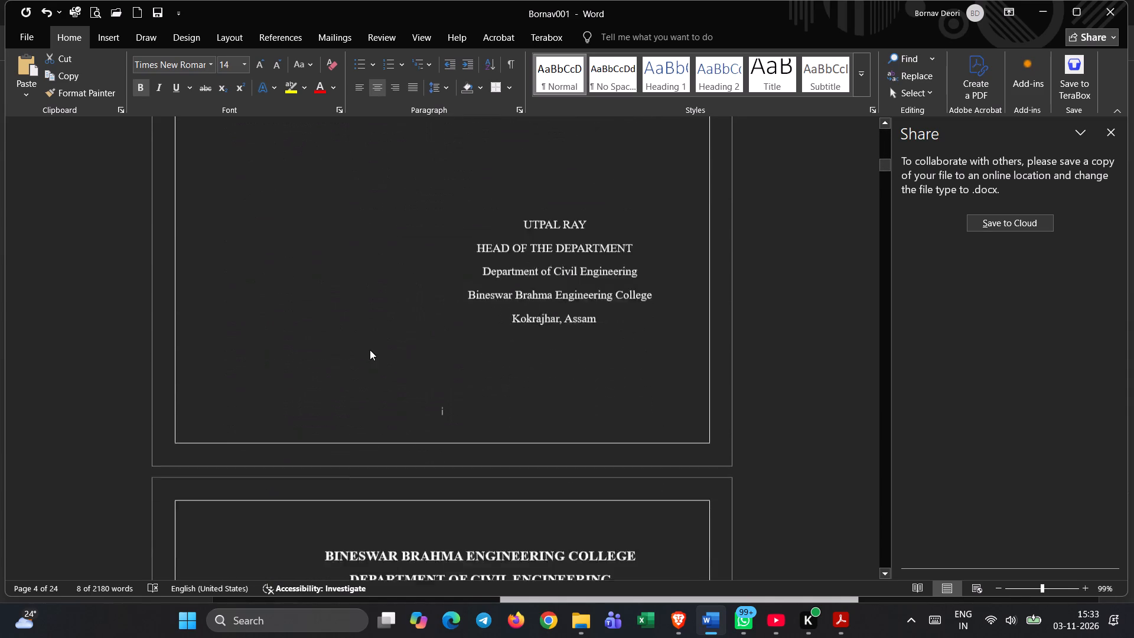
pyautogui.scroll(-6, 370, 350)
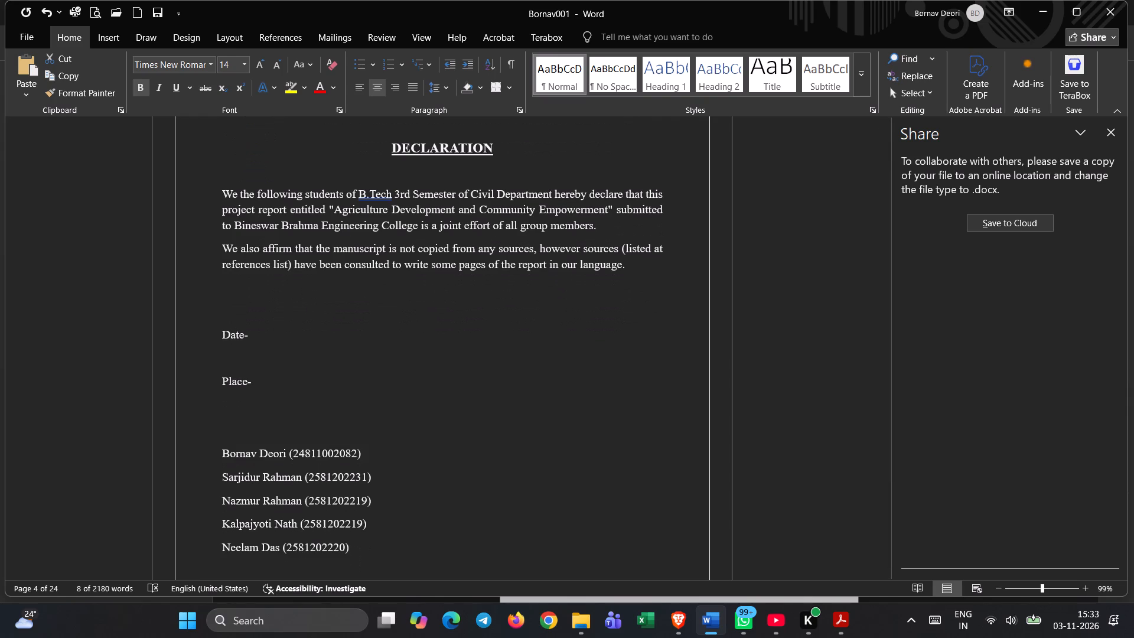
pyautogui.scroll(-9, 370, 350)
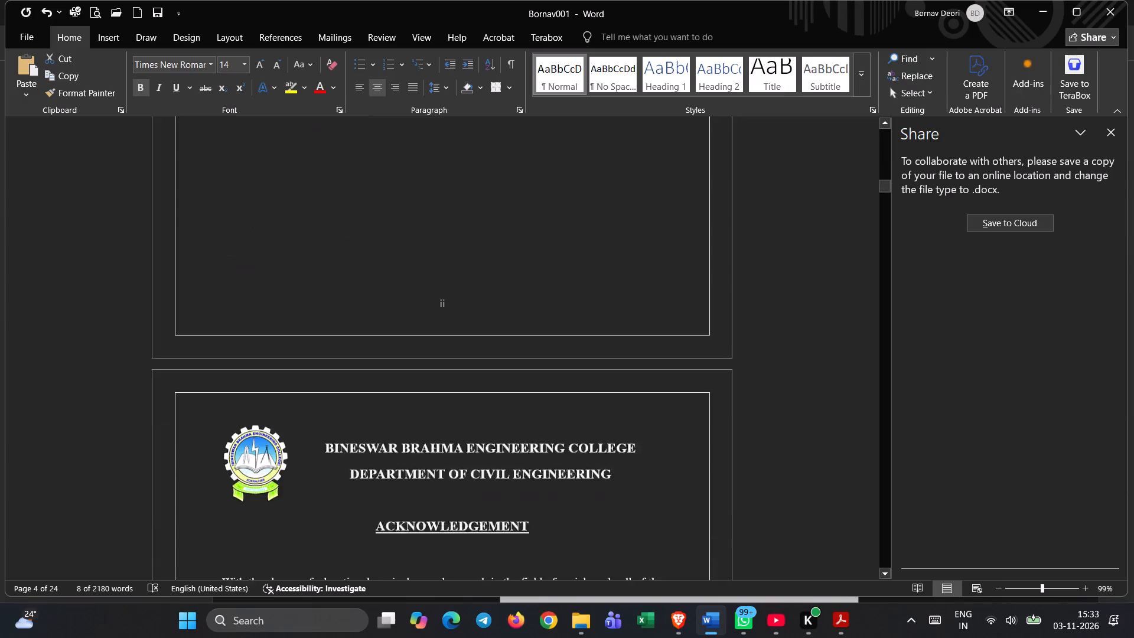
pyautogui.scroll(-13, 371, 350)
pyautogui.click(372, 347)
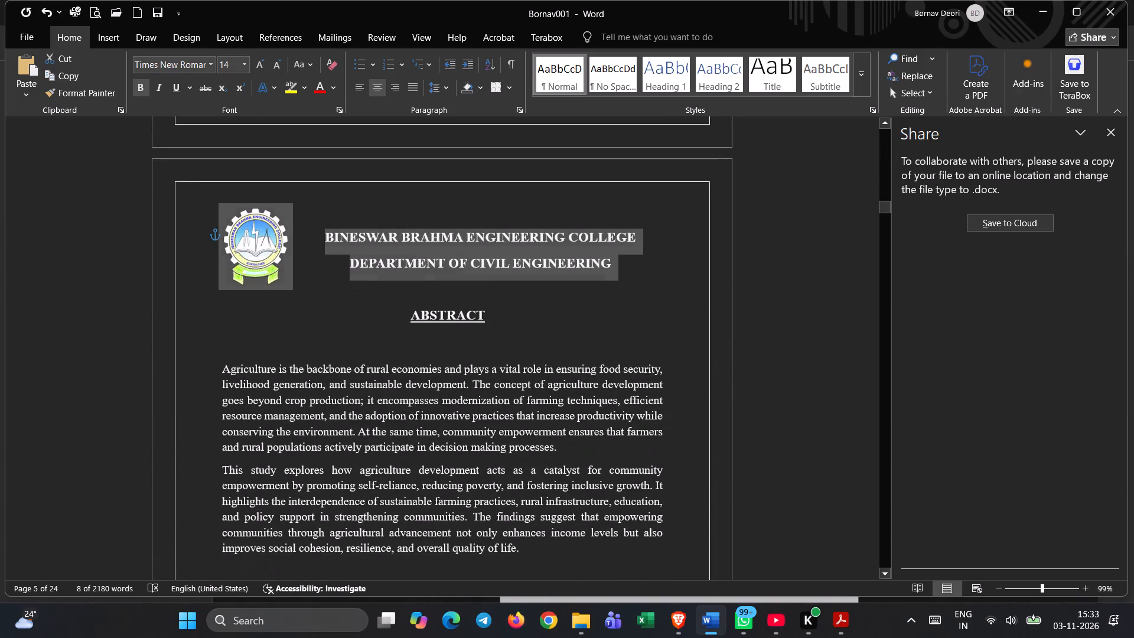
# Look through the internship certificate pages, the table of contents and the start of the LIST OF FIGURES page.
pyautogui.scroll(-11, 372, 346)
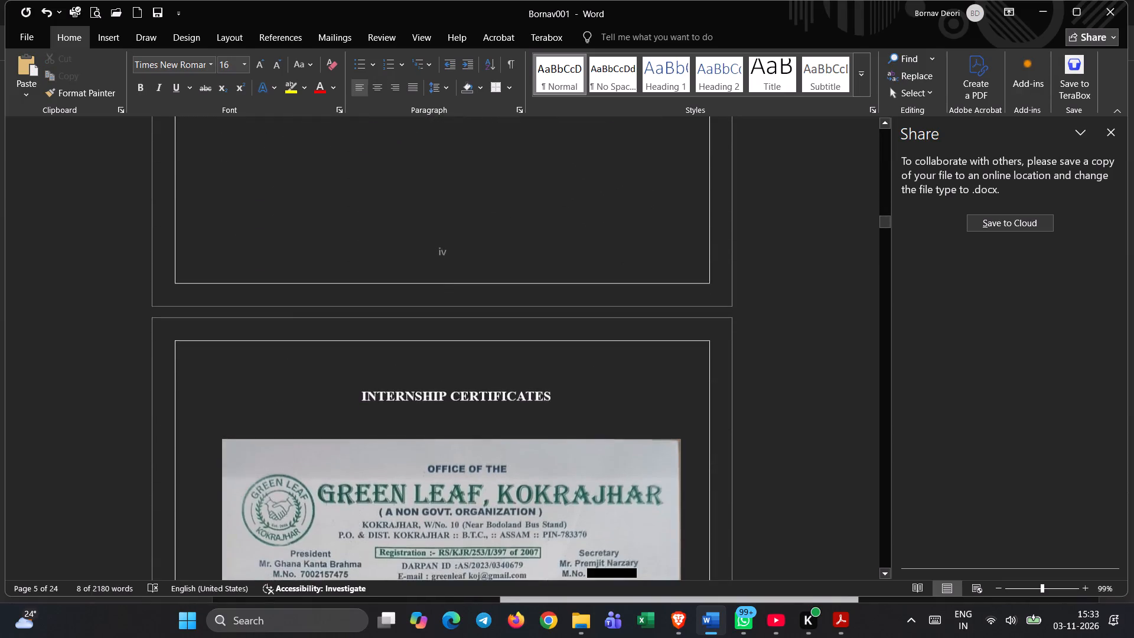
pyautogui.scroll(-3, 374, 357)
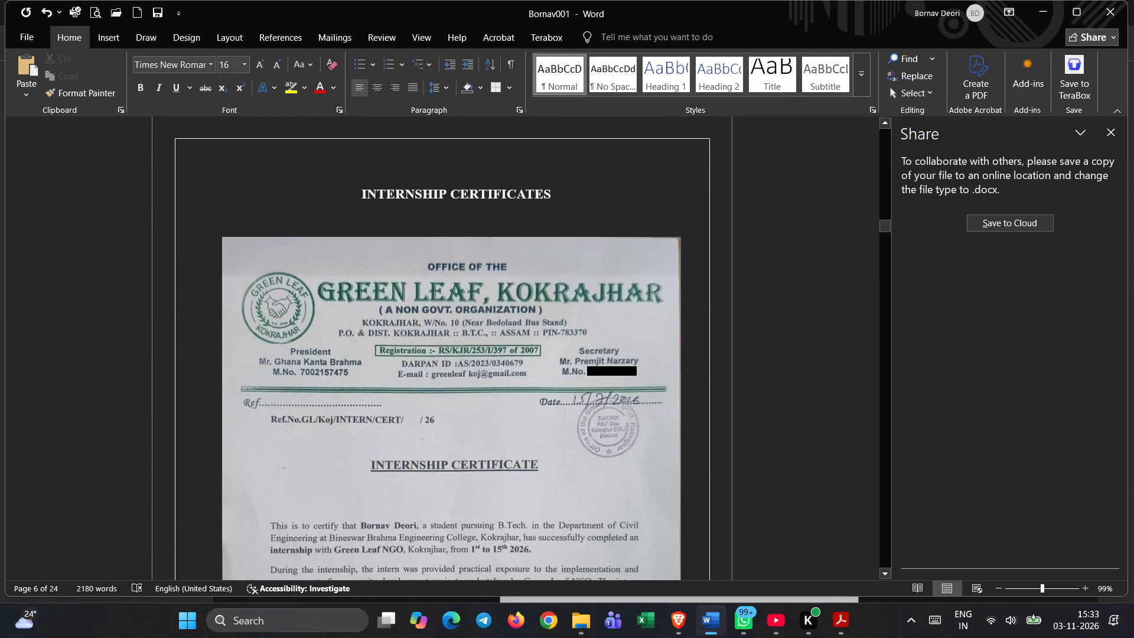
pyautogui.scroll(-4, 374, 357)
pyautogui.scroll(-18, 374, 357)
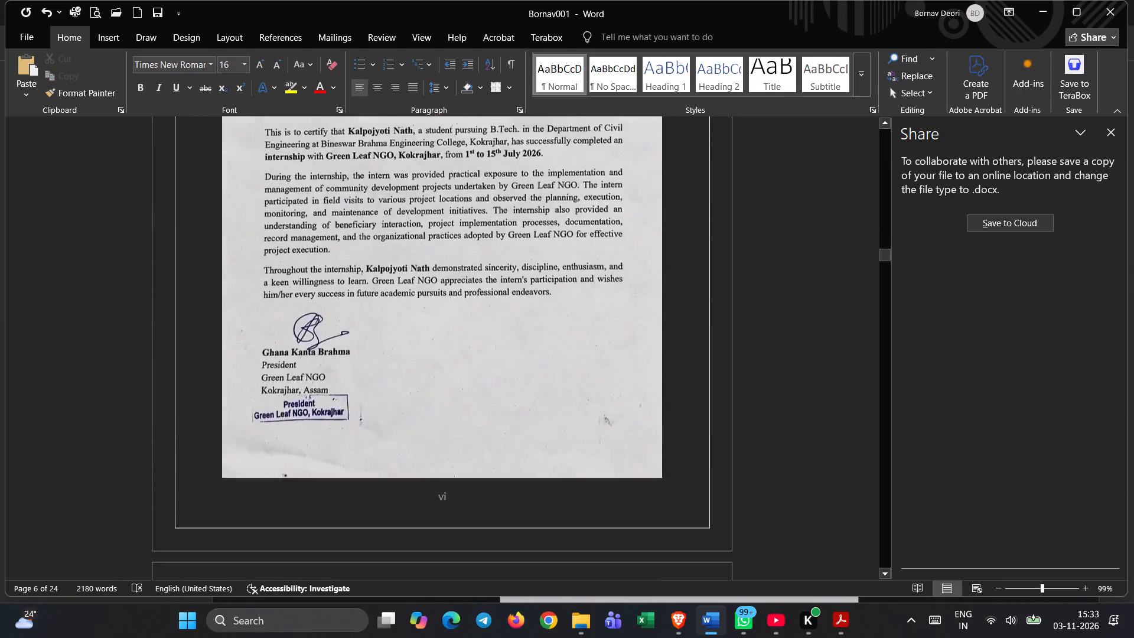
pyautogui.scroll(-20, 386, 367)
pyautogui.scroll(-3, 386, 367)
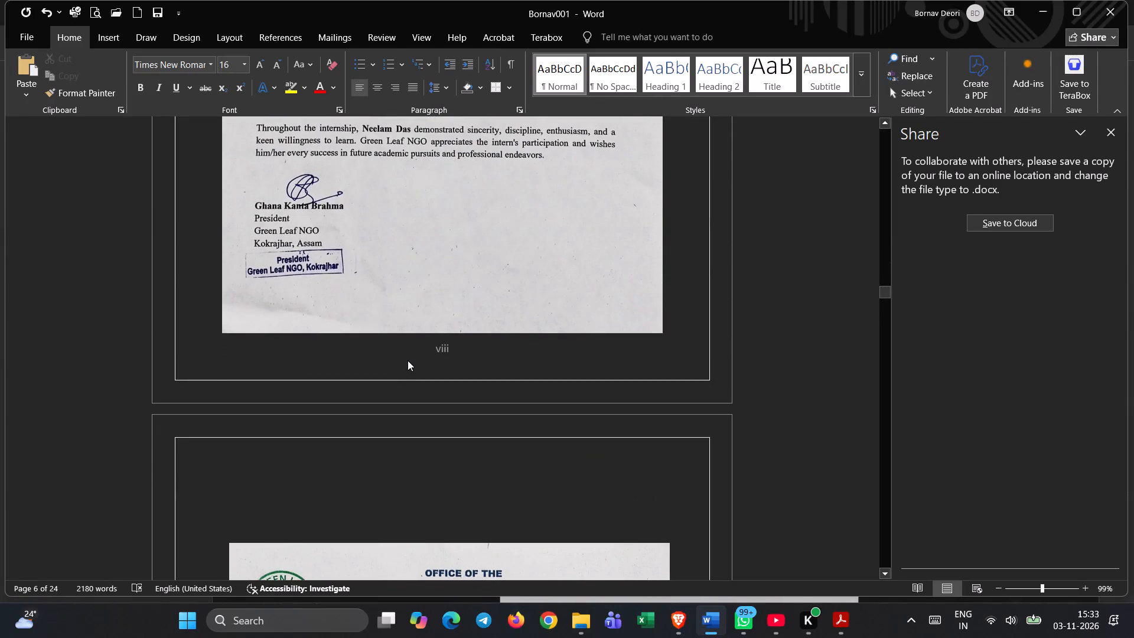
pyautogui.scroll(-14, 412, 360)
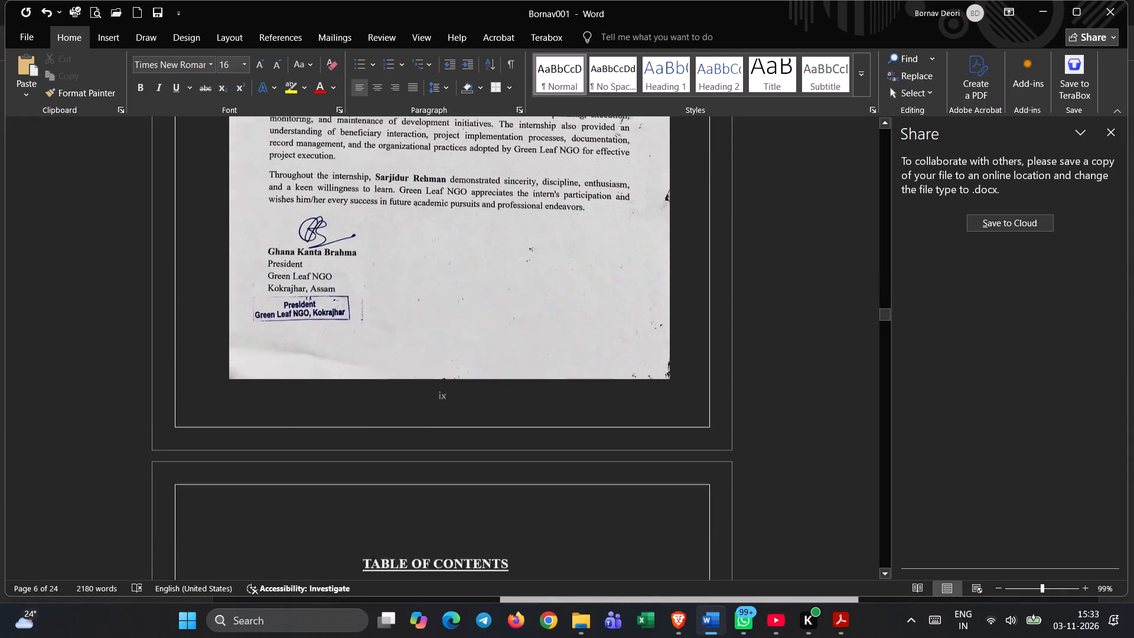
pyautogui.scroll(-10, 419, 357)
pyautogui.scroll(3, 421, 357)
pyautogui.scroll(-4, 421, 357)
pyautogui.scroll(4, 421, 357)
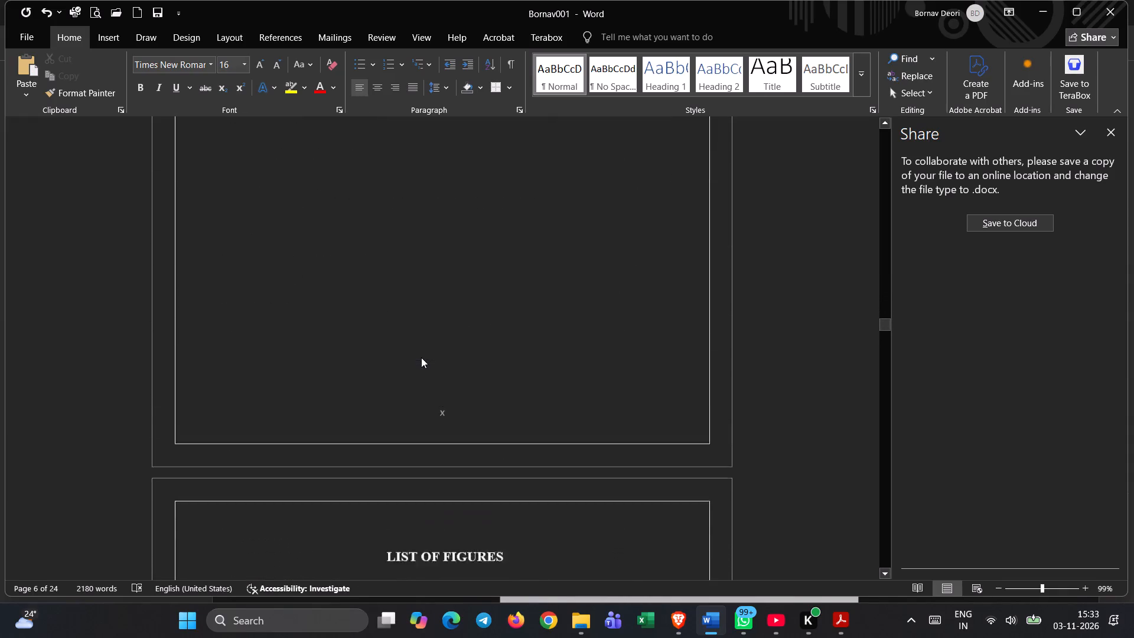
# In the table of contents, set the page number of INTRODUCTION OF NGO to 1 and SCOPE OF NGO to 2.
pyautogui.scroll(3, 421, 357)
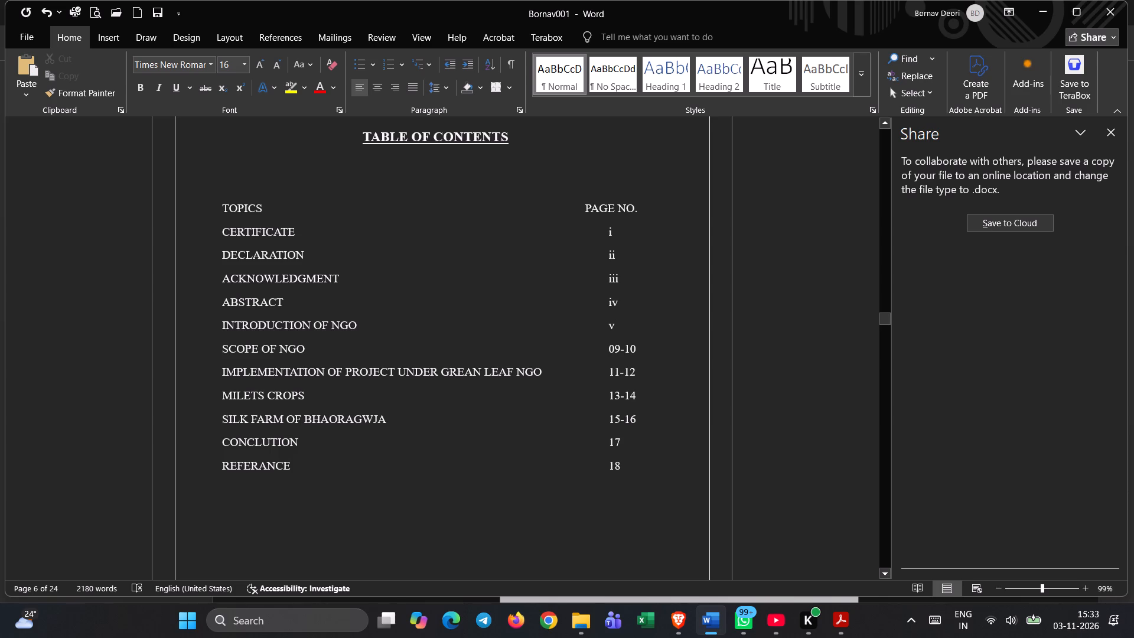
pyautogui.click(623, 324)
pyautogui.press('BackSpace')
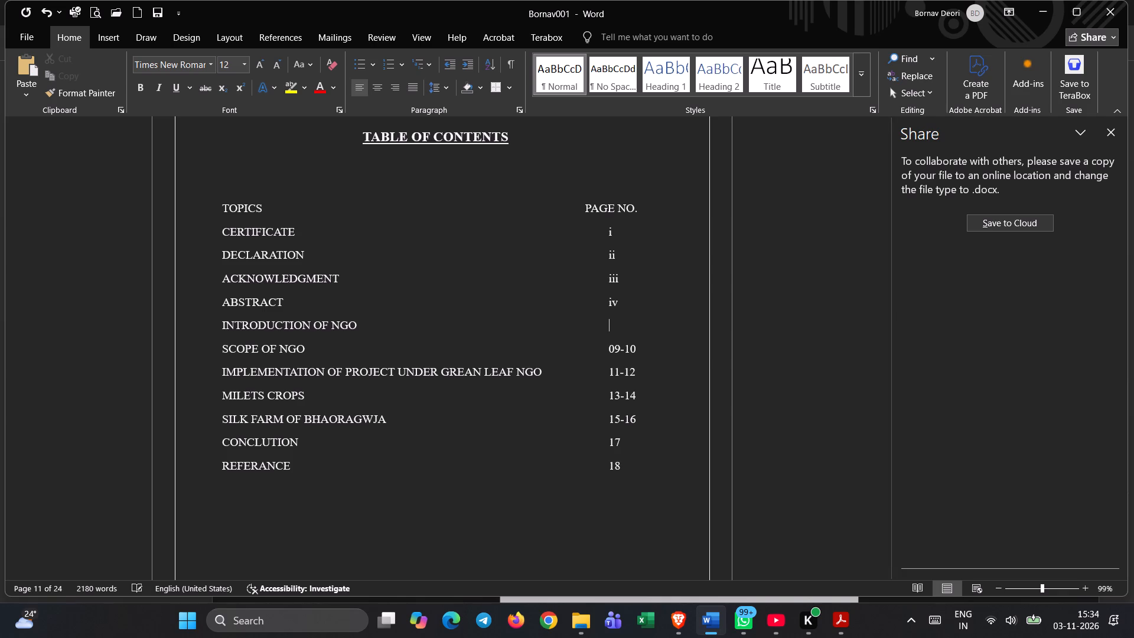
pyautogui.press('1')
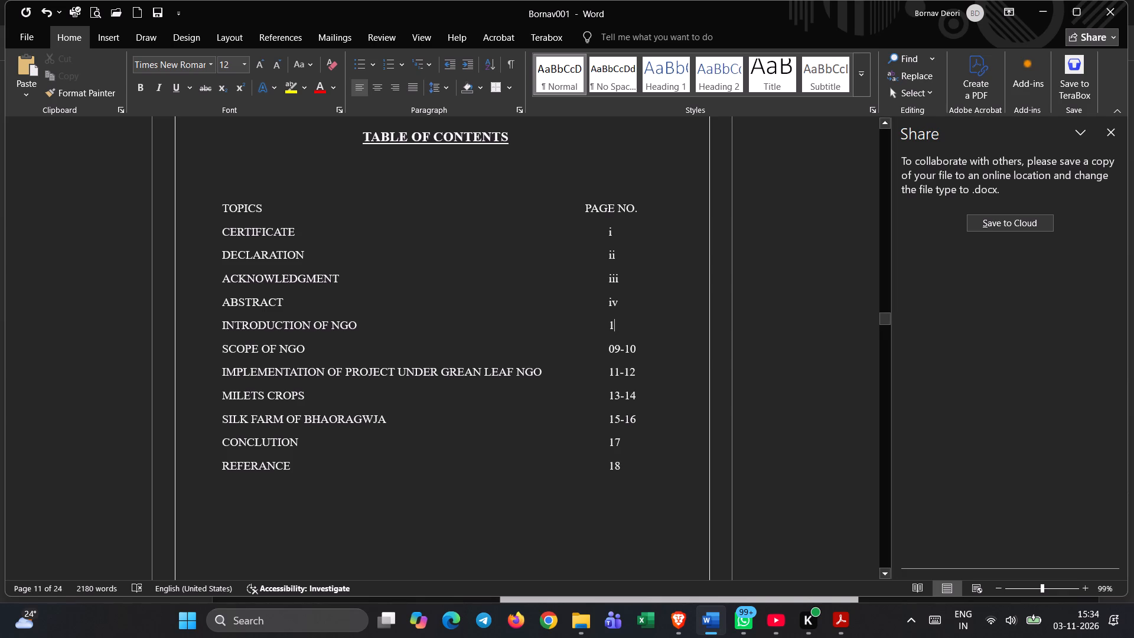
pyautogui.moveTo(608, 349); pyautogui.dragTo(640, 349)
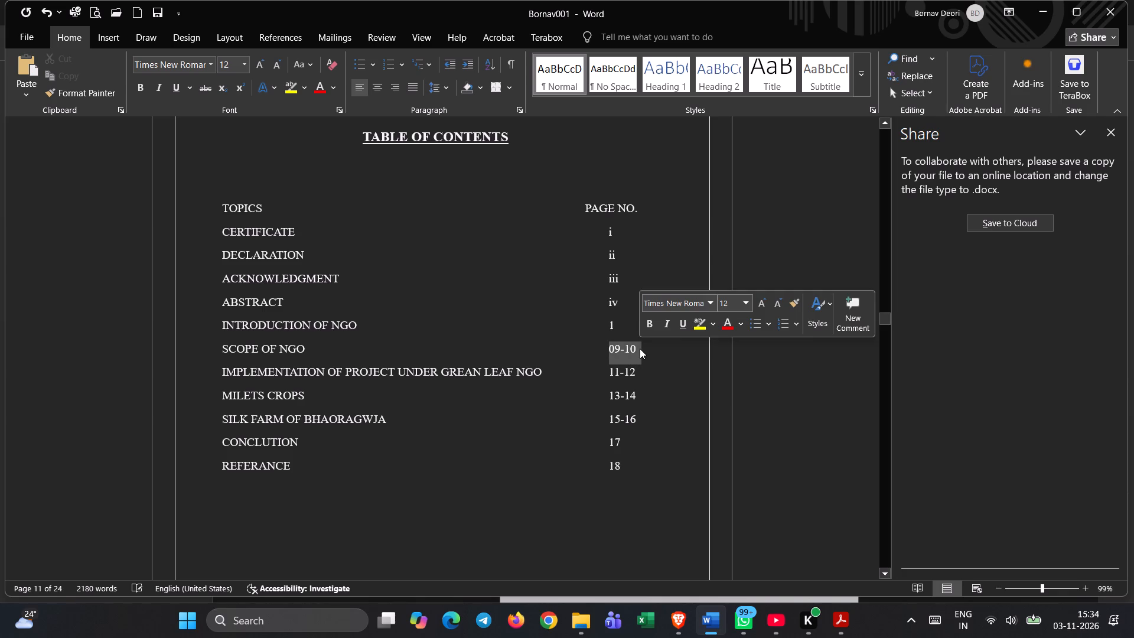
pyautogui.press('BackSpace')
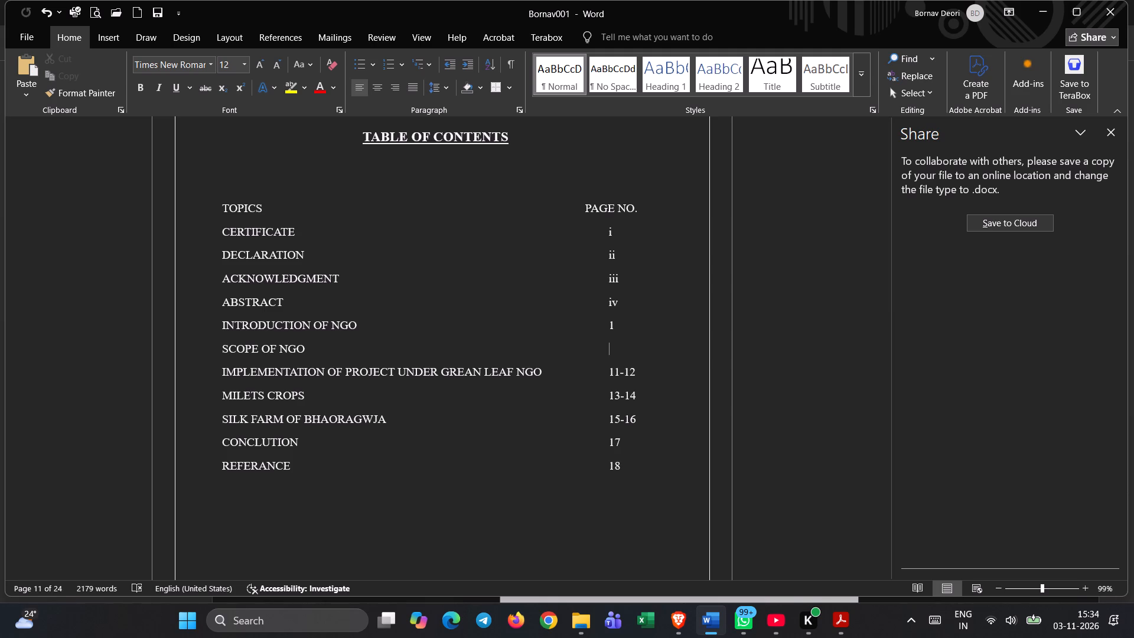
pyautogui.press('2')
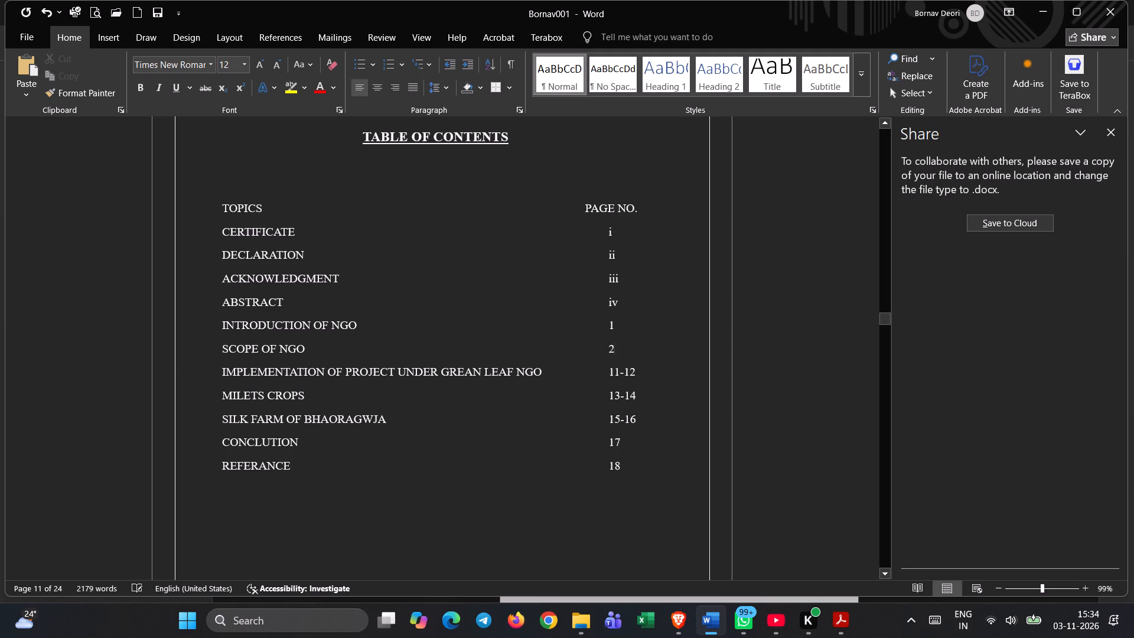
# Add a new table of contents entry, INTRODUCTION OF GREEN LEAF NGO, on its own line below SCOPE OF NGO.
pyautogui.moveTo(610, 372); pyautogui.dragTo(638, 372)
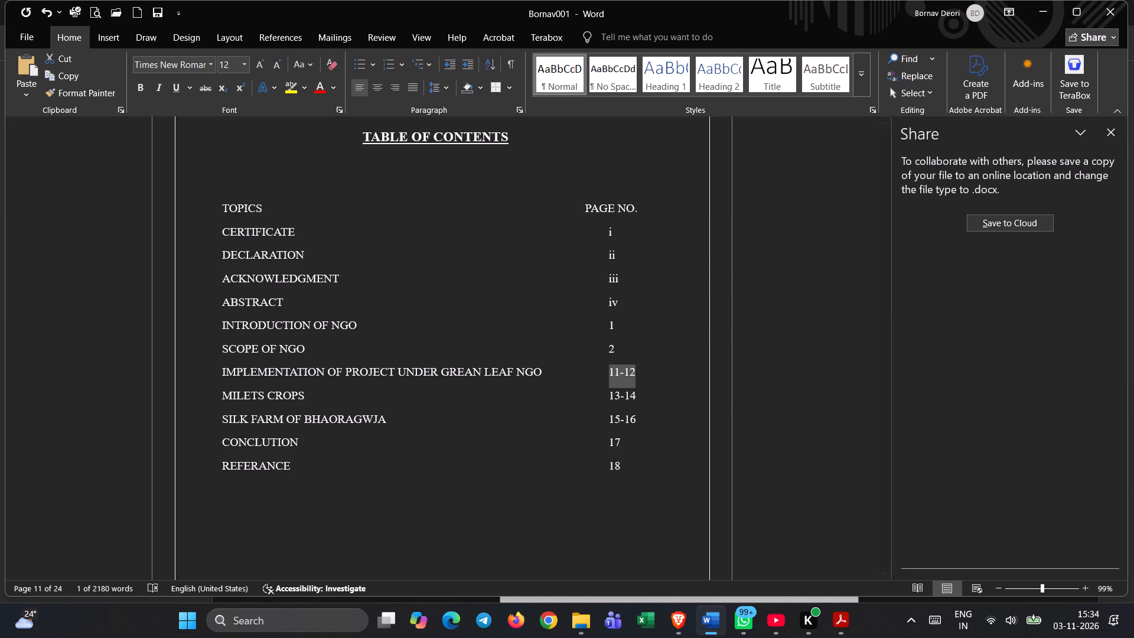
pyautogui.click(355, 347)
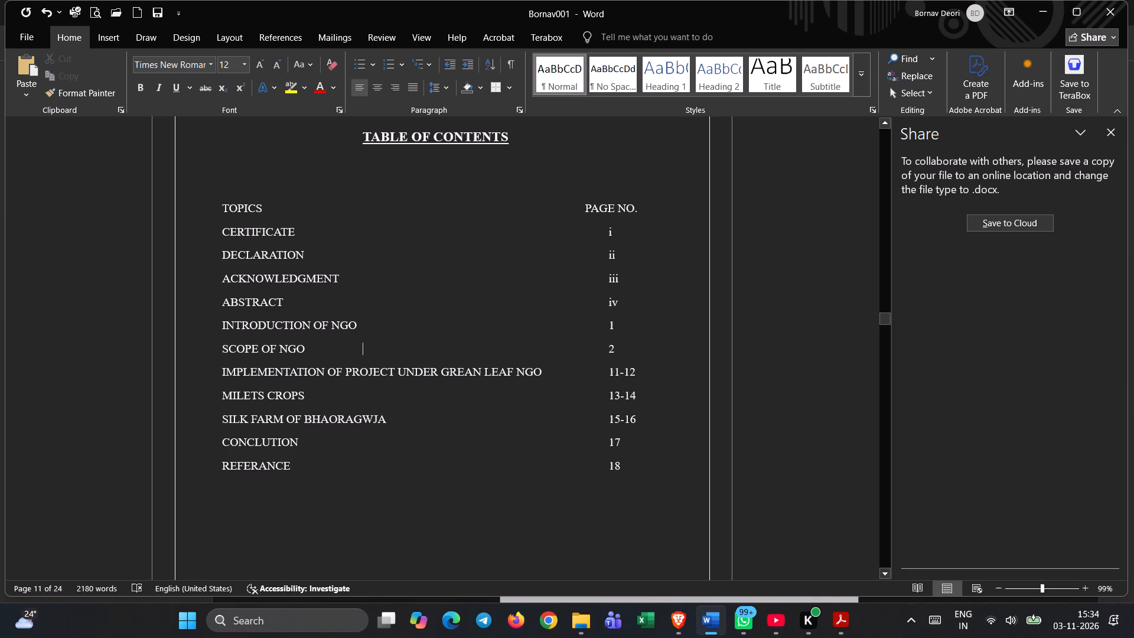
pyautogui.click(642, 357)
pyautogui.press('Return')
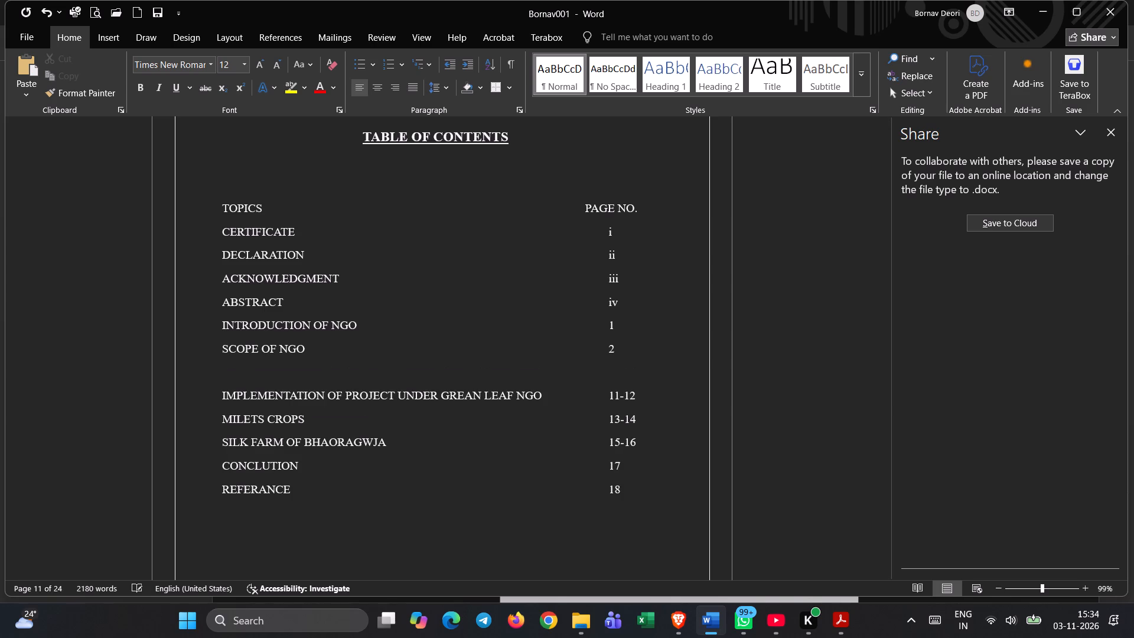
pyautogui.press('i')
pyautogui.press('n')
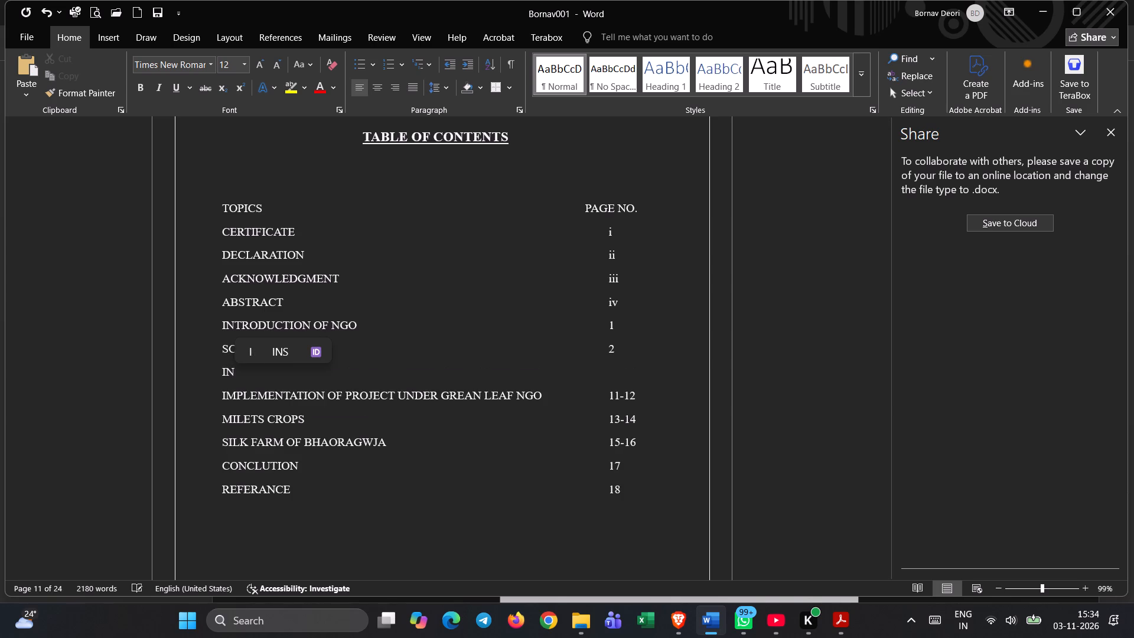
pyautogui.write('TR')
pyautogui.write('ODU')
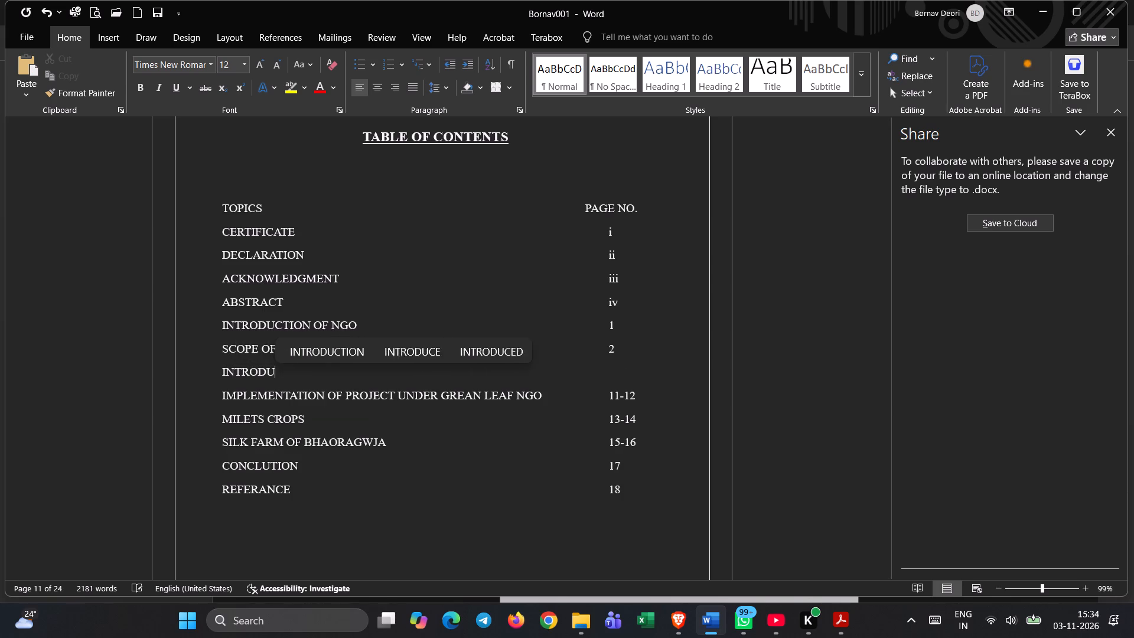
pyautogui.write('CTION OF GREEN LEAF NGO')
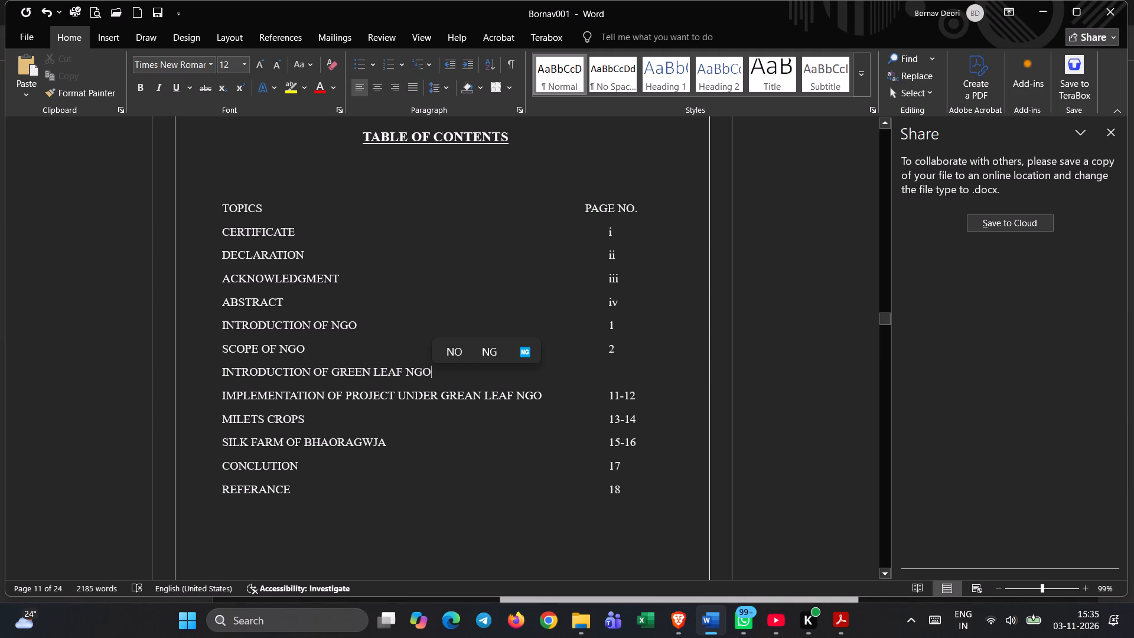
# Give the INTRODUCTION OF GREEN LEAF NGO entry the page range 3-4, aligned with the PAGE NO. column.
pyautogui.click(610, 367)
pyautogui.click(616, 373)
pyautogui.press('Tab')
pyautogui.press('Tab')
pyautogui.press('Tab')
pyautogui.press('Tab')
pyautogui.press('Tab')
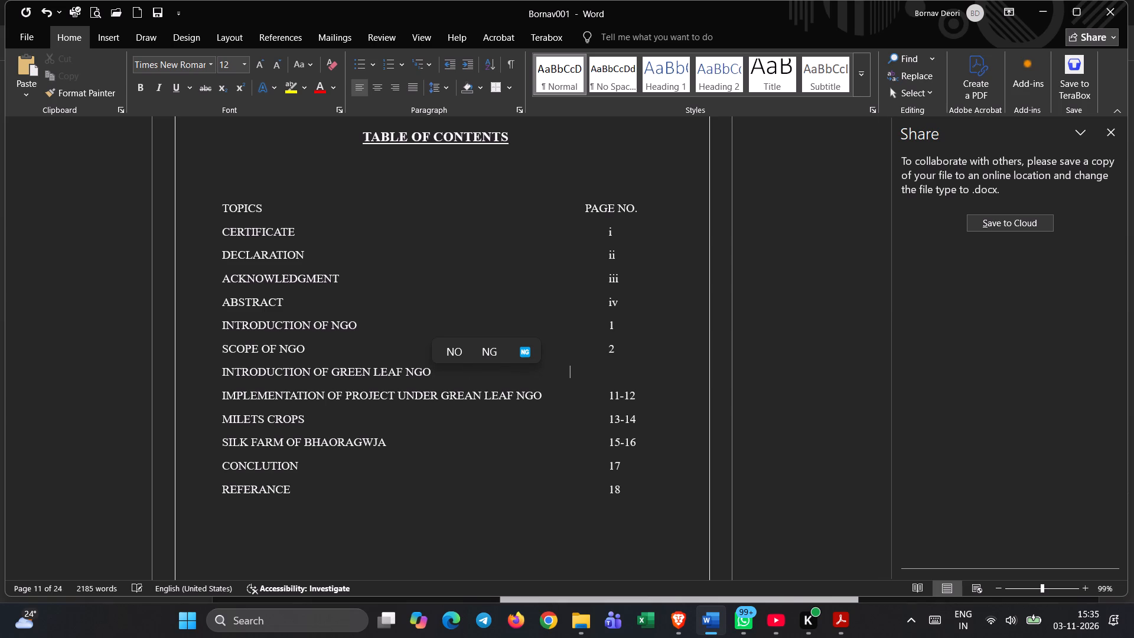
pyautogui.press('Tab')
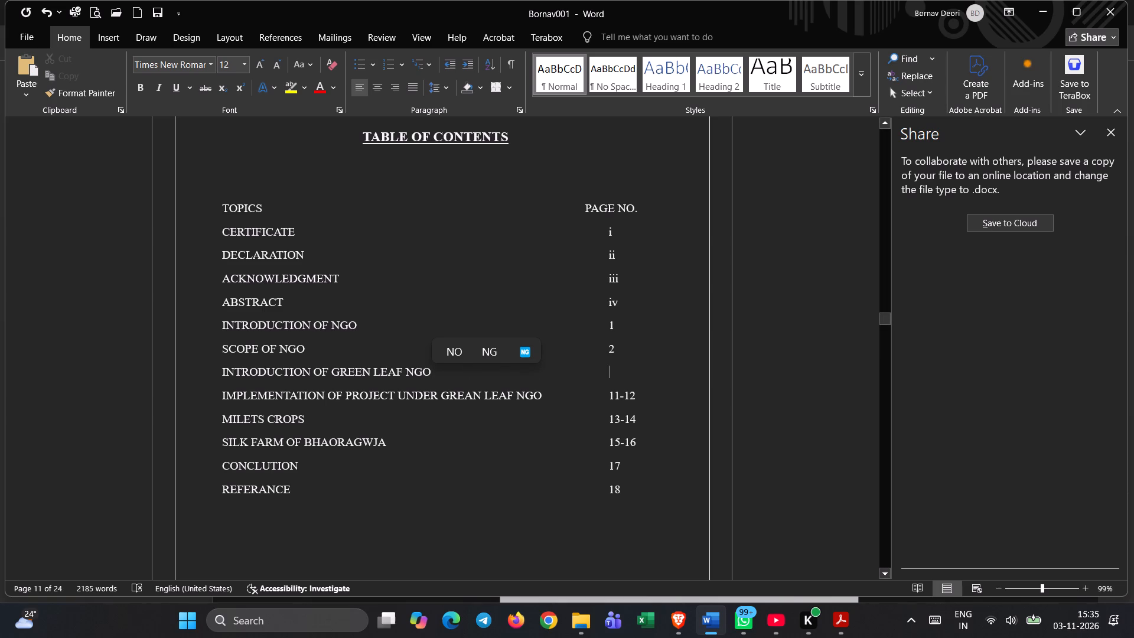
pyautogui.press('3')
pyautogui.scroll(-2, 608, 368)
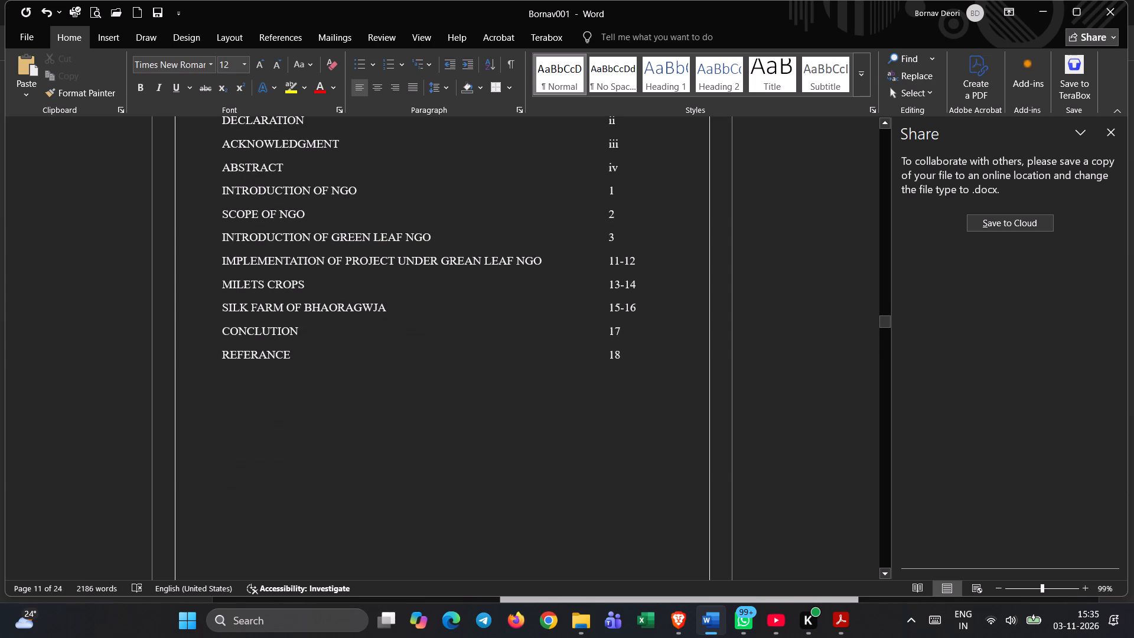
pyautogui.write('-4')
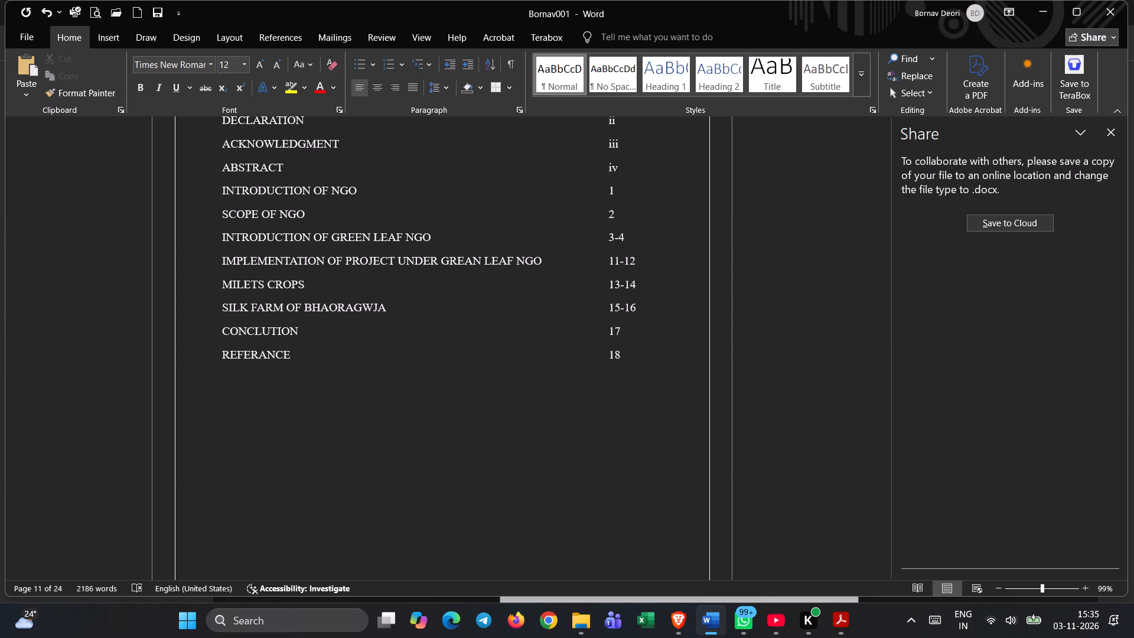
# Replace the page range of IMPLEMENTATION OF PROJECT UNDER GREAN LEAF NGO in the table of contents with 5.
pyautogui.press('Down')
pyautogui.press('Right')
pyautogui.press('Right')
pyautogui.press('Right')
pyautogui.press('Left')
pyautogui.press('BackSpace')
pyautogui.press('BackSpace')
pyautogui.press('BackSpace')
pyautogui.press('BackSpace')
pyautogui.press('BackSpace')
pyautogui.press('5')
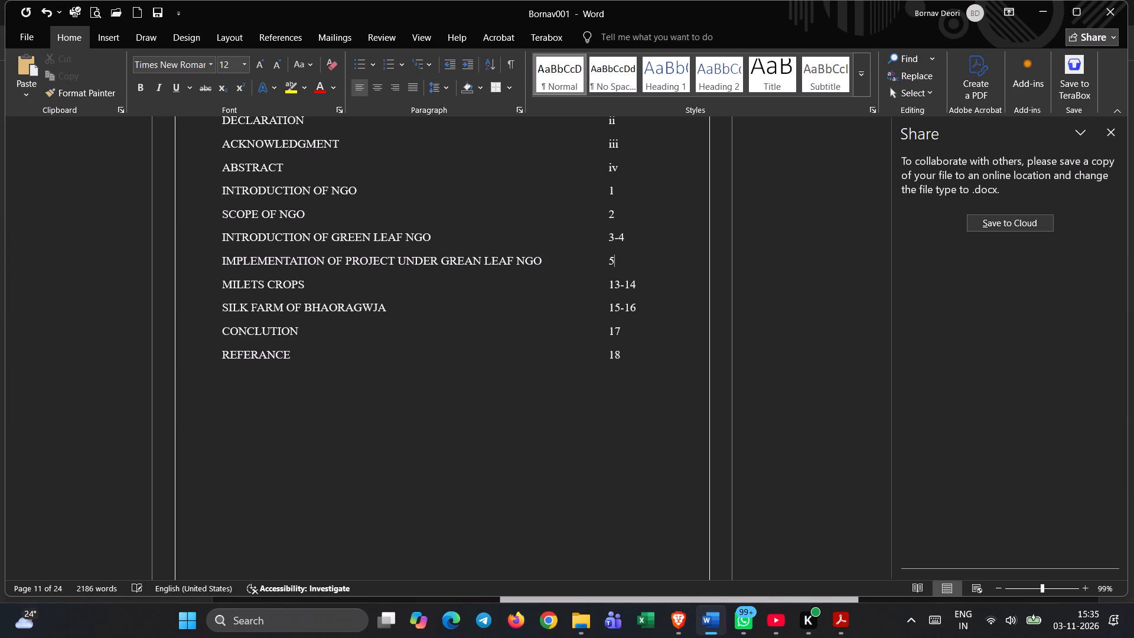
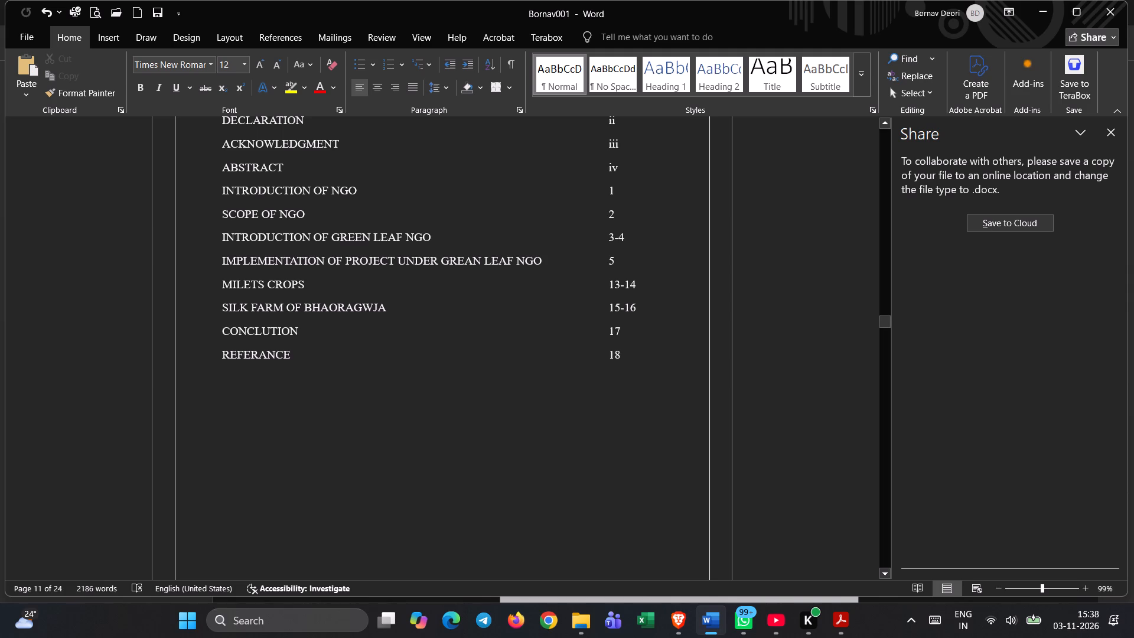
# Review the report body from INTRODUCTION OF NGO through the Rural Haat section, checking section page numbers against the table of contents.
pyautogui.scroll(-7, 552, 348)
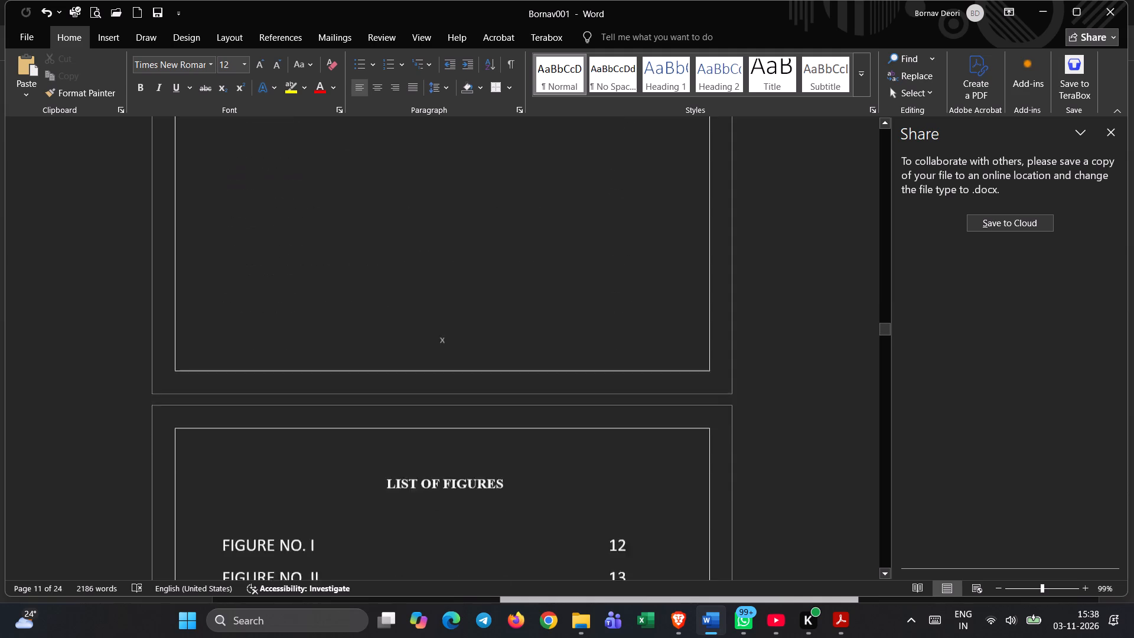
pyautogui.scroll(-16, 552, 348)
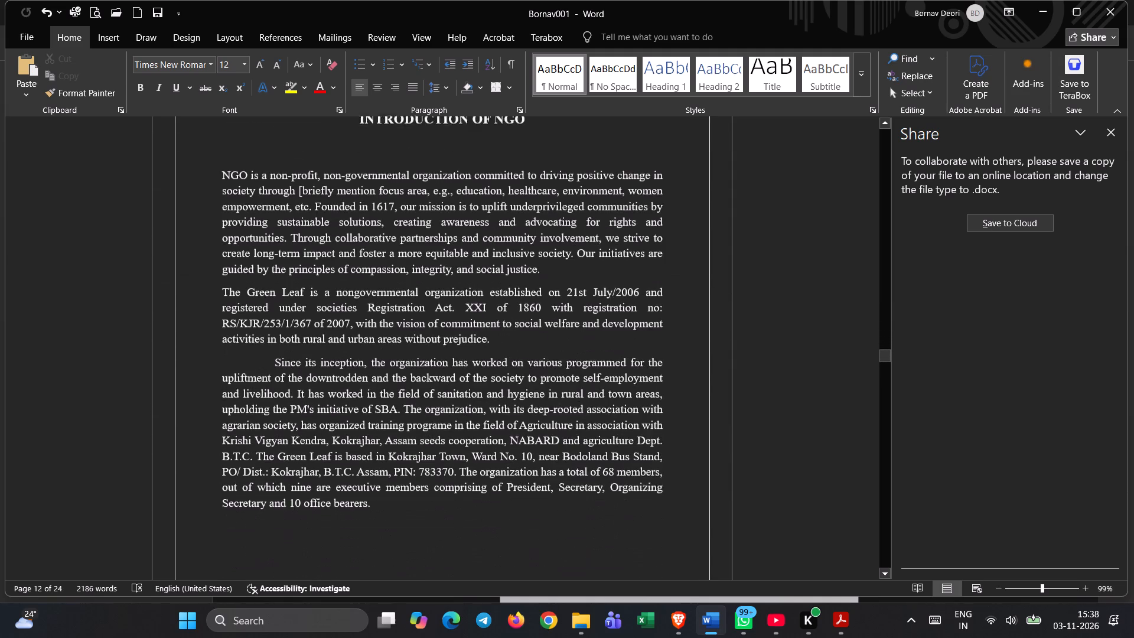
pyautogui.scroll(-12, 552, 348)
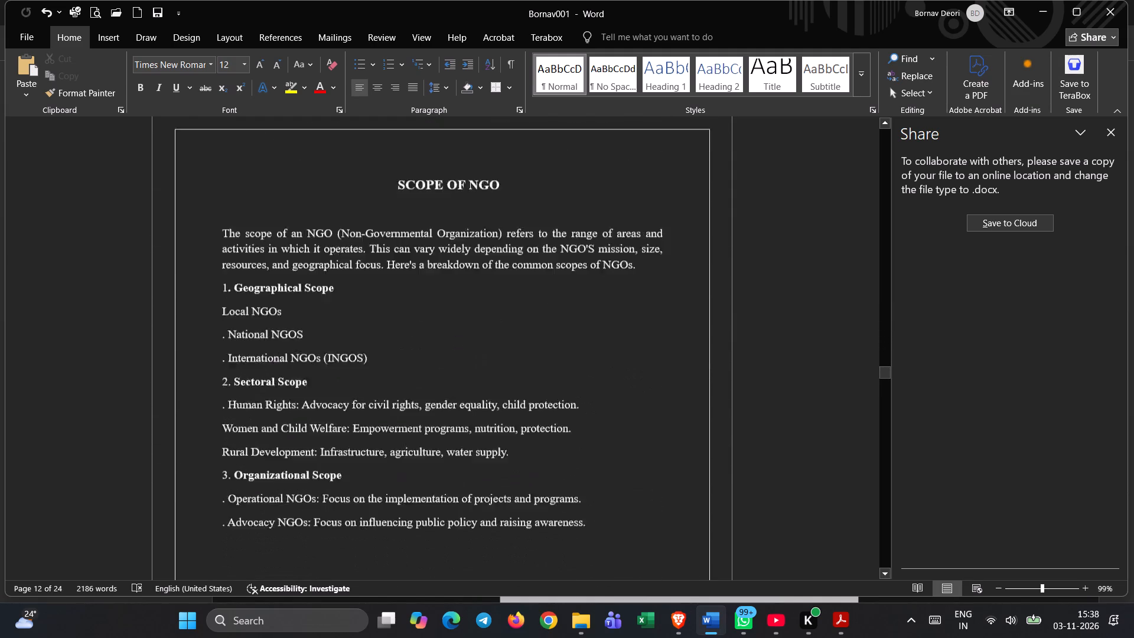
pyautogui.scroll(-15, 552, 348)
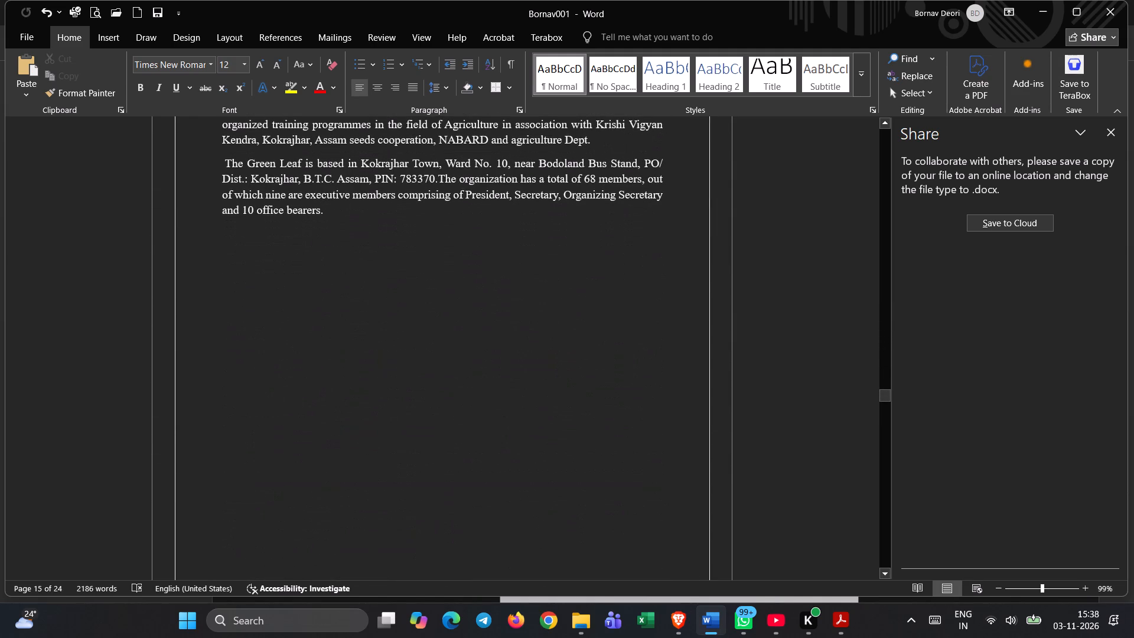
pyautogui.scroll(-10, 552, 349)
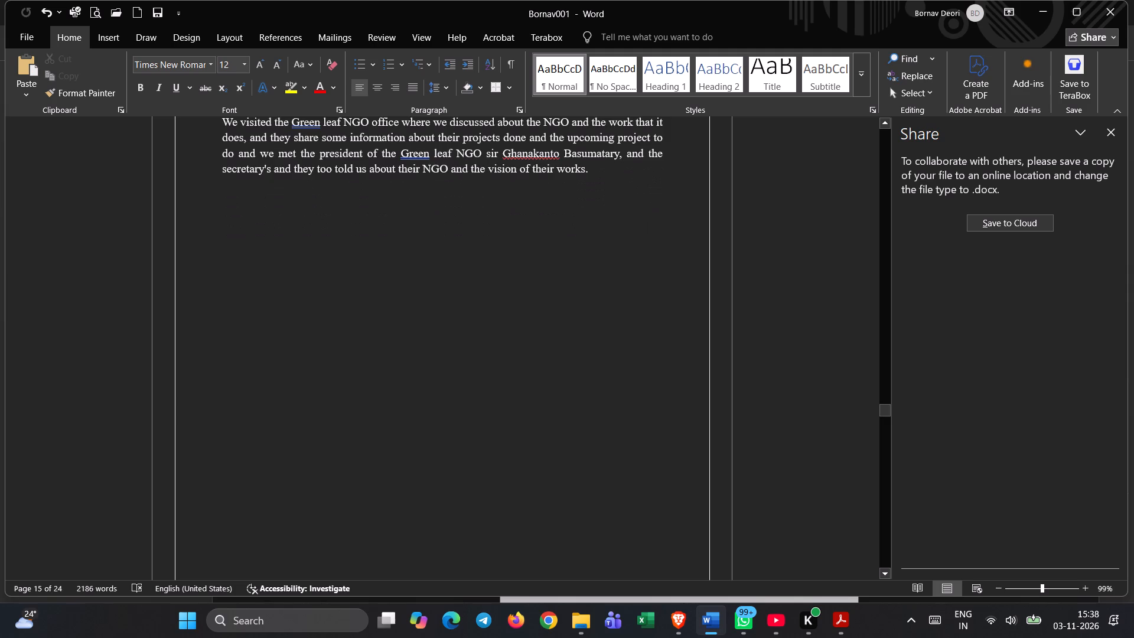
pyautogui.scroll(-1, 552, 349)
pyautogui.scroll(2, 552, 349)
pyautogui.scroll(-3, 552, 349)
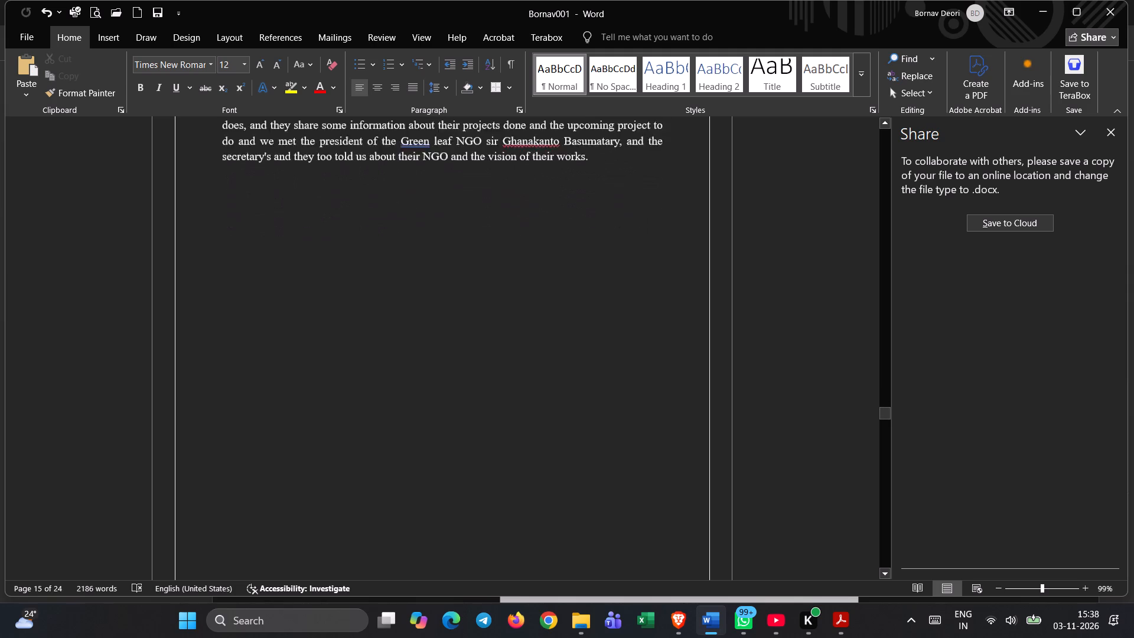
pyautogui.scroll(-12, 552, 349)
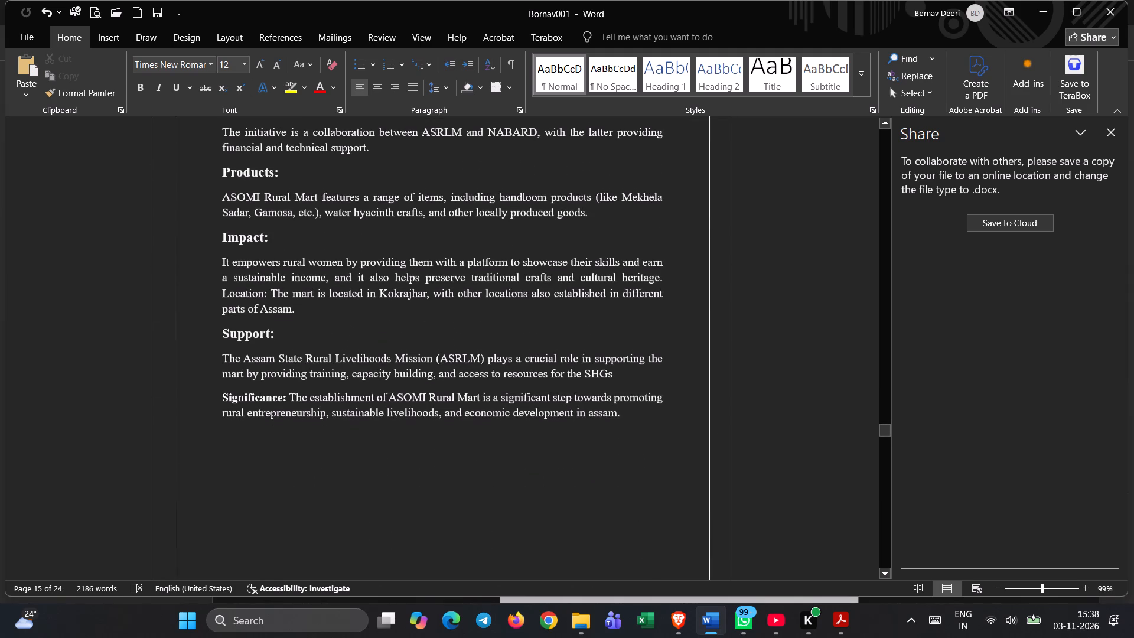
pyautogui.scroll(-9, 508, 360)
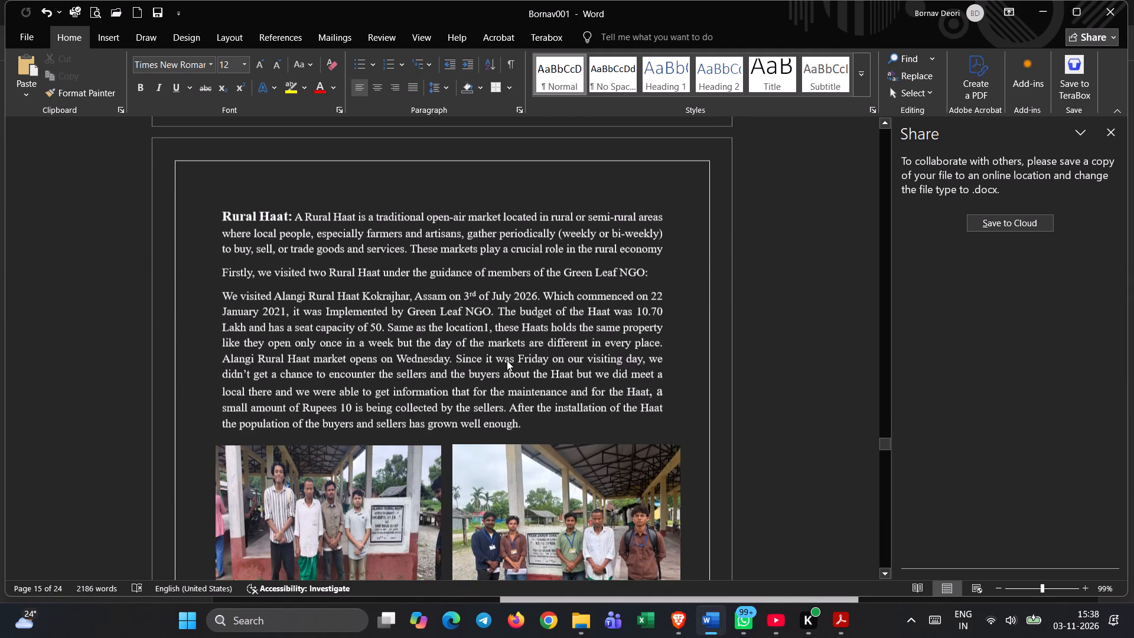
pyautogui.scroll(1, 507, 360)
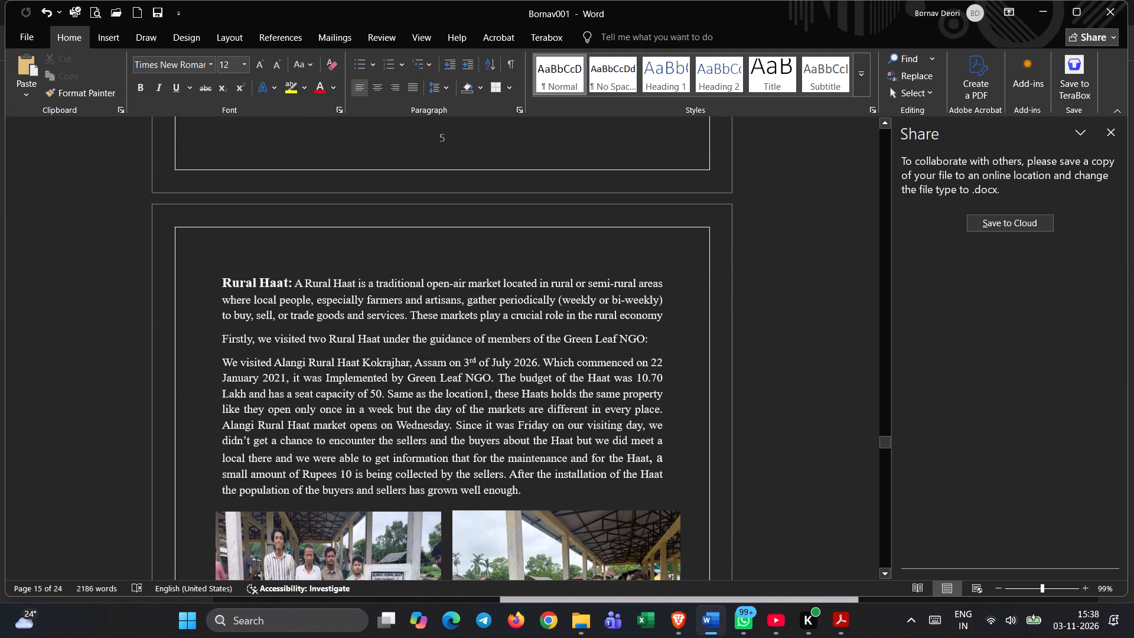